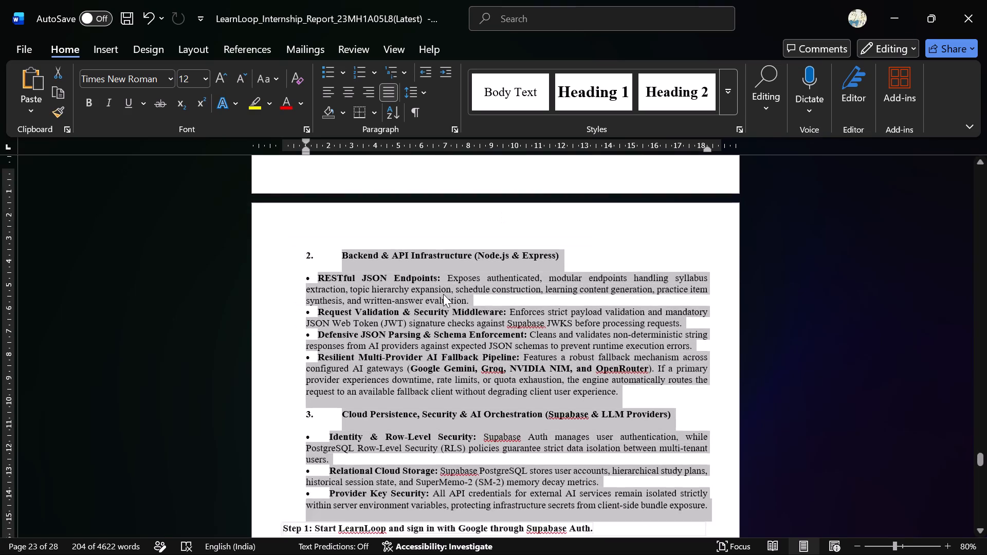
Review the bullet and heading formatting of the numbered Frontend, Backend and Cloud Persistence sections.
scroll(443, 294, down, 1)
scroll(425, 254, down, 1)
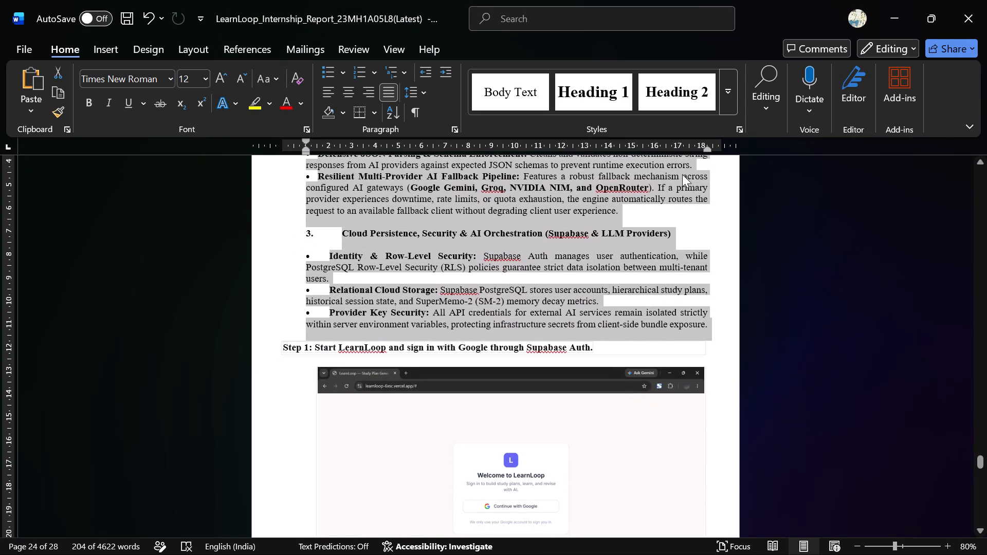
click(618, 315)
scroll(618, 315, up, 1)
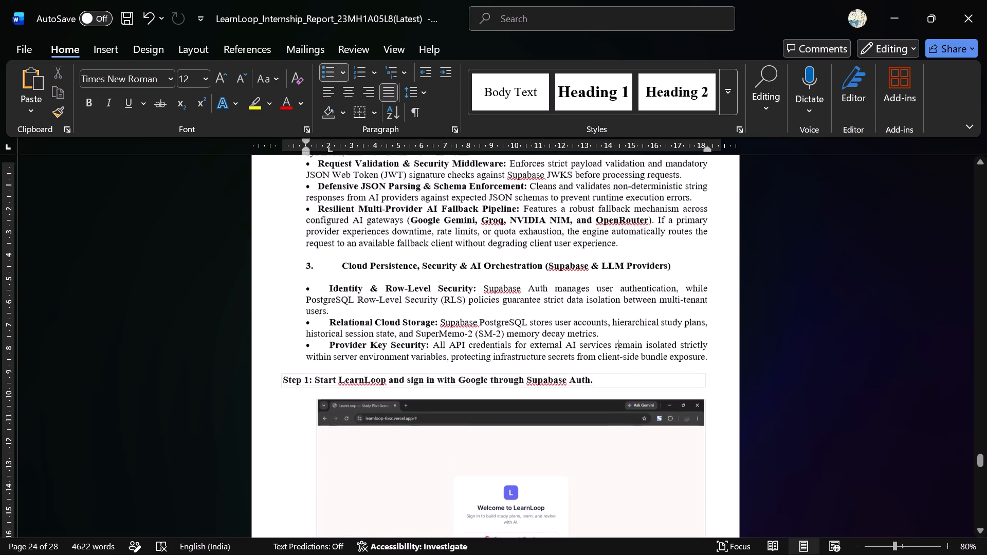
scroll(618, 315, up, 2)
scroll(618, 315, down, 1)
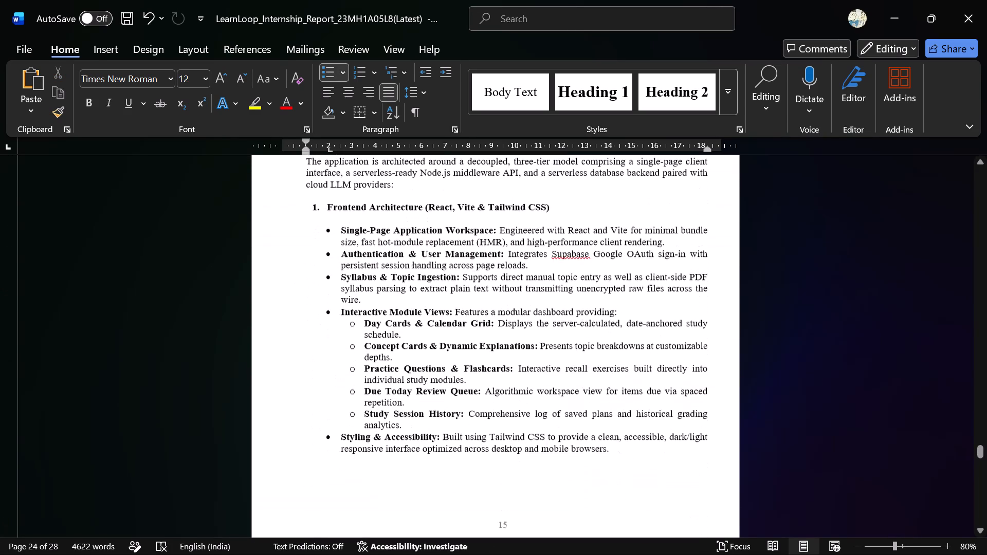
scroll(618, 315, down, 1)
click(575, 330)
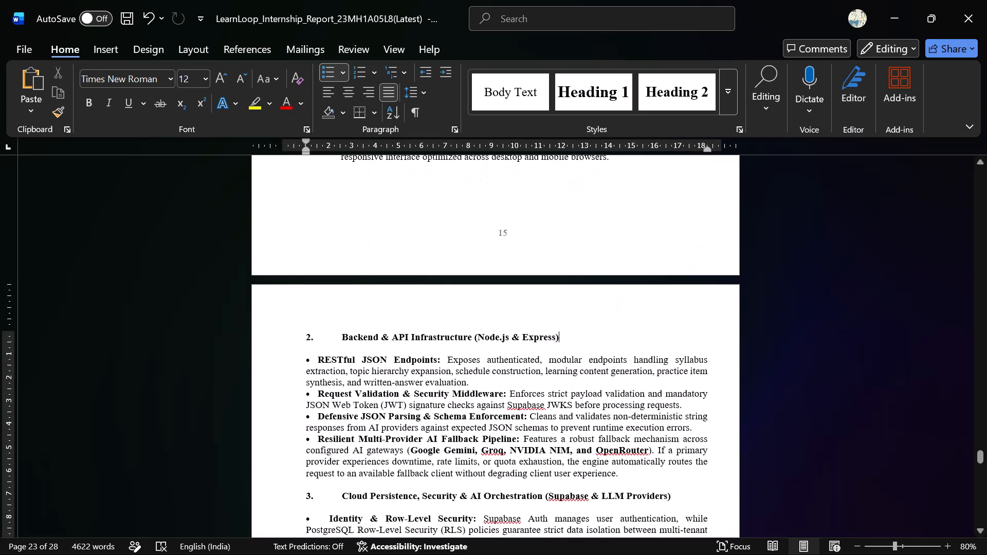
drag(570, 335, 309, 335)
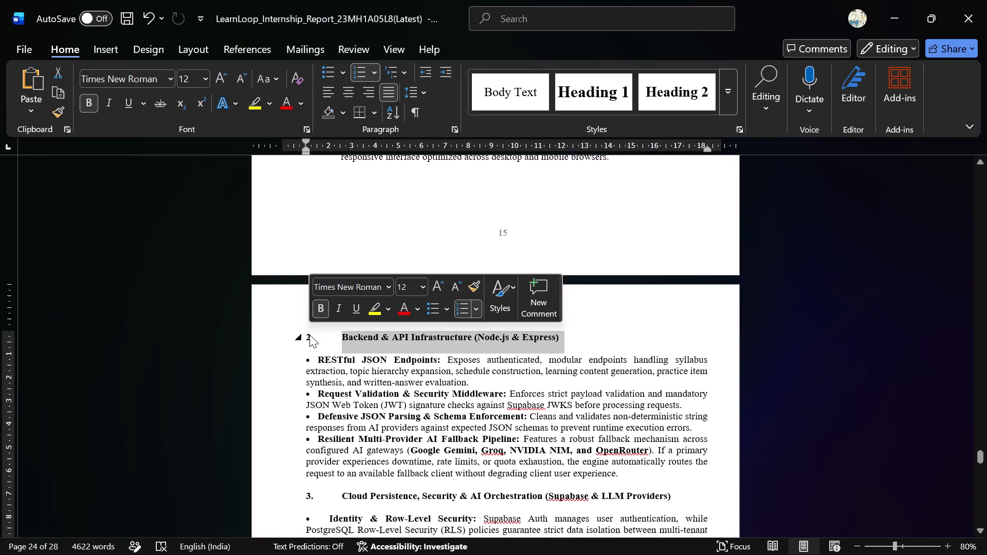
click(367, 349)
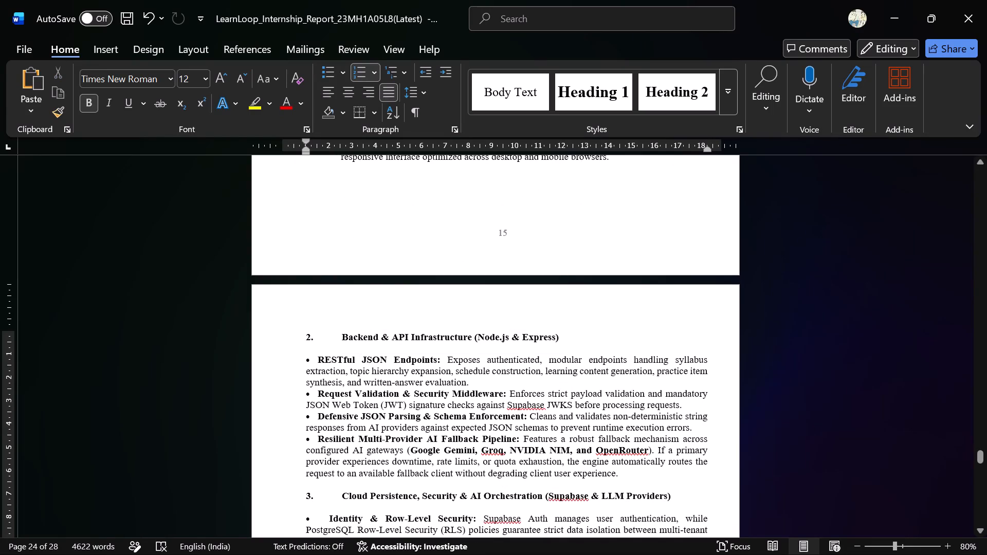
Reapply solid round bullets to the four items under "Backend & API Infrastructure (Node.js & Express)", from RESTful JSON Endpoints to Resilient Multi-Provider AI Fallback Pipeline.
drag(300, 360, 617, 470)
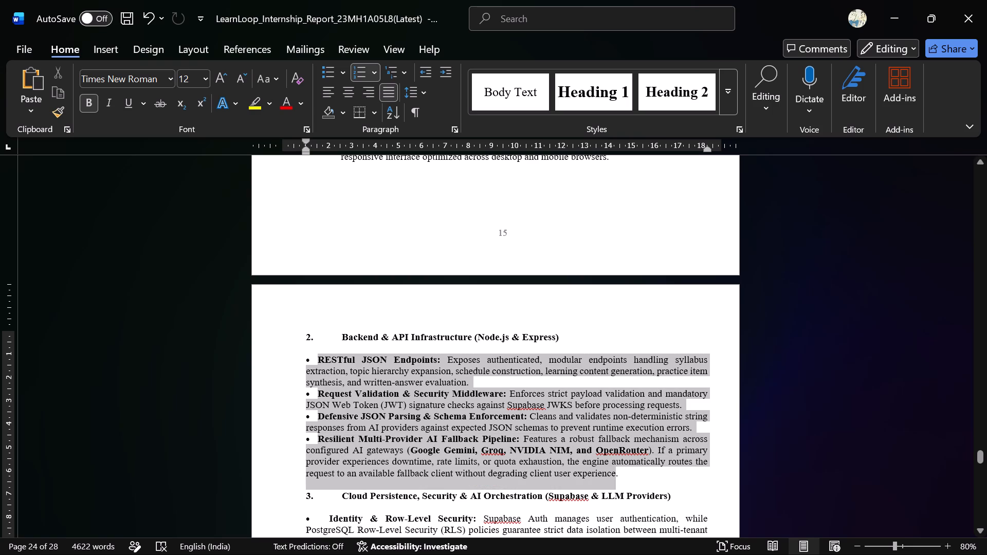
drag(617, 470, 617, 471)
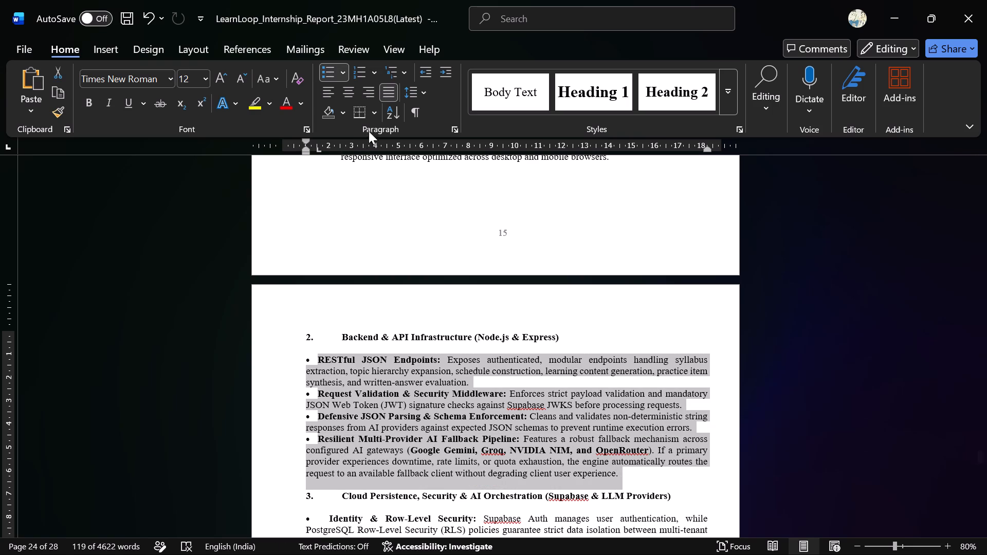
click(326, 74)
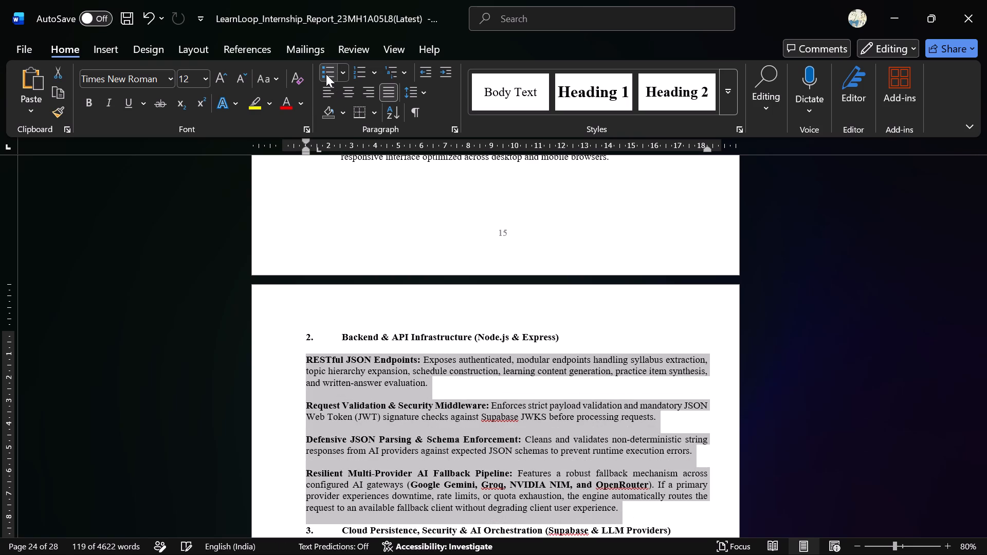
click(326, 74)
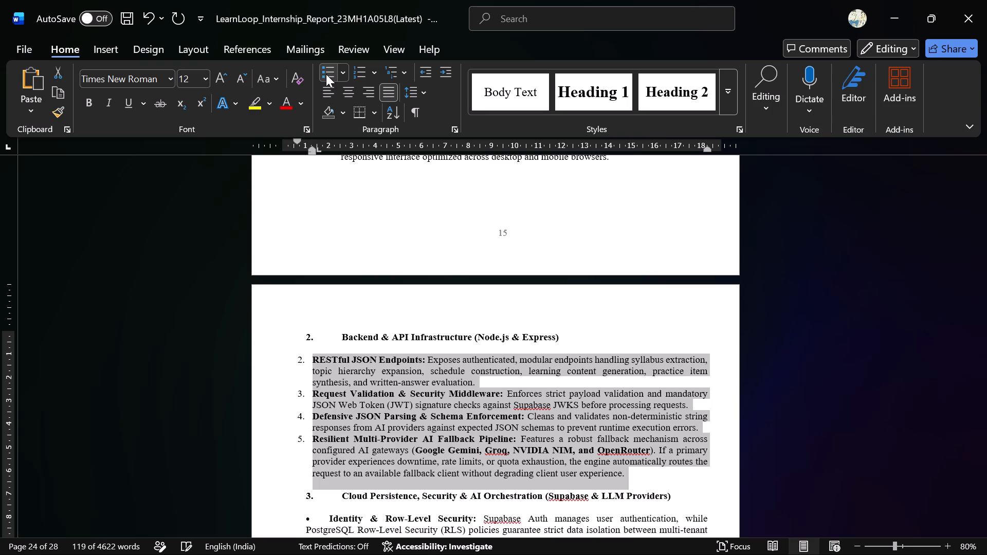
click(361, 69)
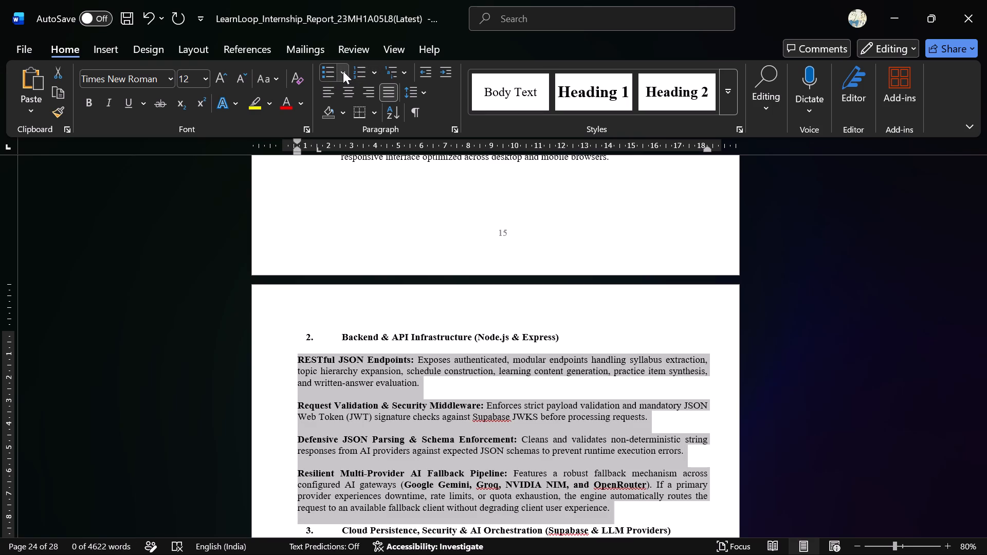
click(343, 70)
click(337, 109)
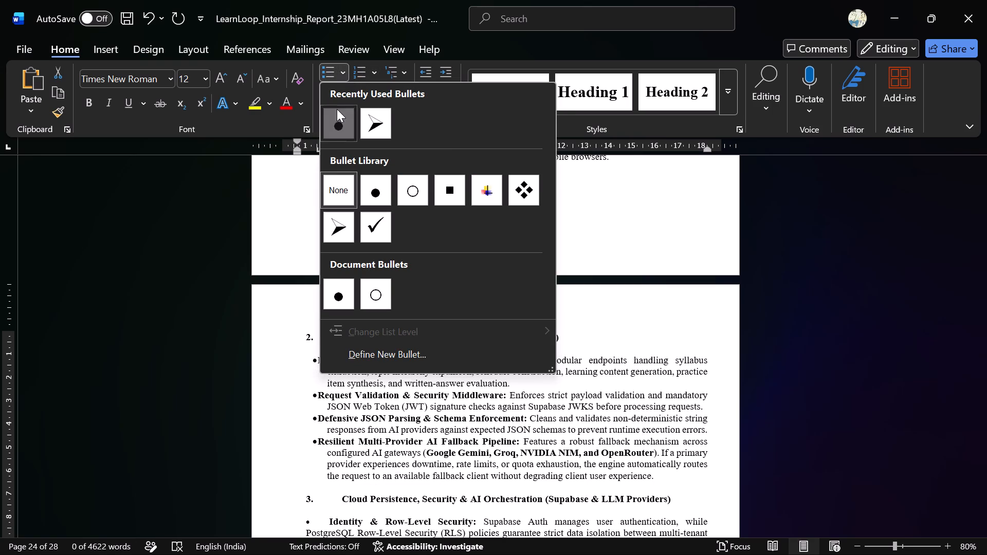
click(353, 394)
Compare the heading and bullet indents of the Frontend Architecture section with those of the Backend and Cloud Persistence sections.
scroll(353, 394, down, 3)
scroll(353, 394, up, 3)
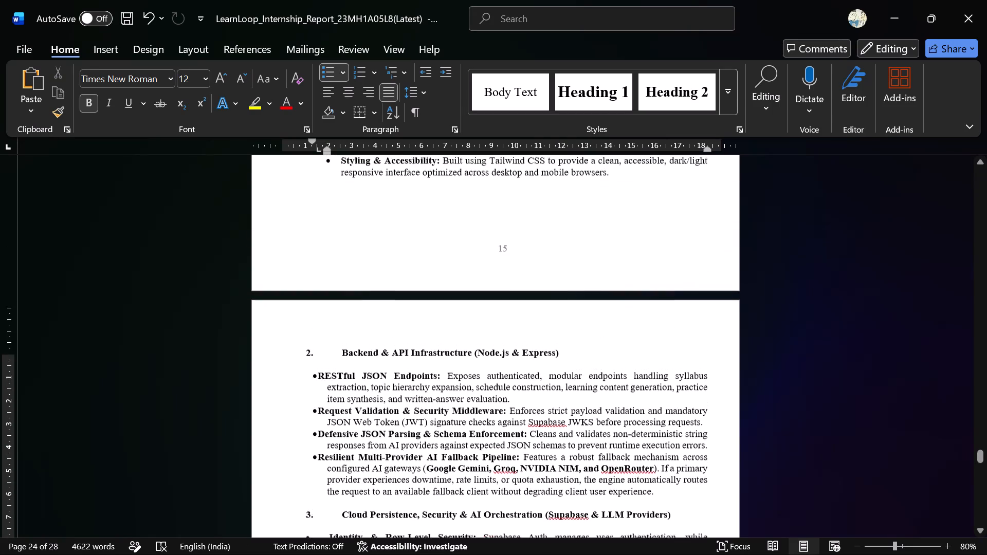
scroll(306, 363, up, 2)
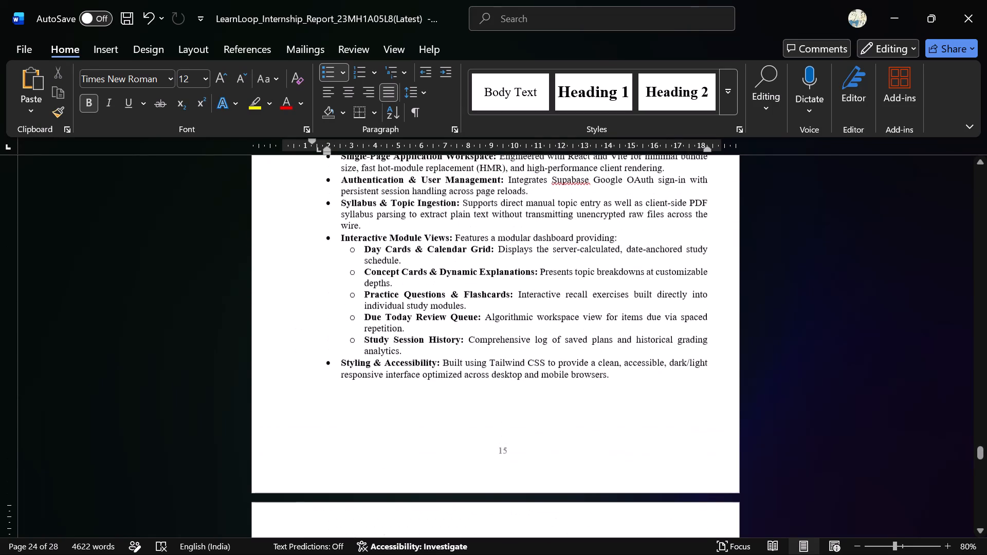
scroll(306, 363, up, 2)
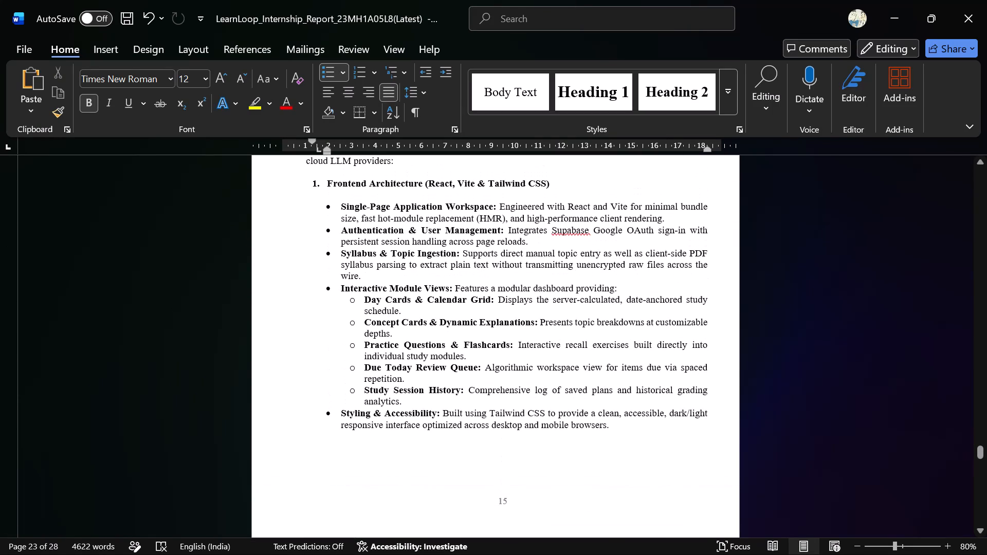
click(342, 187)
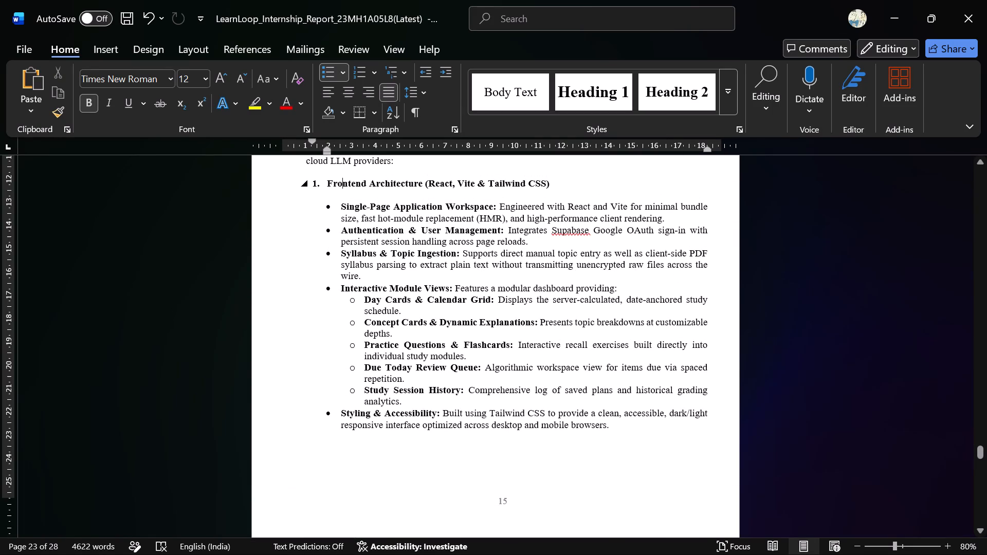
scroll(331, 187, down, 2)
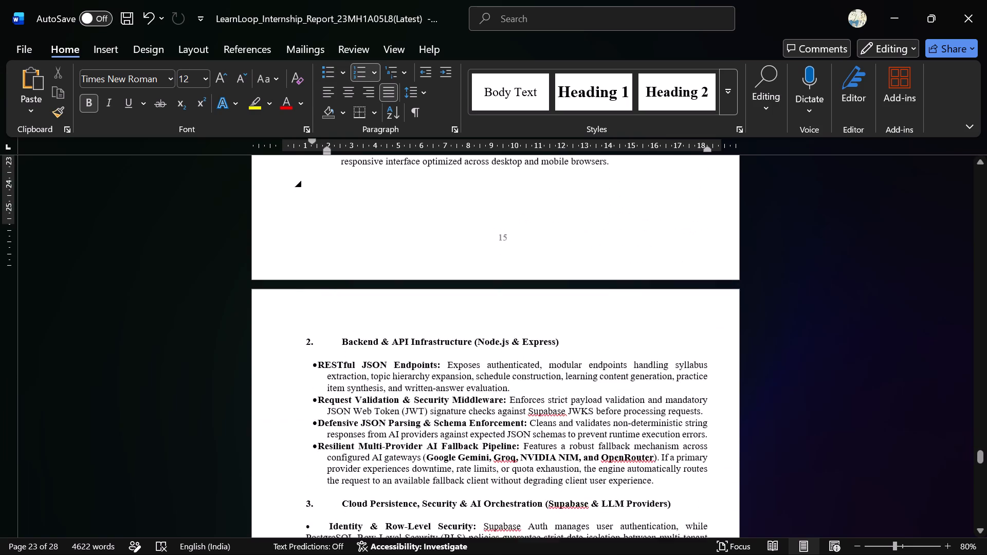
scroll(331, 187, down, 1)
scroll(331, 187, up, 1)
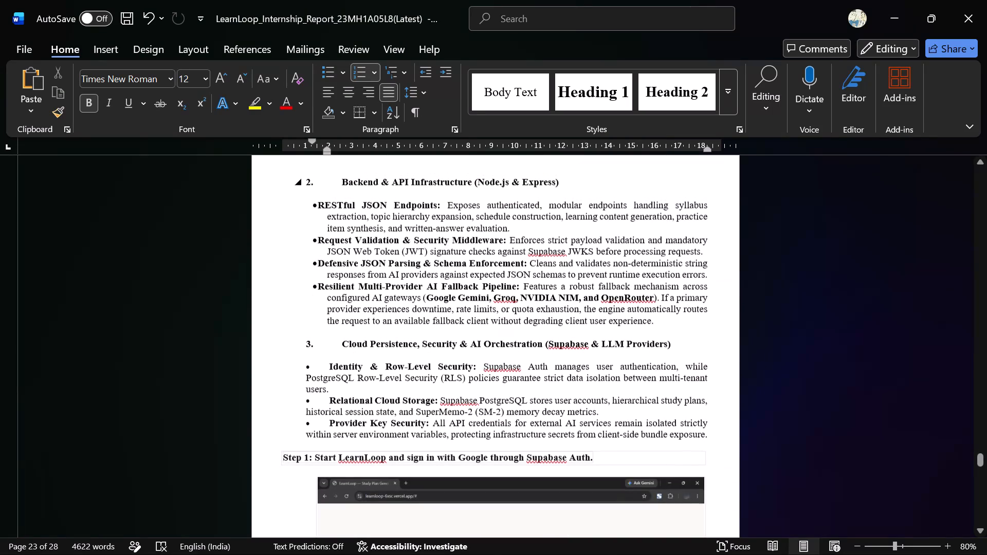
scroll(331, 187, up, 1)
Set the hanging indent of heading 2, "Backend & API Infrastructure (Node.js & Express)", to about the 1.5 ruler mark, bringing the title closer to its number.
click(342, 169)
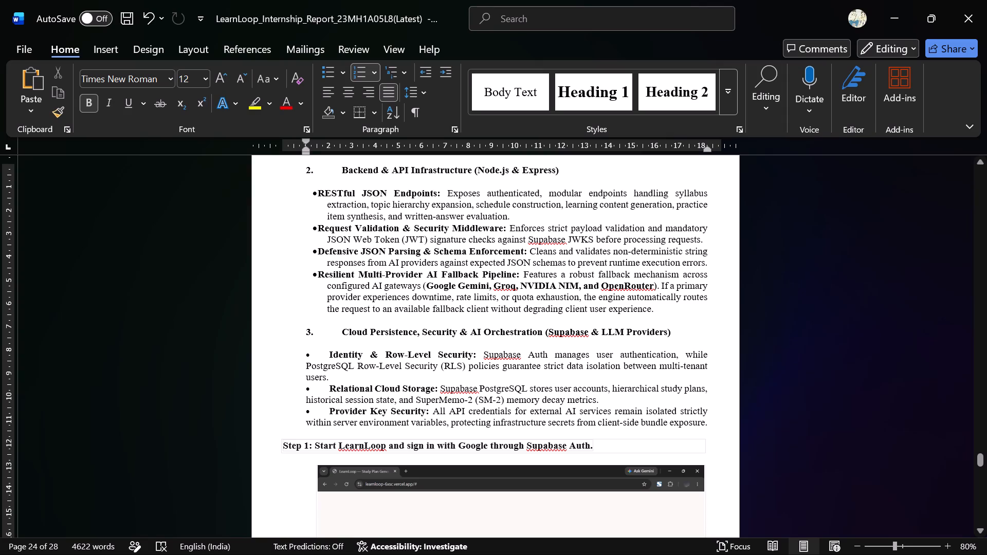
click(307, 153)
click(307, 153)
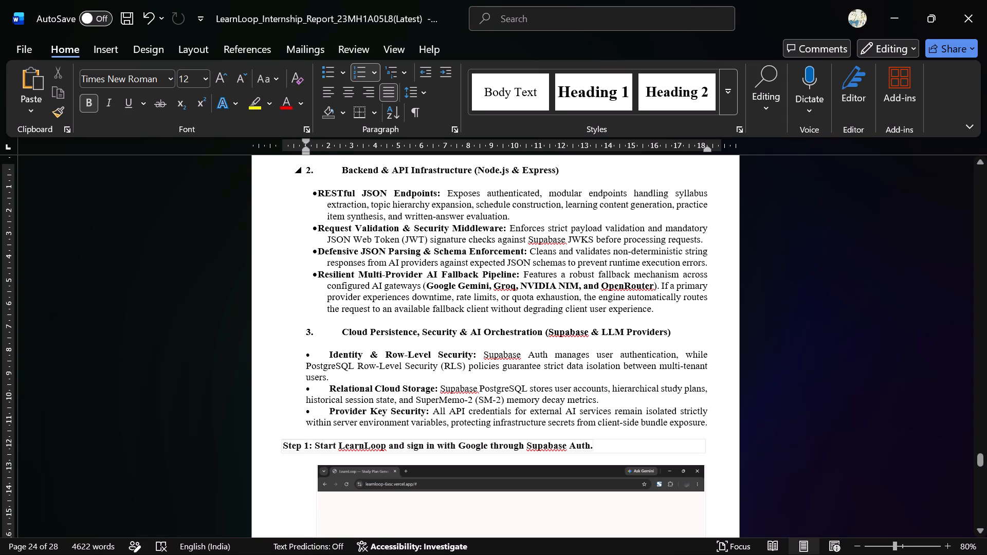
double_click(362, 167)
click(321, 171)
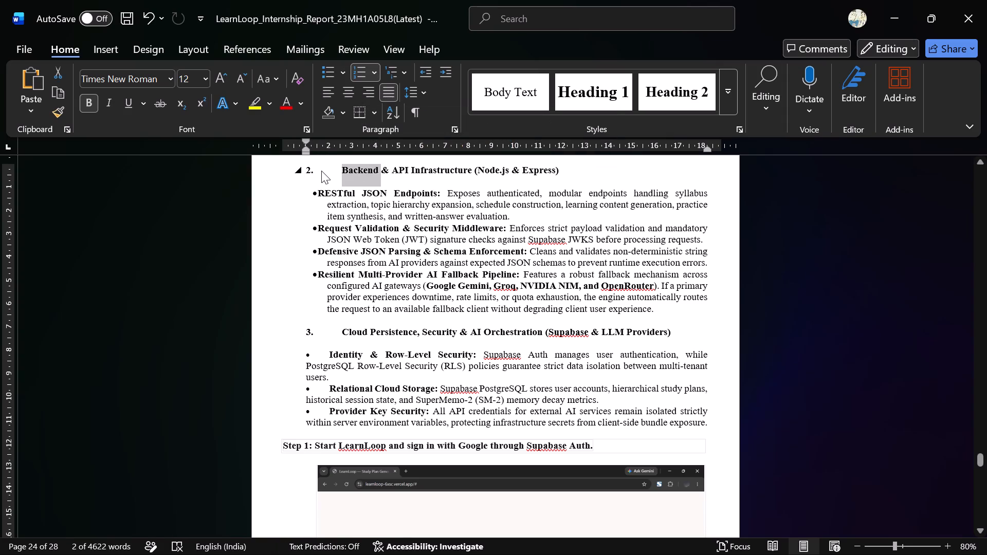
click(358, 161)
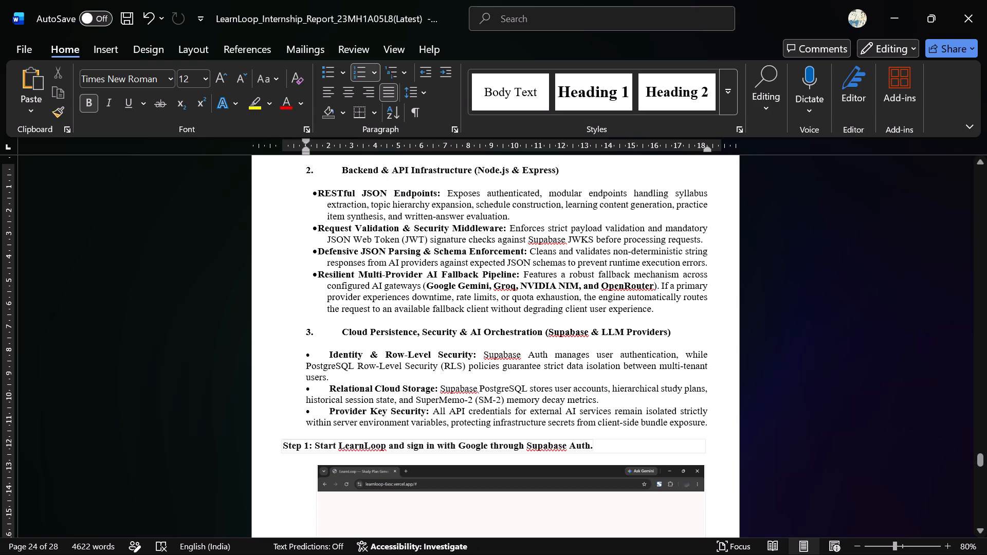
scroll(449, 195, up, 1)
click(565, 236)
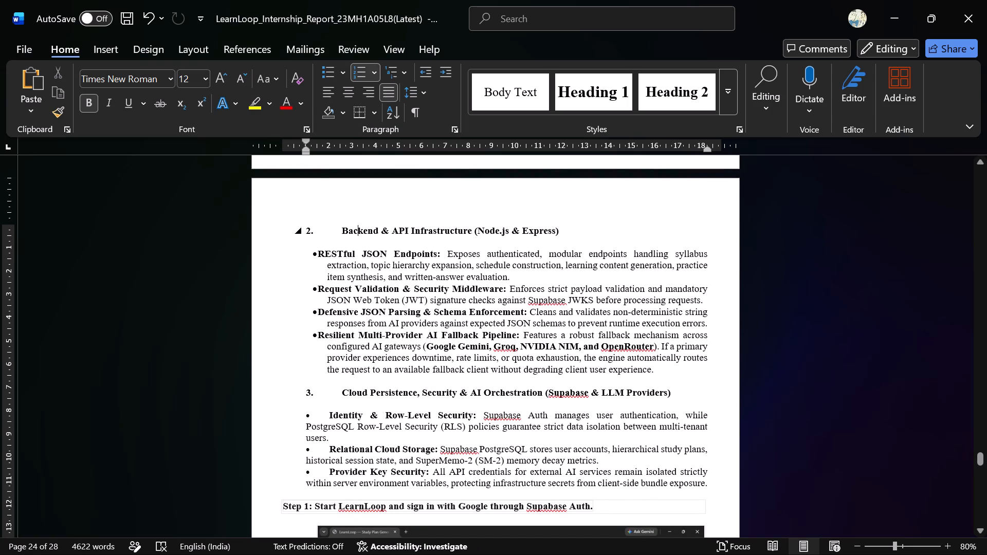
drag(565, 236, 315, 223)
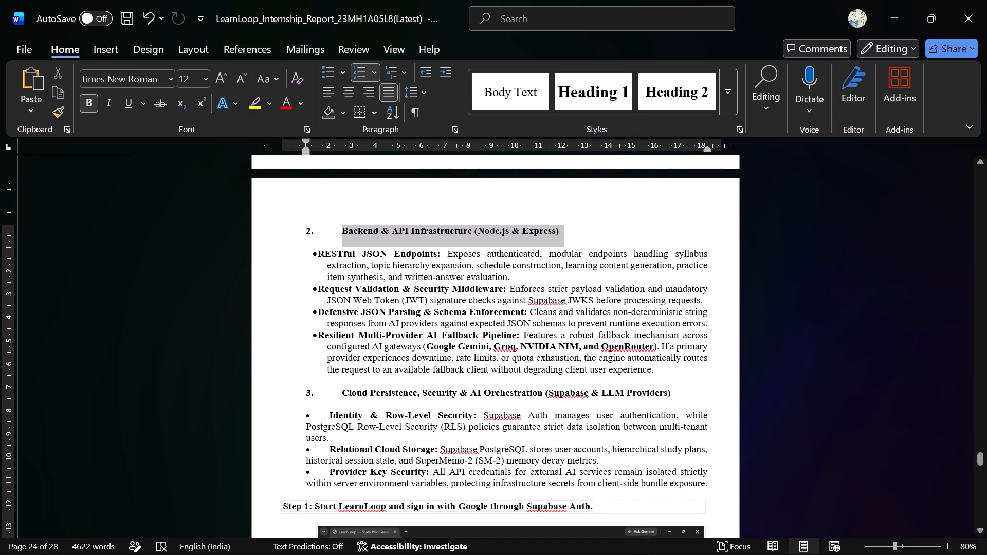
drag(315, 223, 316, 223)
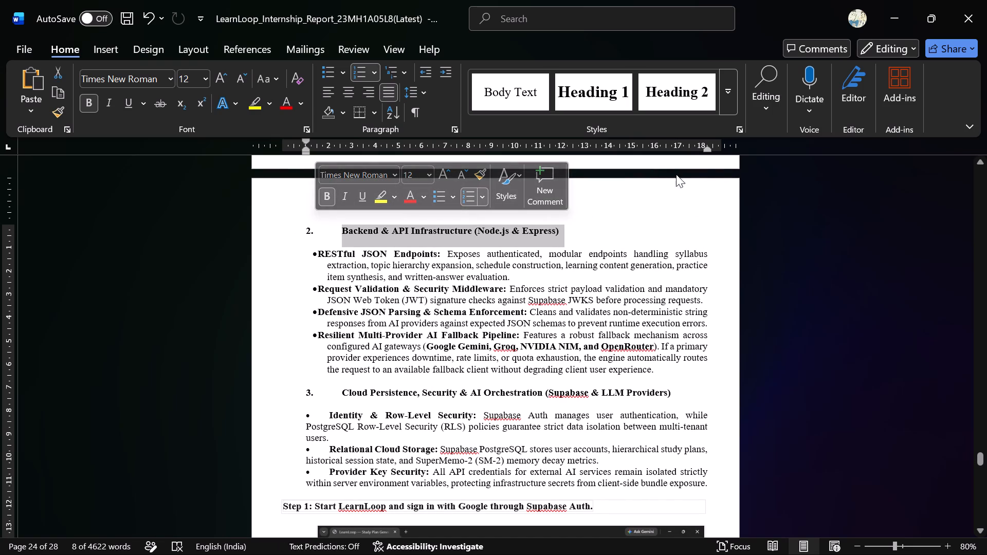
click(708, 150)
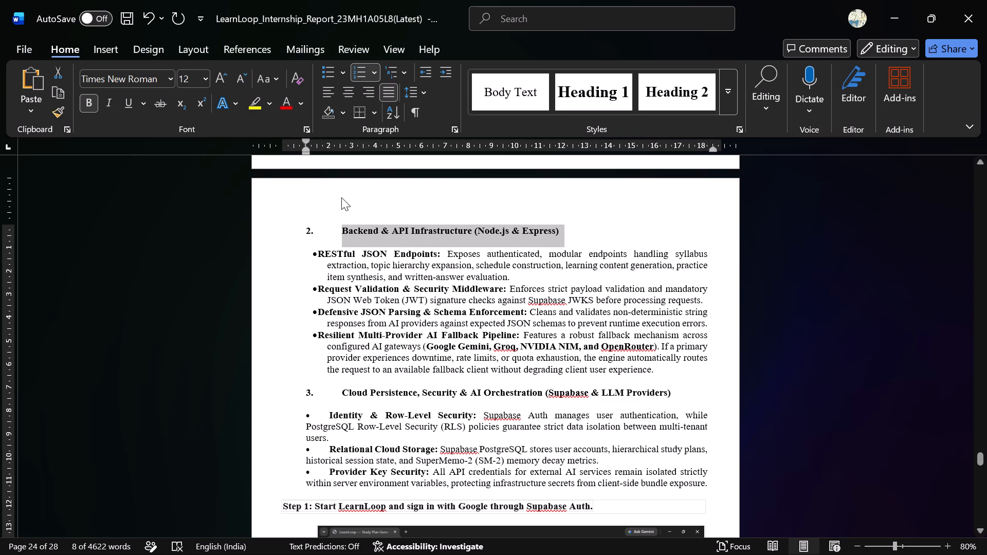
click(306, 153)
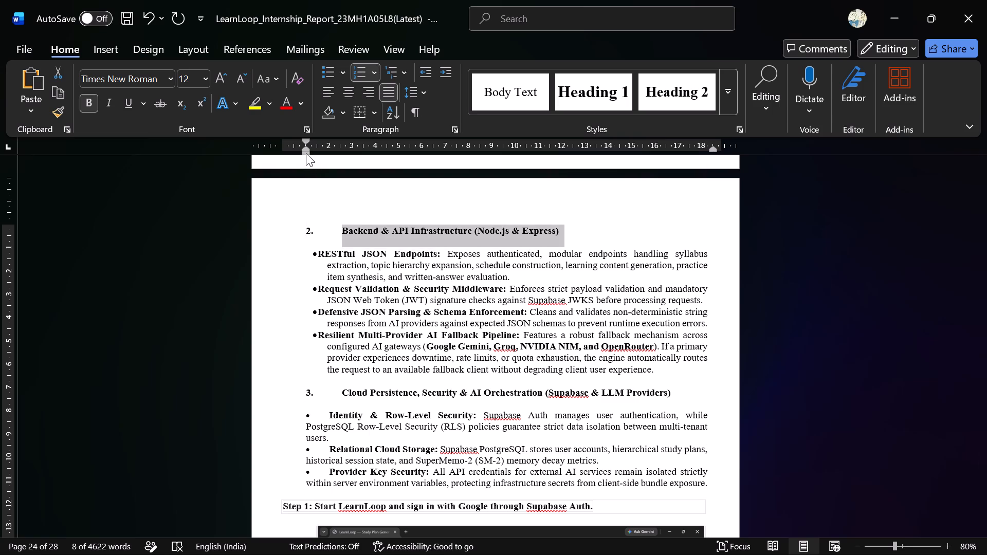
click(306, 153)
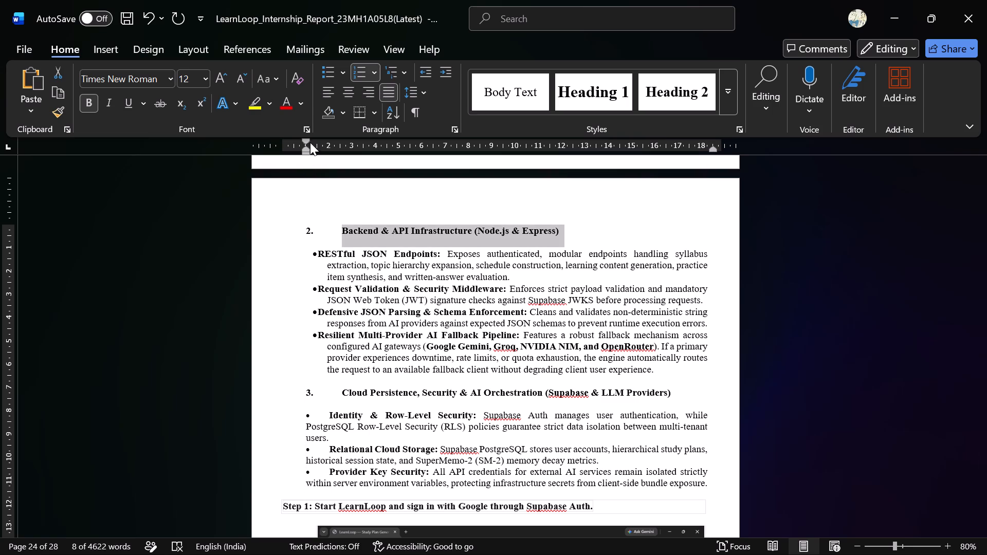
click(305, 139)
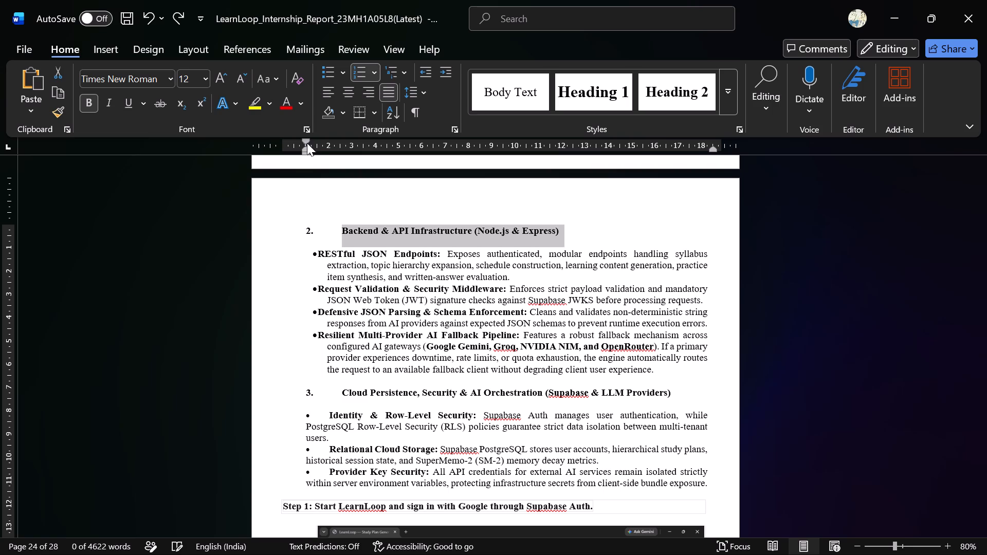
click(305, 151)
drag(306, 146, 325, 146)
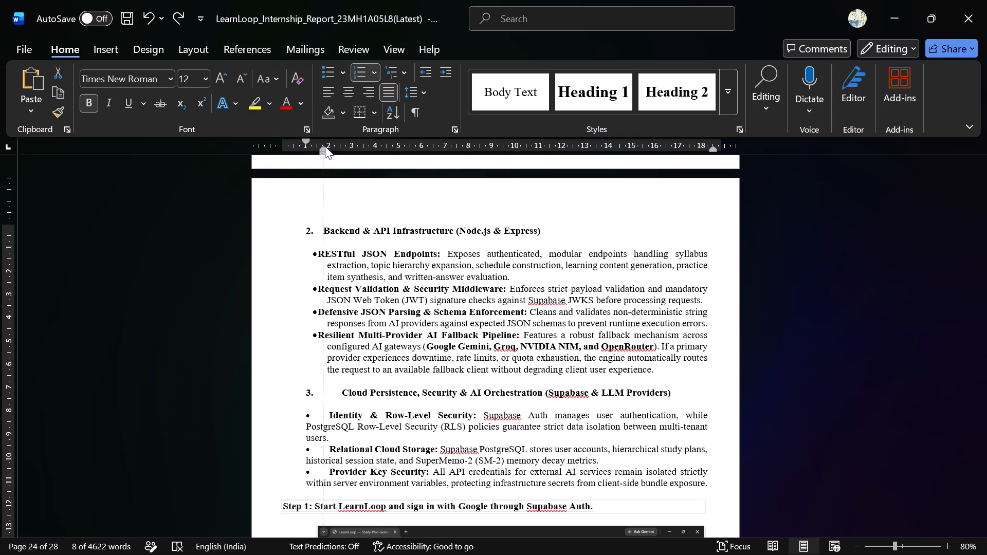
drag(325, 146, 317, 146)
drag(317, 146, 317, 146)
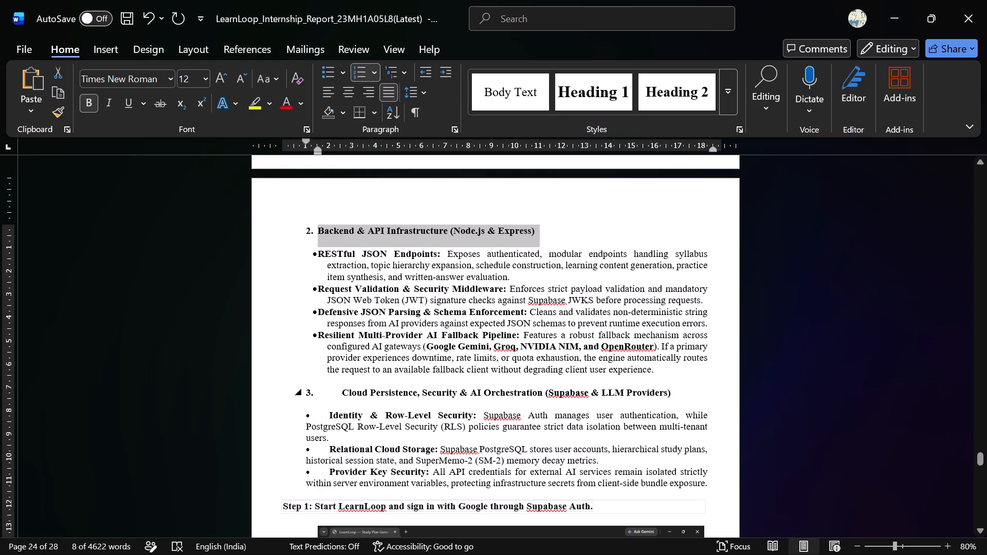
Set the hanging indent of heading 3, "Cloud Persistence, Security & AI Orchestration", to about the 1.5 ruler mark.
click(340, 397)
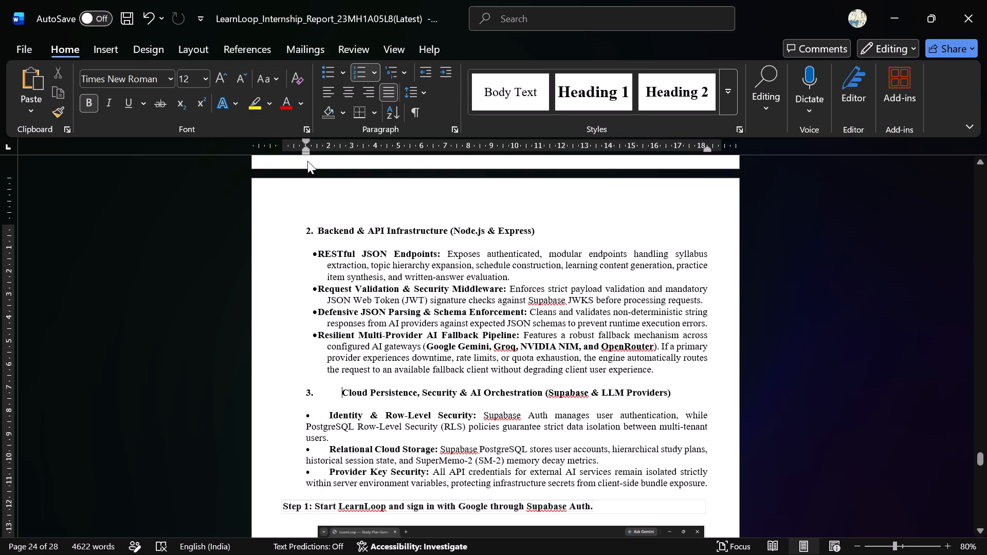
drag(303, 149, 309, 149)
drag(309, 149, 319, 149)
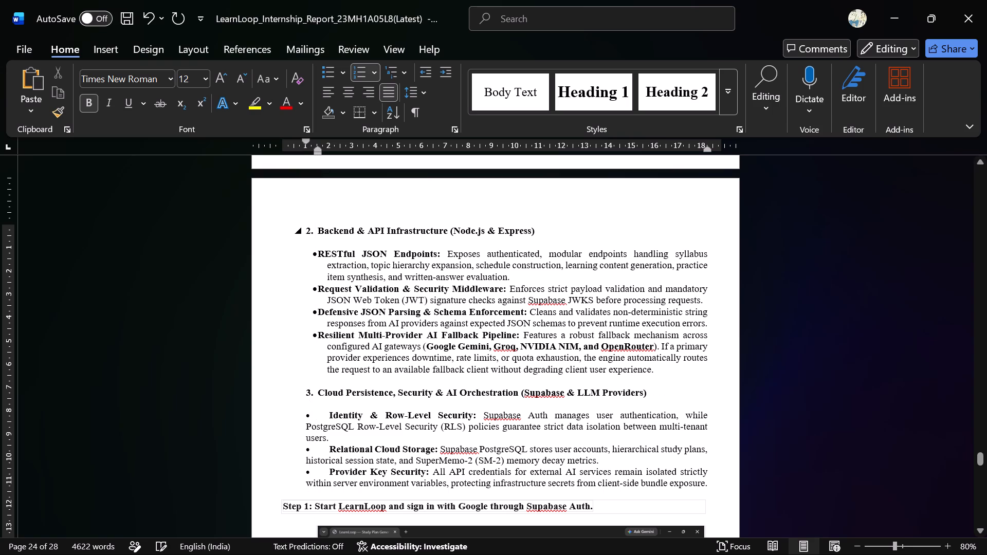
Reapply solid round bullets to the three items under "Cloud Persistence, Security & AI Orchestration", from Identity & Row-Level Security to Provider Key Security.
scroll(333, 357, down, 1)
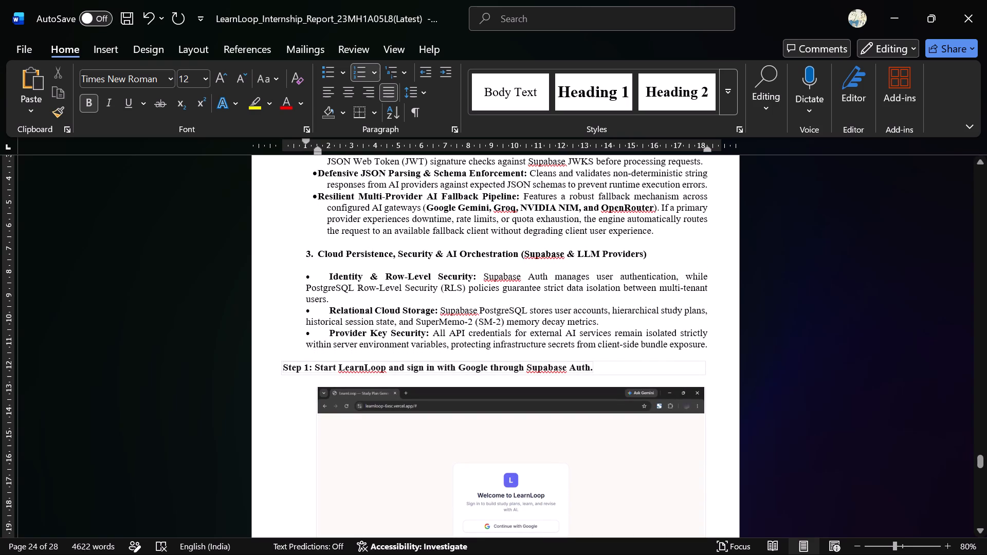
drag(707, 342, 352, 278)
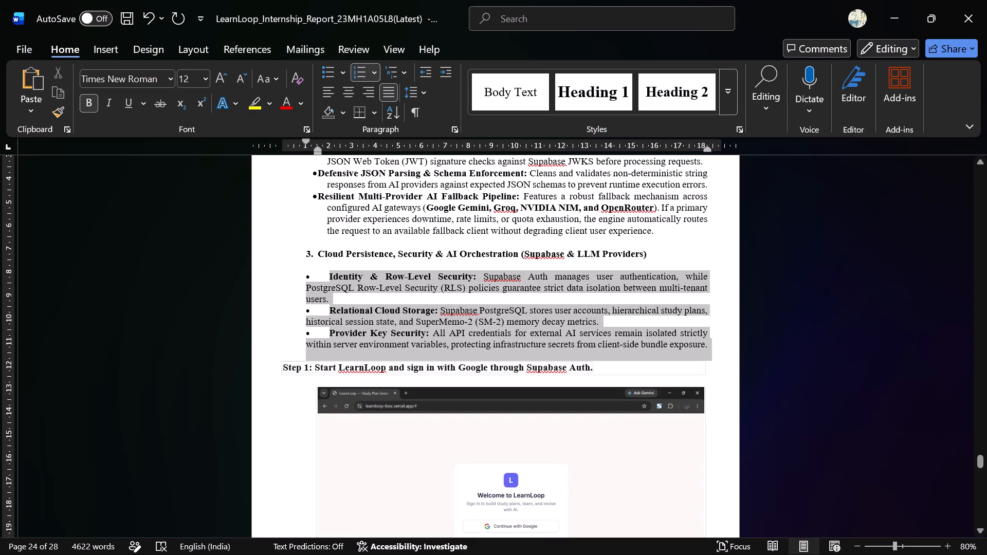
drag(352, 278, 339, 277)
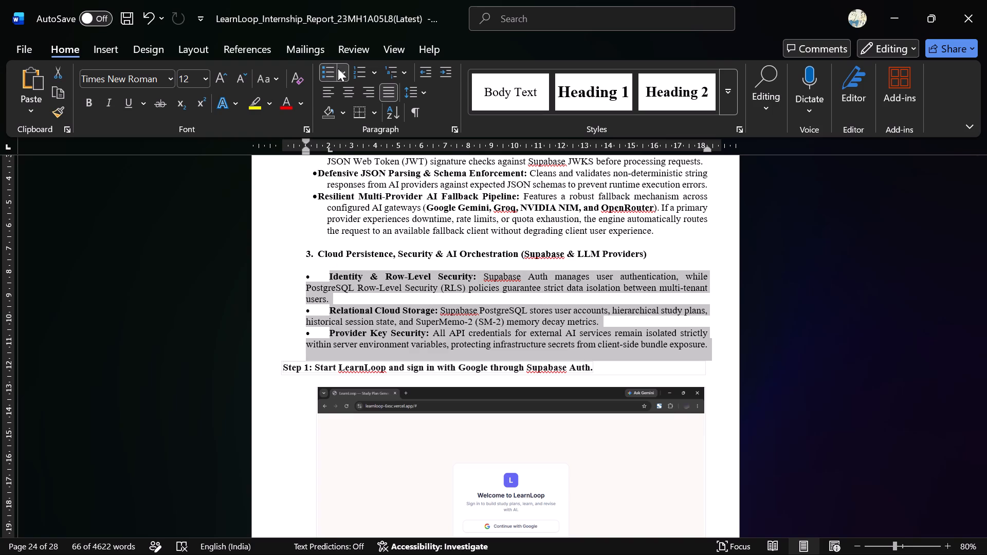
click(338, 68)
click(331, 71)
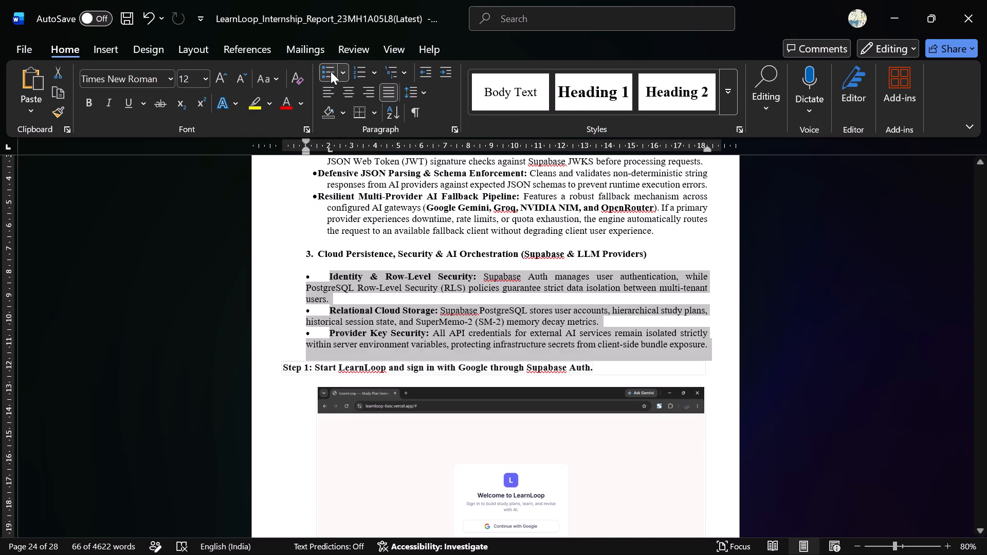
click(331, 71)
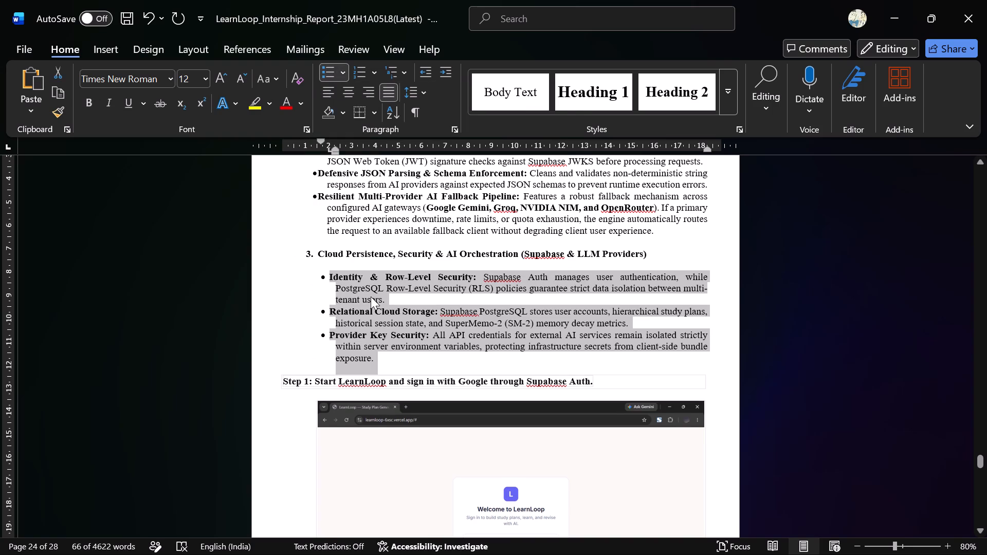
click(371, 297)
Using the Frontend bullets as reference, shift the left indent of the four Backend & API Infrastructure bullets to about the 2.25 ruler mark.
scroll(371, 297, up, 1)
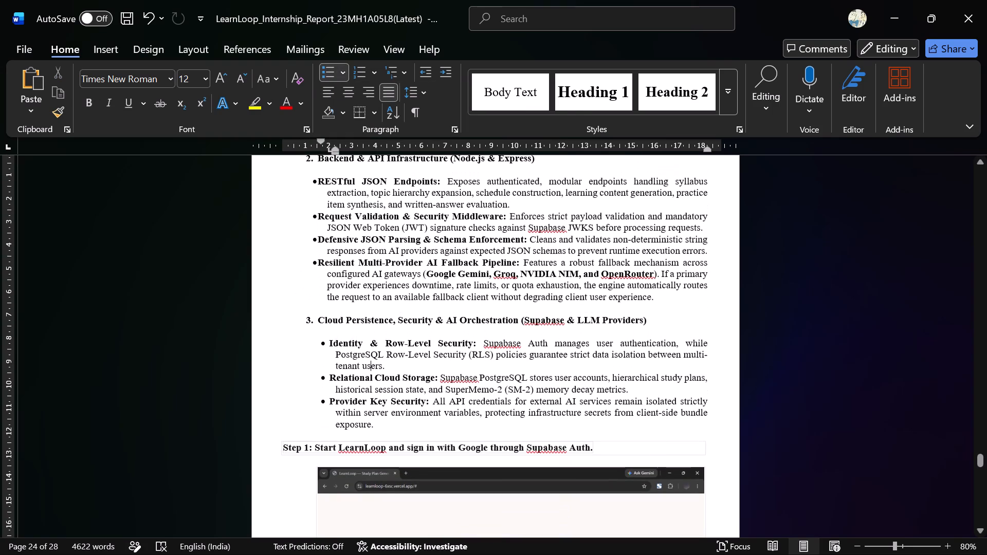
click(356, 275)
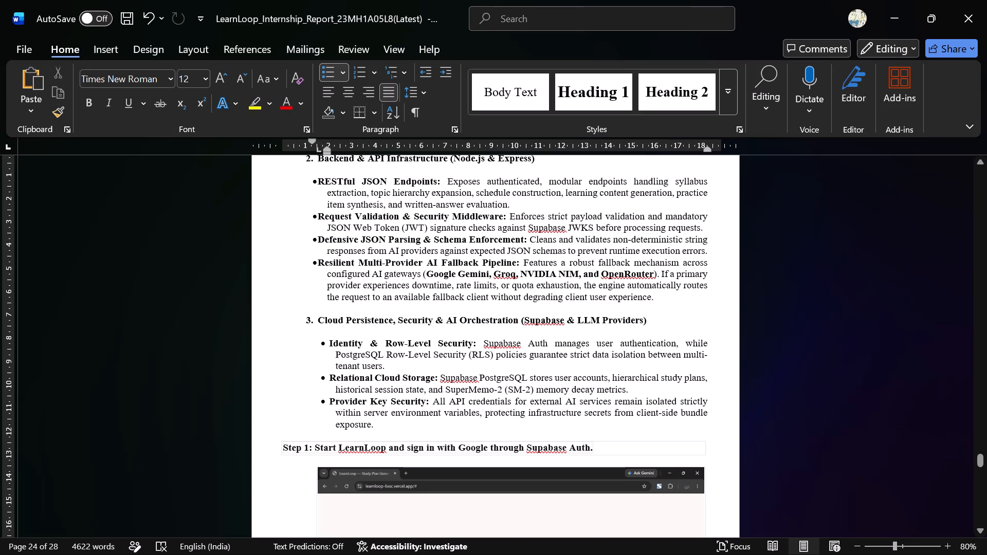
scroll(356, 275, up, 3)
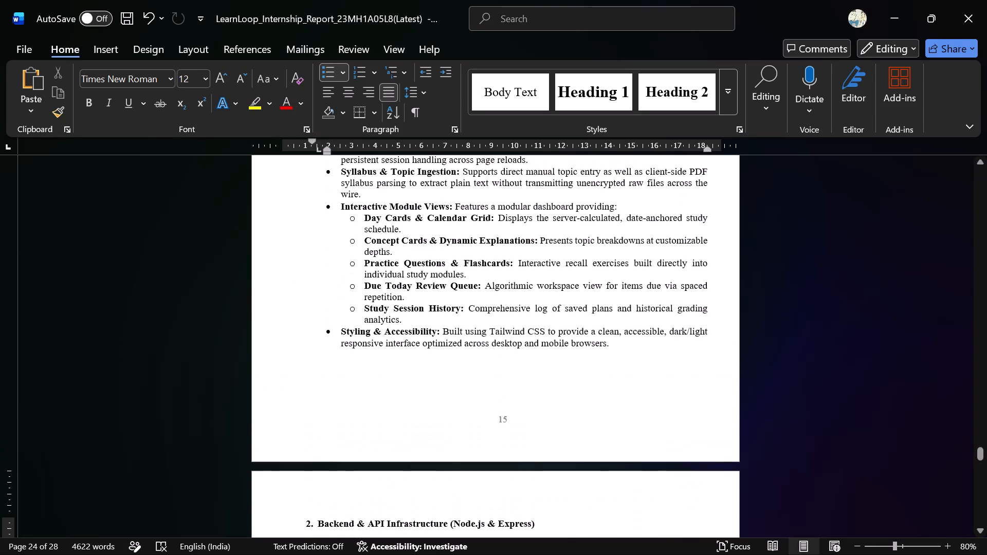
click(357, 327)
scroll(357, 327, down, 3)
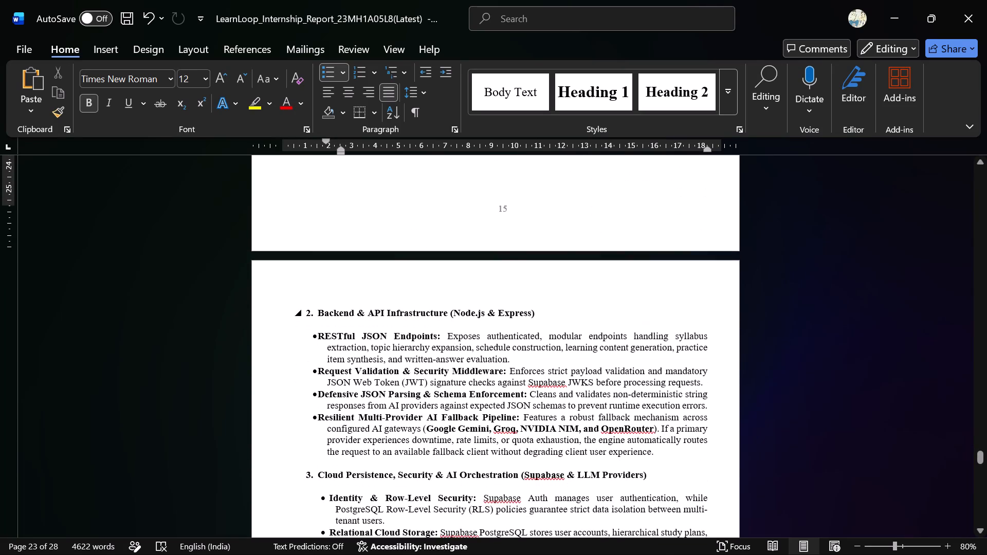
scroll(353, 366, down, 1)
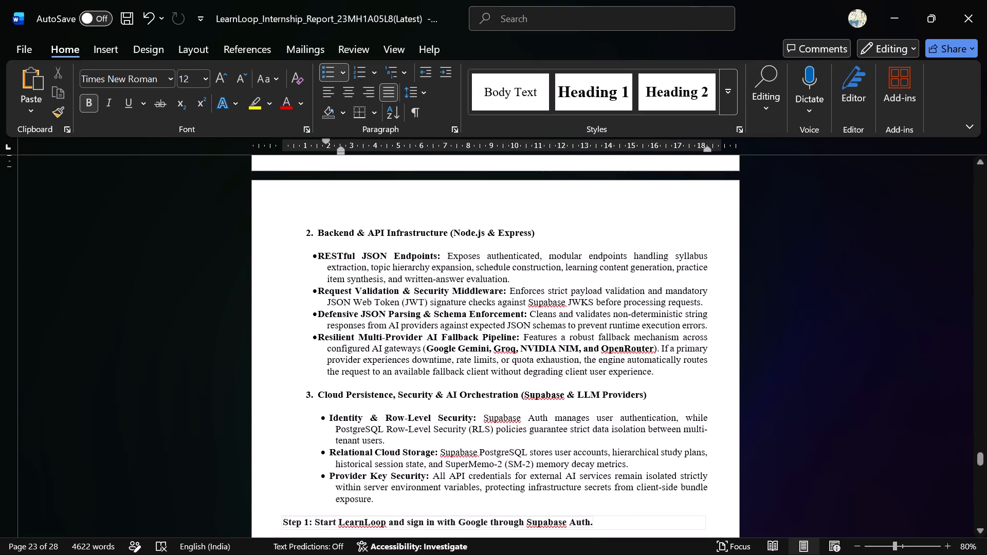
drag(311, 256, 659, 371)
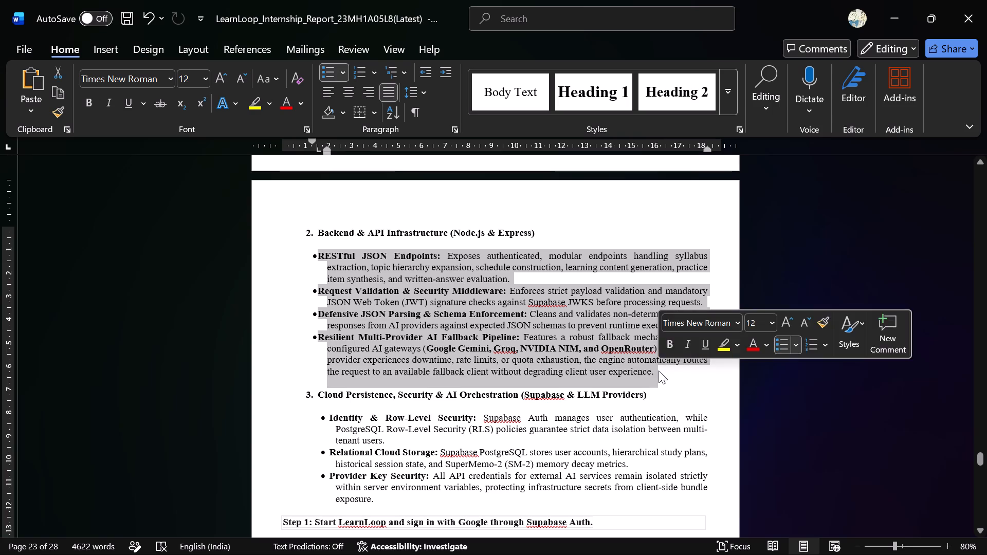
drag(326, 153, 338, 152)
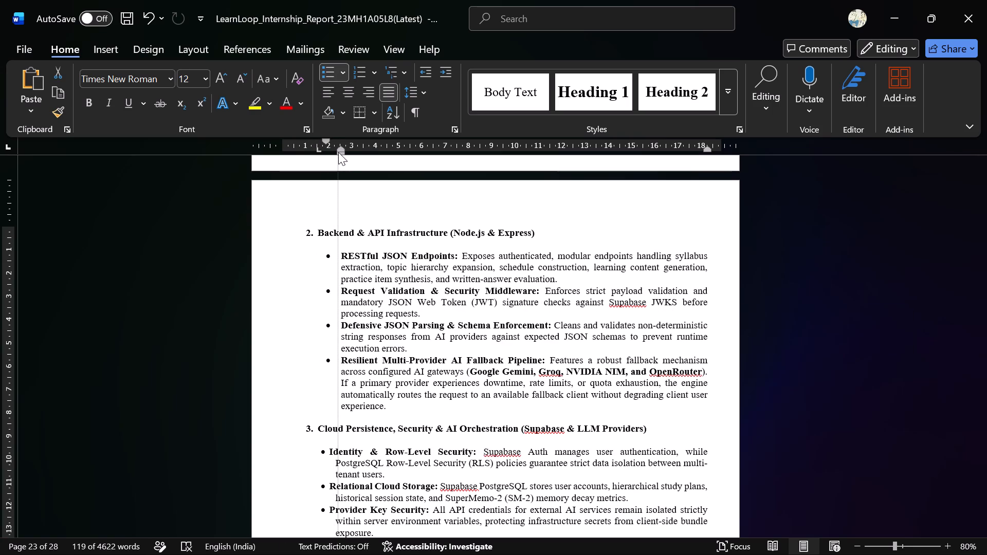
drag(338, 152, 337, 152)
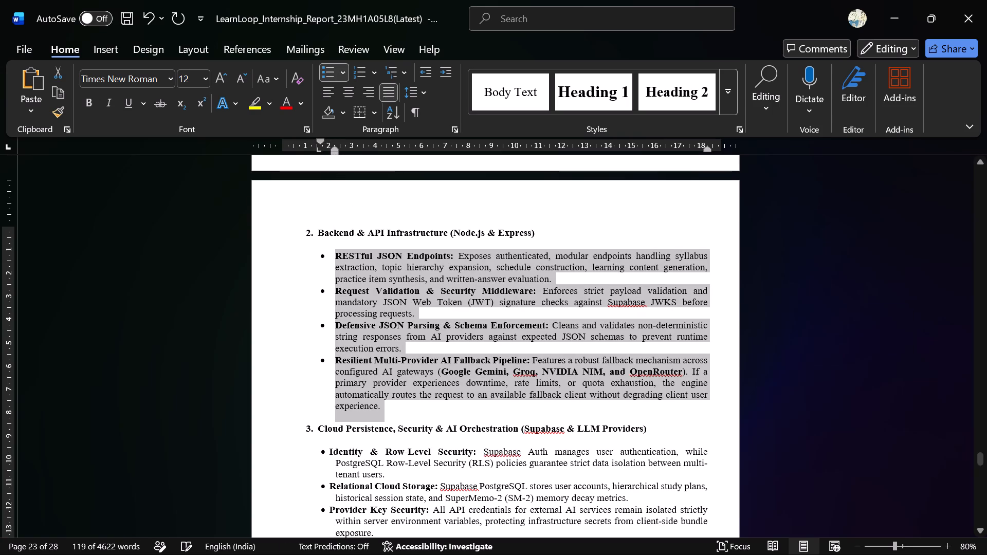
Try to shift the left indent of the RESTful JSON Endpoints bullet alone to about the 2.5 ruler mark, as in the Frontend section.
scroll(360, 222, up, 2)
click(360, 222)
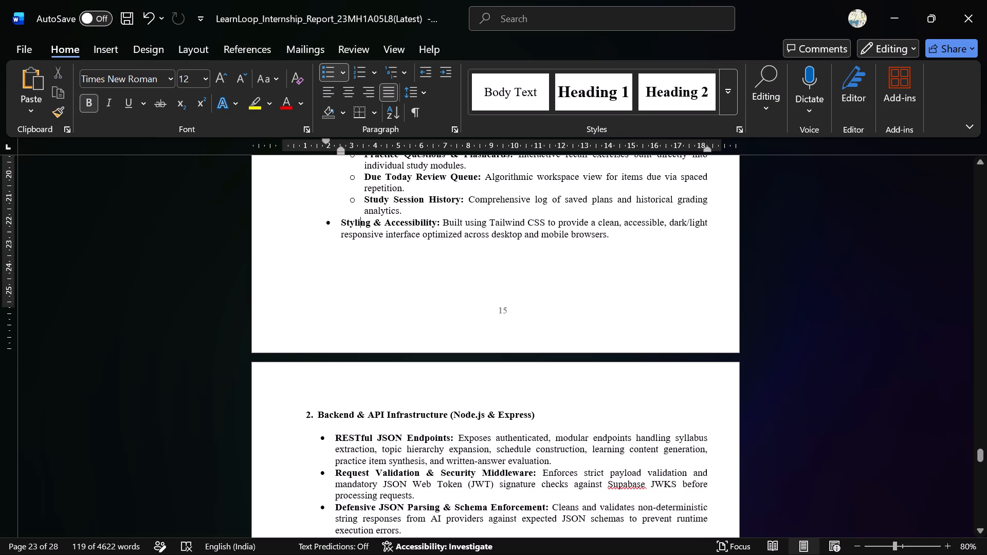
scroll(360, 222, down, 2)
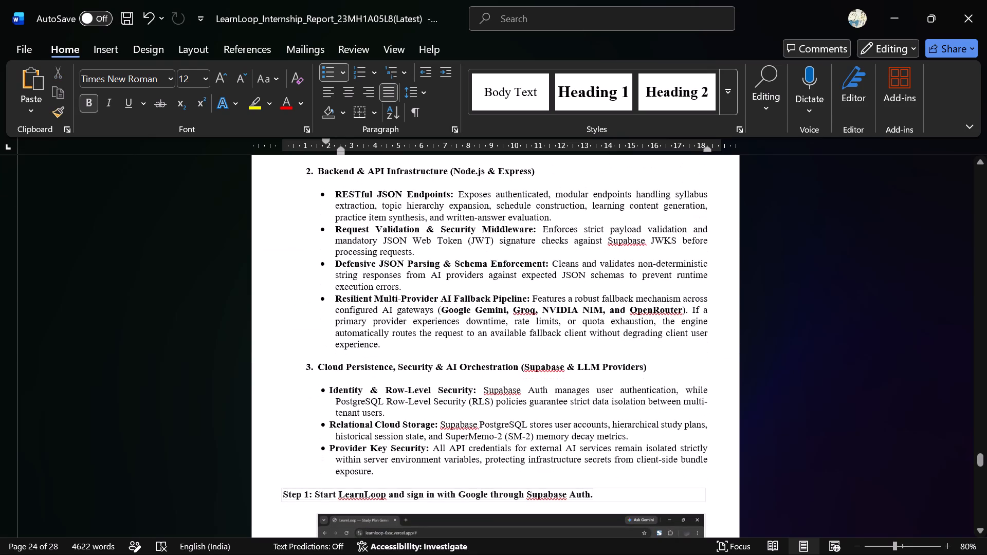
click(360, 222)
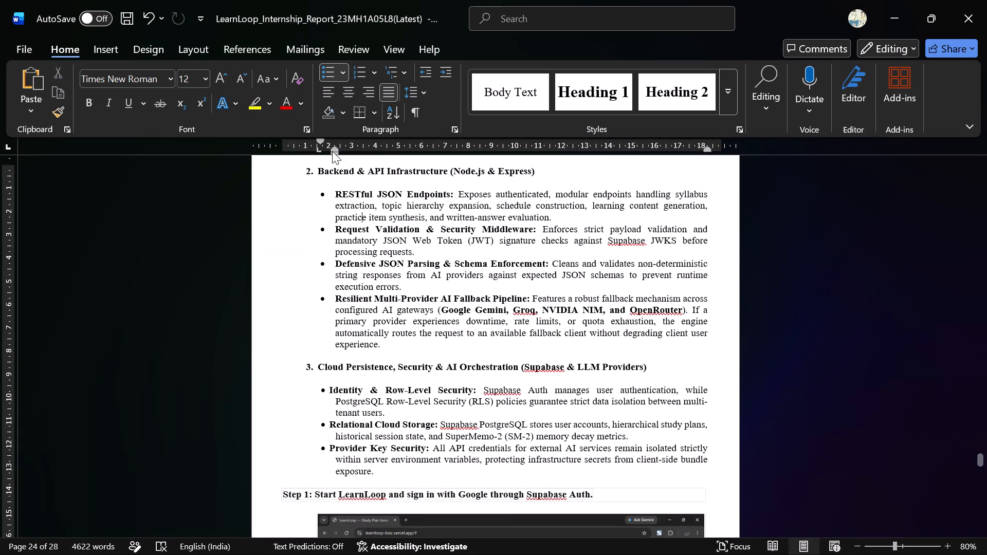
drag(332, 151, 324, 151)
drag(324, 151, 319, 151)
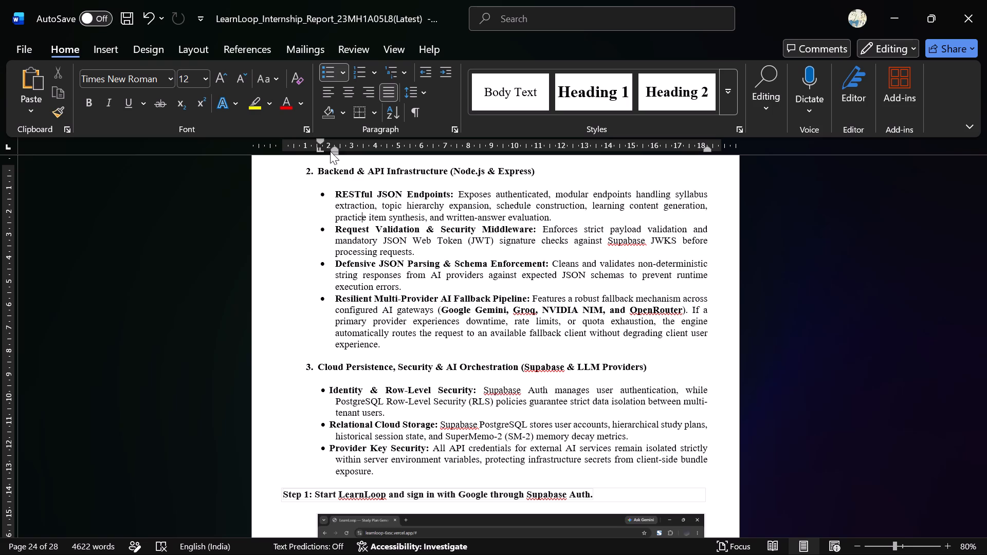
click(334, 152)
Set the left indent of all four Backend & API Infrastructure bullets to about the 2.5 ruler mark, matching the Frontend bullets.
drag(336, 194, 343, 200)
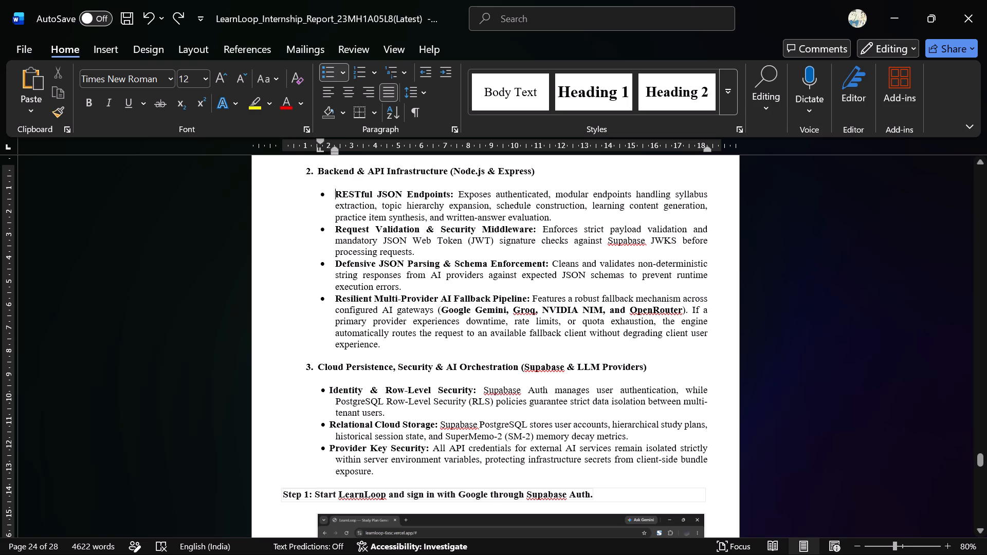
drag(343, 200, 383, 341)
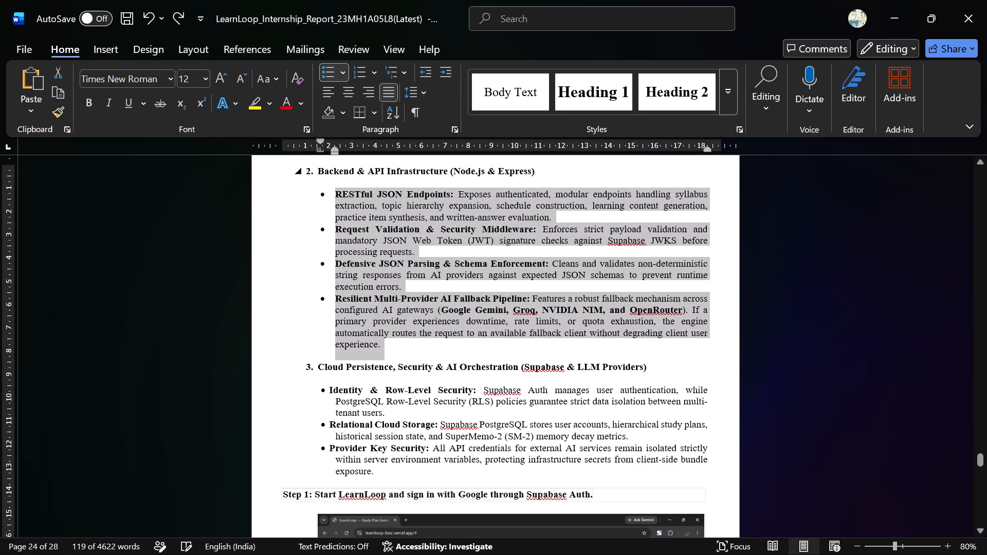
click(336, 153)
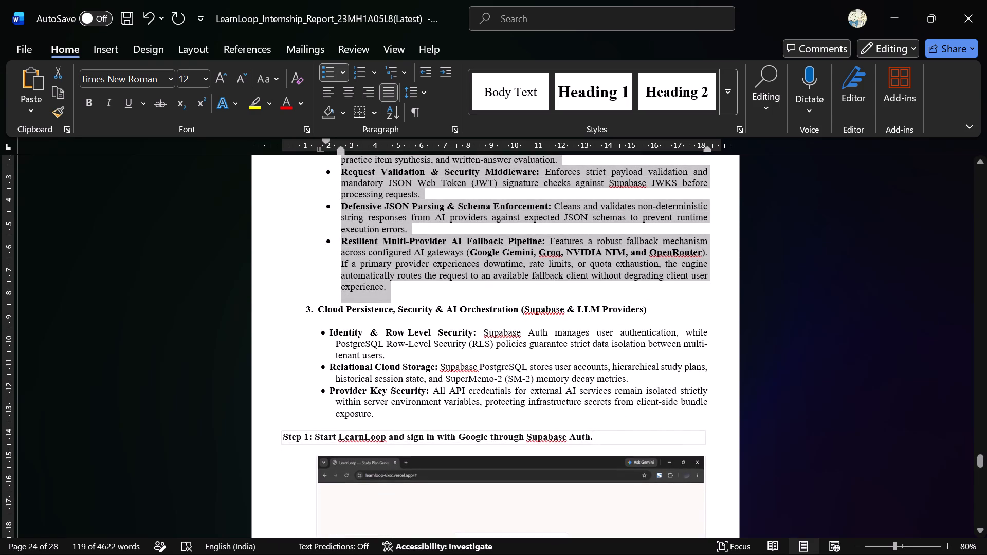
Set the left indent of the three Cloud Persistence bullets to about the 2.5 ruler mark, matching the Backend bullets.
drag(377, 417, 324, 336)
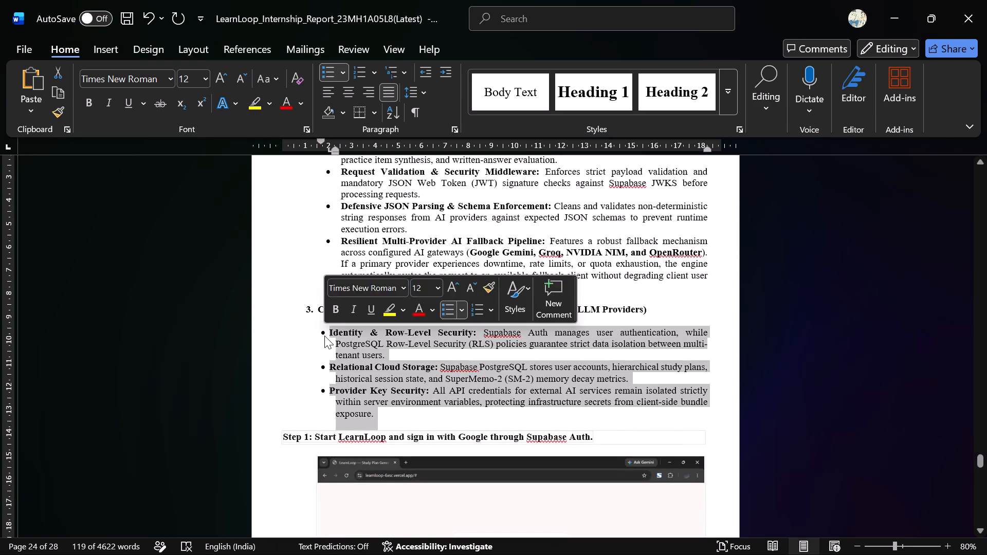
drag(334, 152, 339, 152)
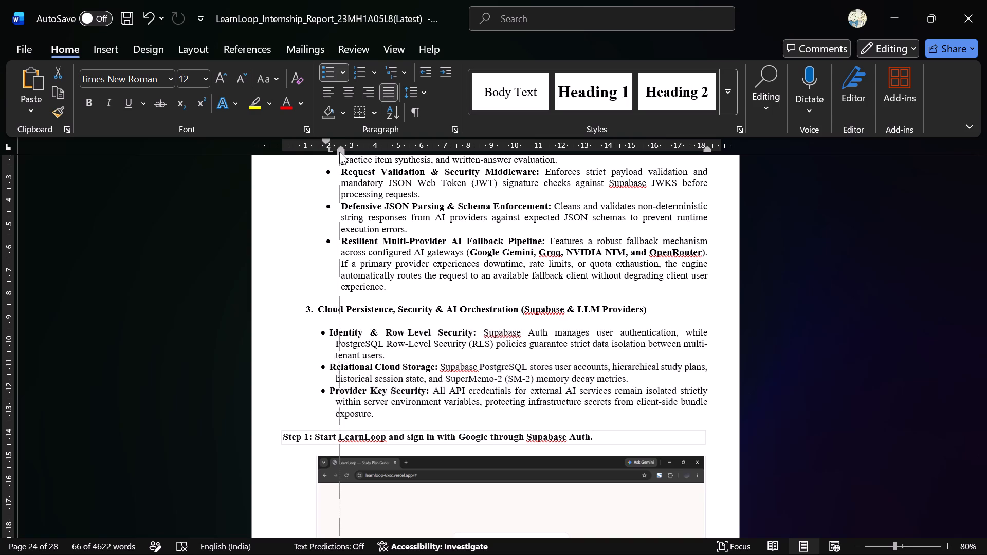
drag(339, 152, 341, 152)
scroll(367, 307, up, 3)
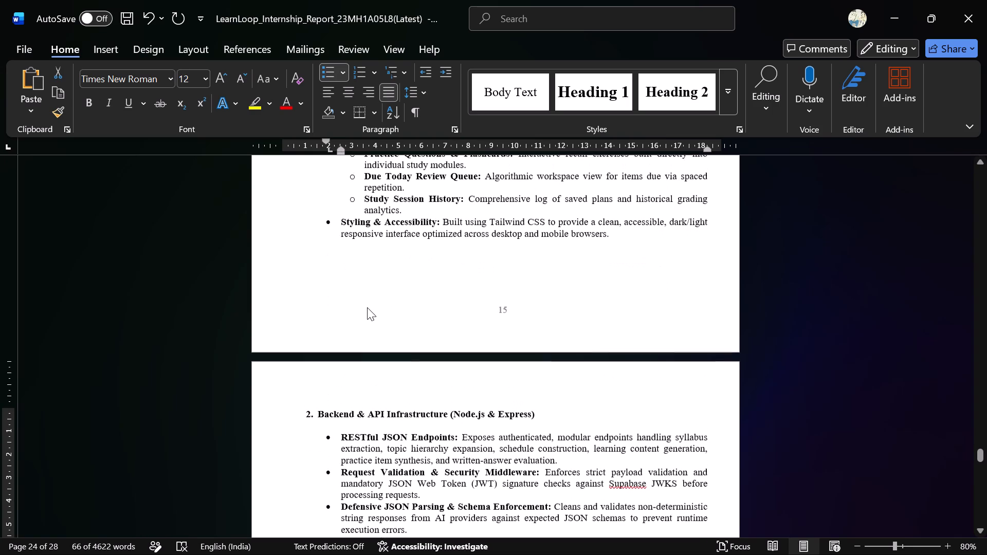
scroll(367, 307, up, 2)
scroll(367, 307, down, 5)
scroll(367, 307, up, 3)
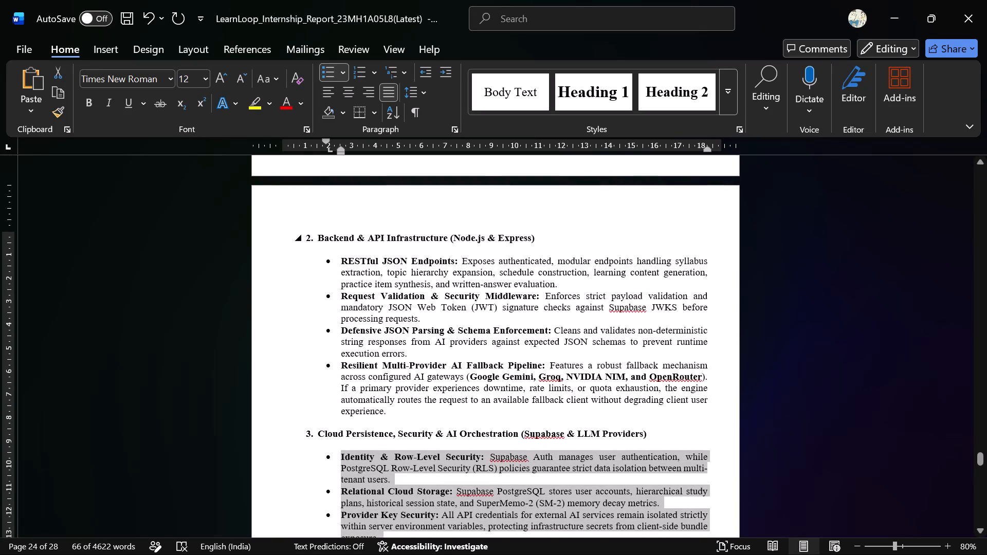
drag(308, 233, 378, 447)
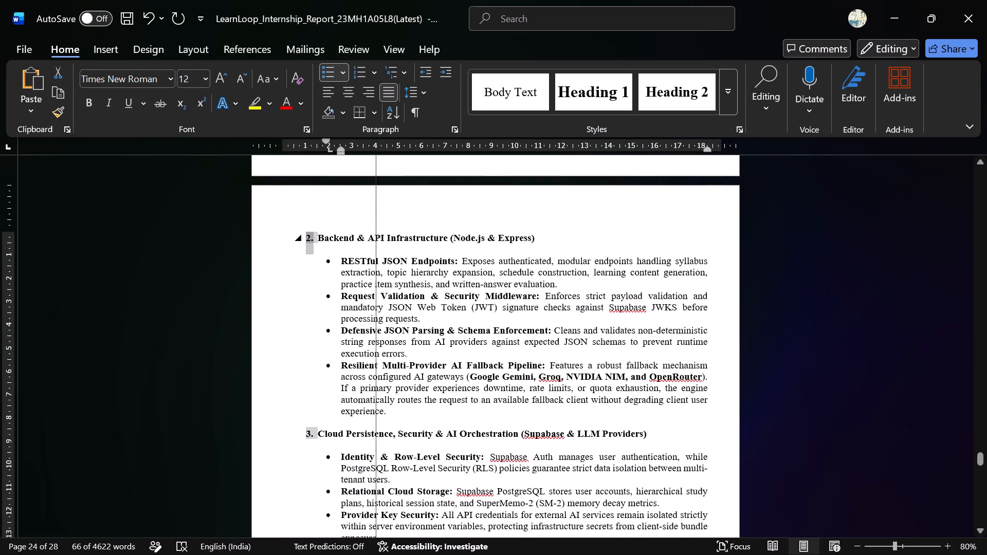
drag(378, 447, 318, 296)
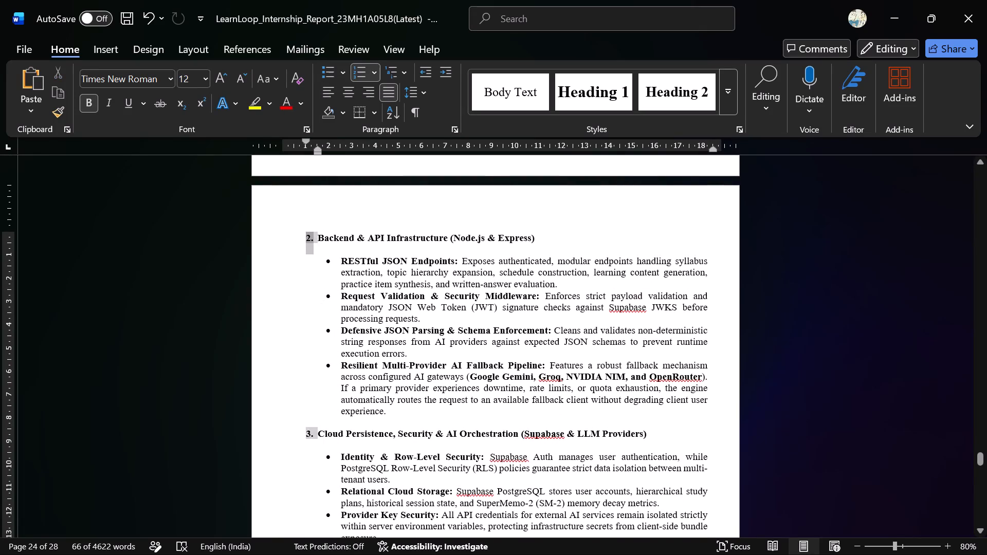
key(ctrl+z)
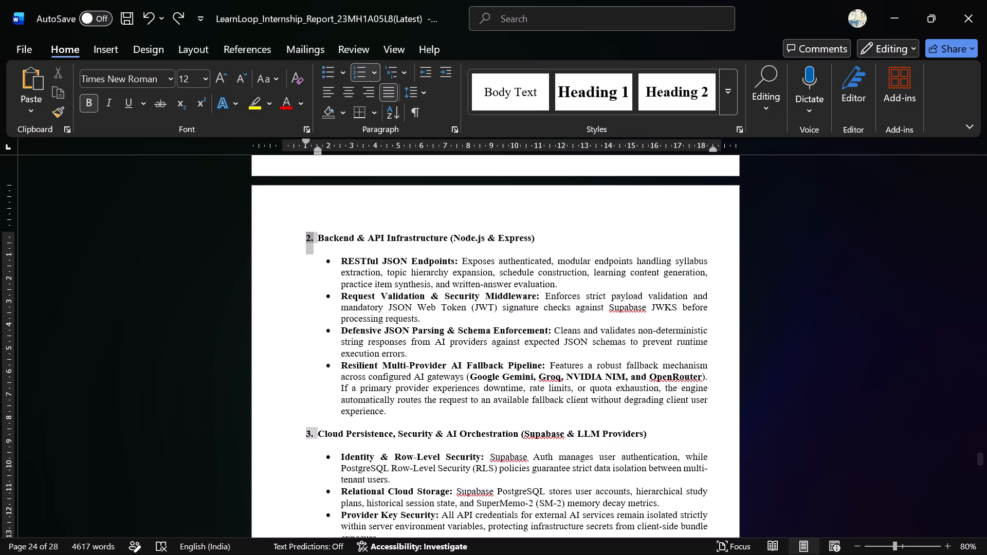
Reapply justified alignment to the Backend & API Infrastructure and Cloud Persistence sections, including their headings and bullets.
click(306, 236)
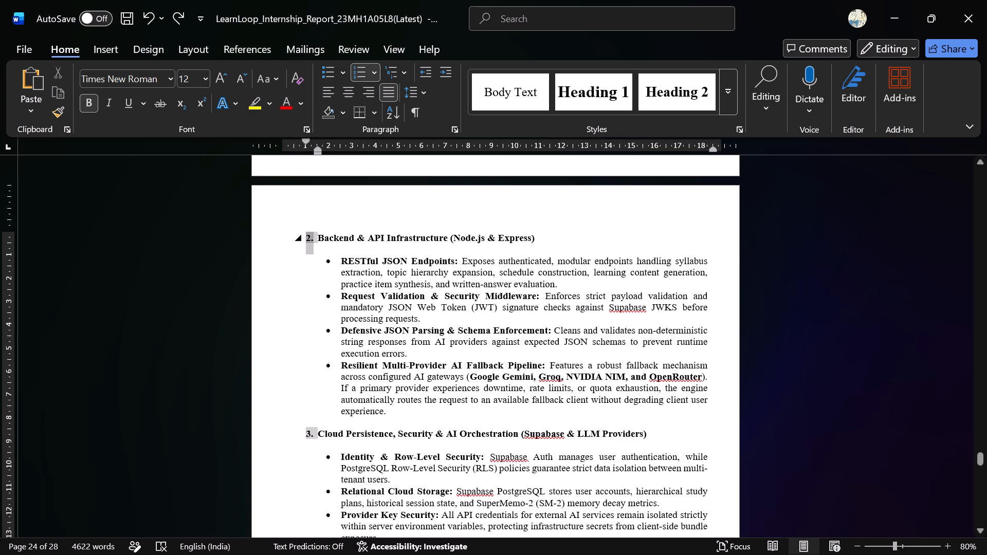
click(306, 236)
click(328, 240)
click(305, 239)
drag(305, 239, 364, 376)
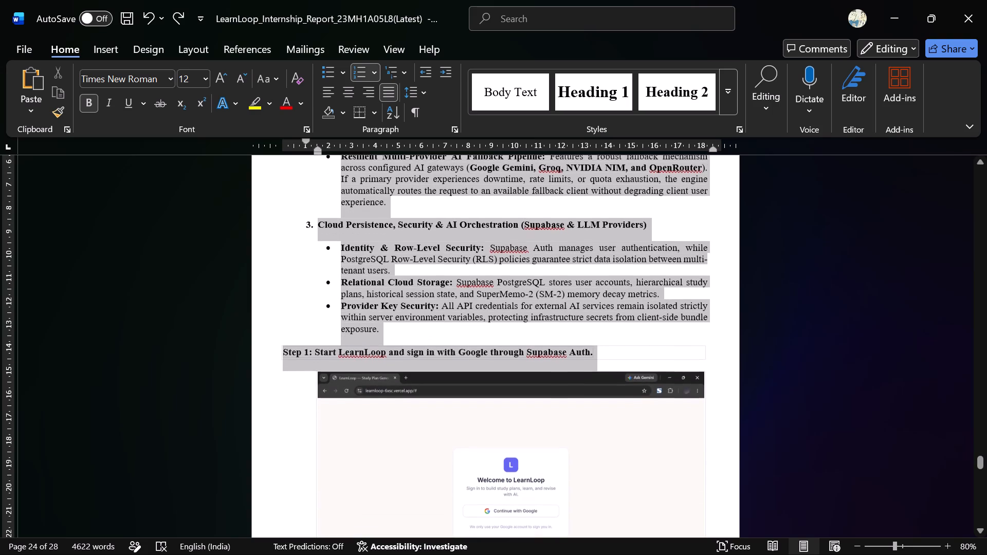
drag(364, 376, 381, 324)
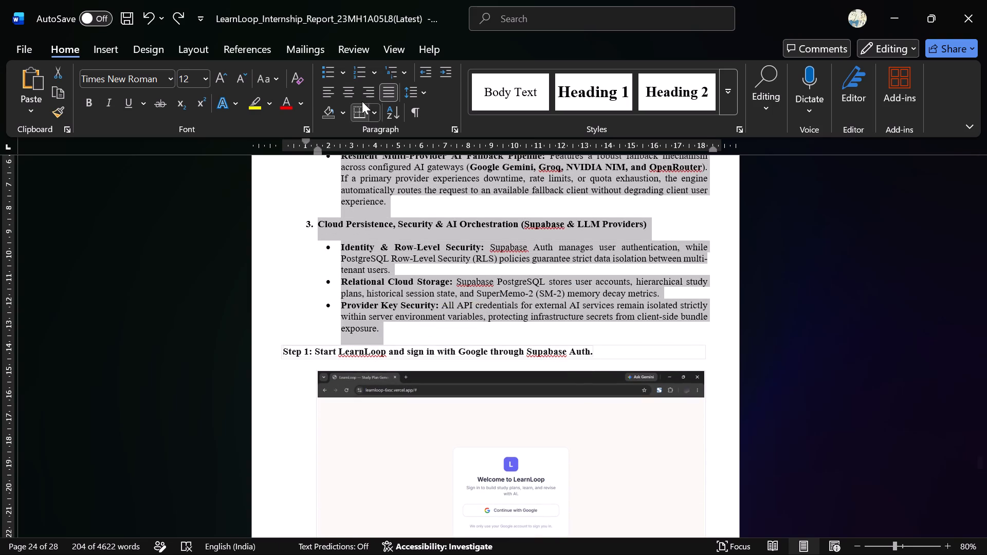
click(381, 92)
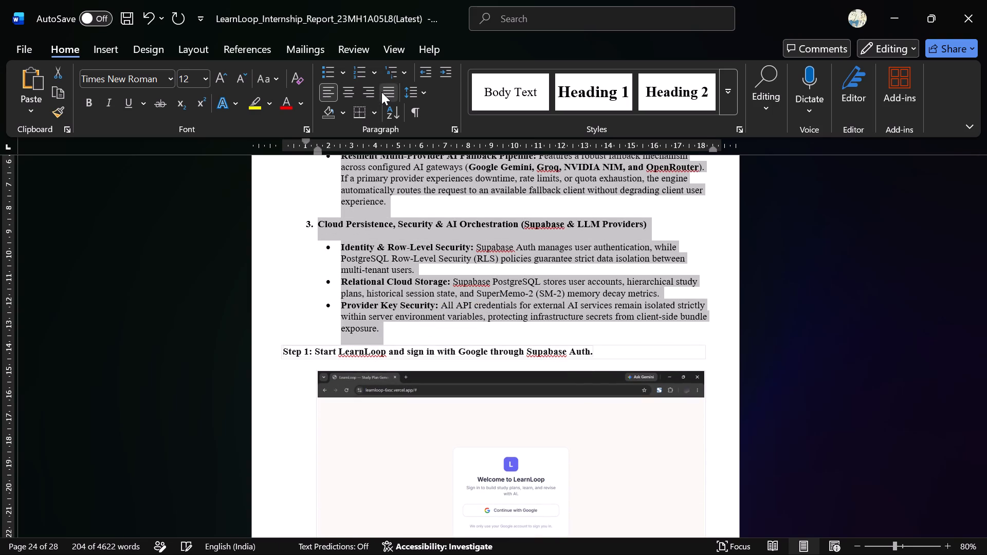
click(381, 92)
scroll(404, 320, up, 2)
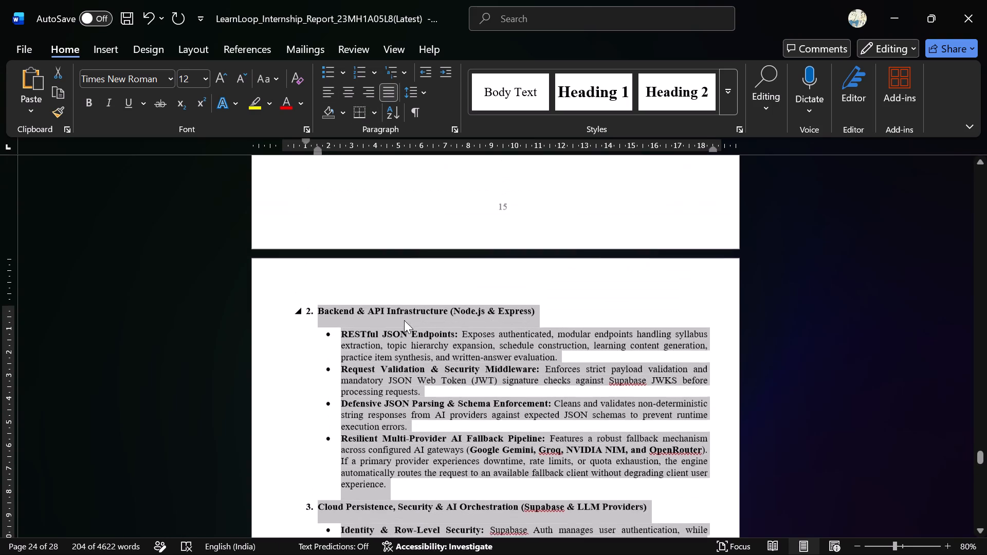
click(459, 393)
Set the left indent of the Step 1 heading below the Cloud Persistence bullets to about the 1 ruler mark.
scroll(459, 393, down, 3)
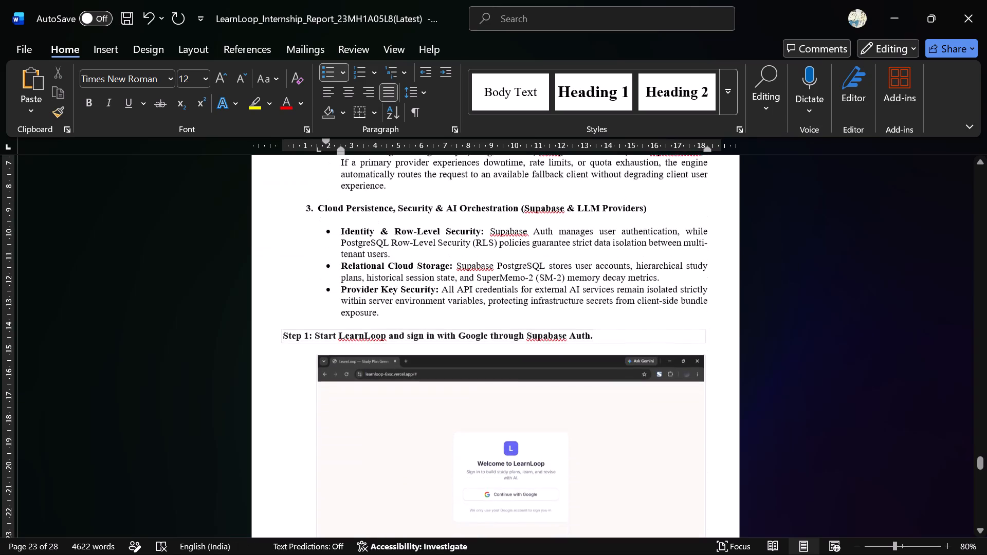
click(284, 329)
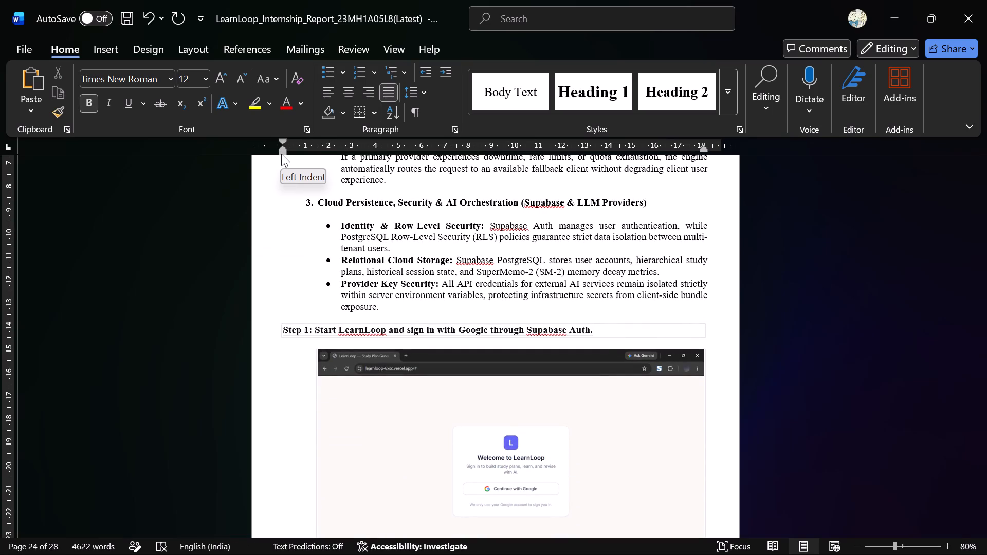
drag(281, 154, 303, 152)
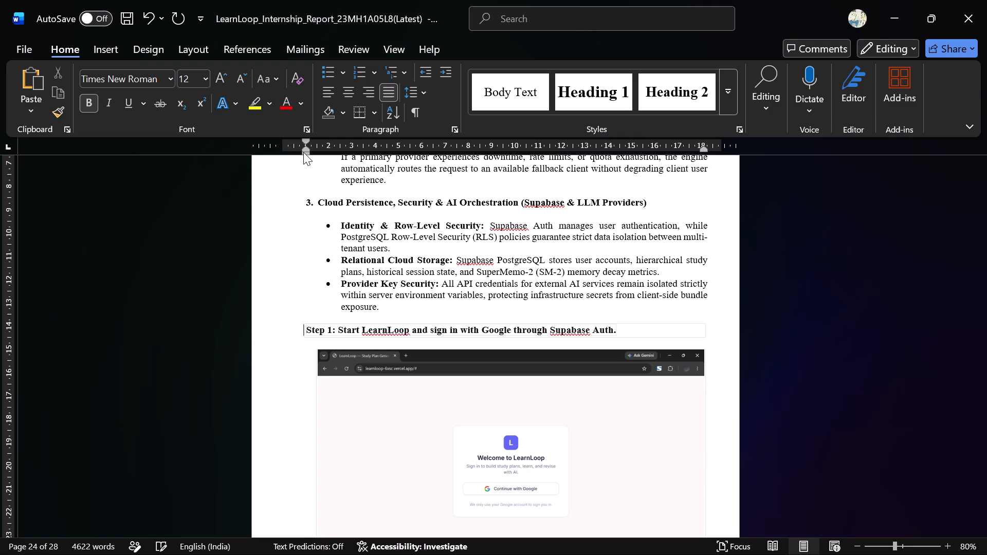
Set the left indent of the Step 2 heading below Fig-1 to about the 1 ruler mark, matching Step 1.
scroll(316, 318, down, 3)
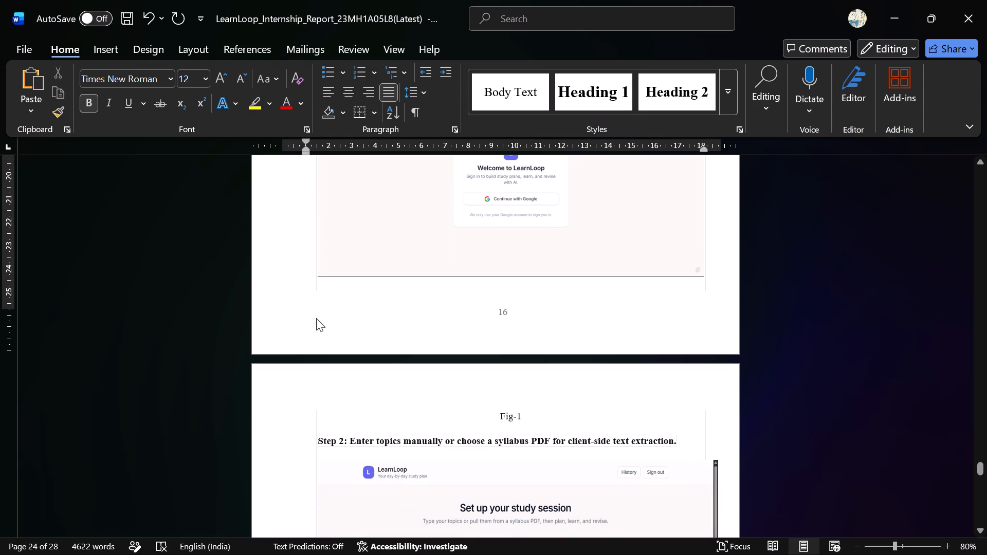
right_click(321, 435)
click(321, 435)
scroll(321, 435, down, 1)
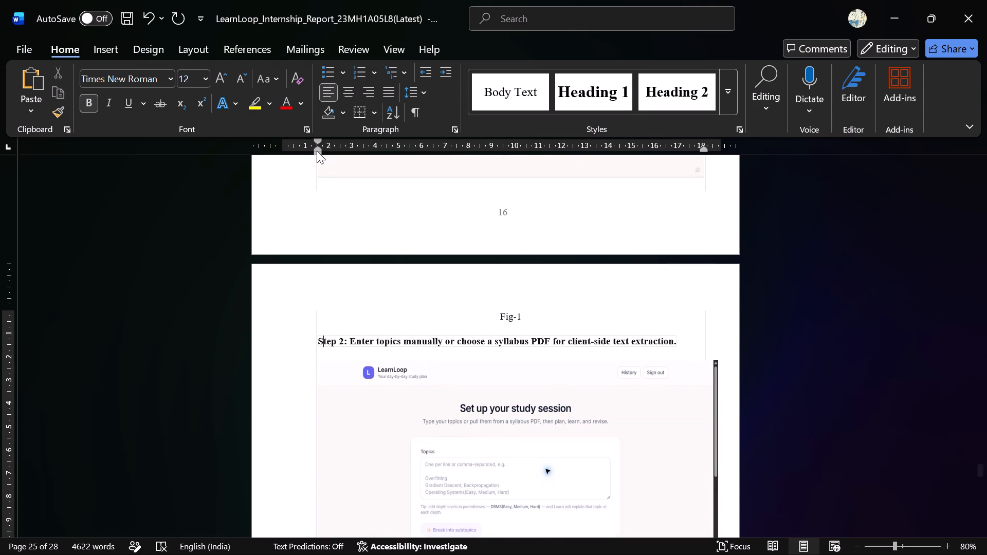
drag(318, 155, 306, 154)
Make the whole Step 3 heading below Fig-2 bold, like the other step headings.
scroll(336, 293, down, 2)
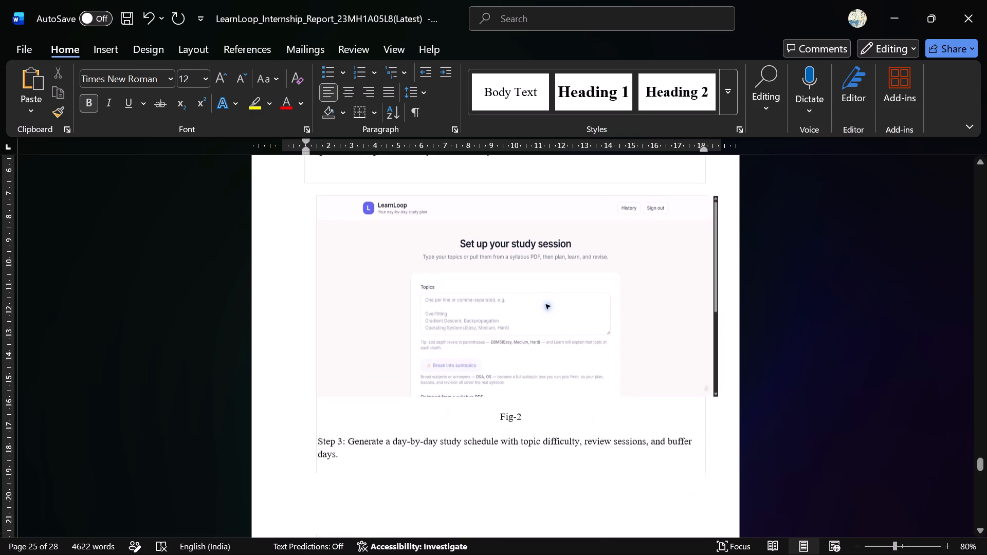
scroll(336, 293, down, 1)
click(327, 304)
scroll(327, 304, up, 1)
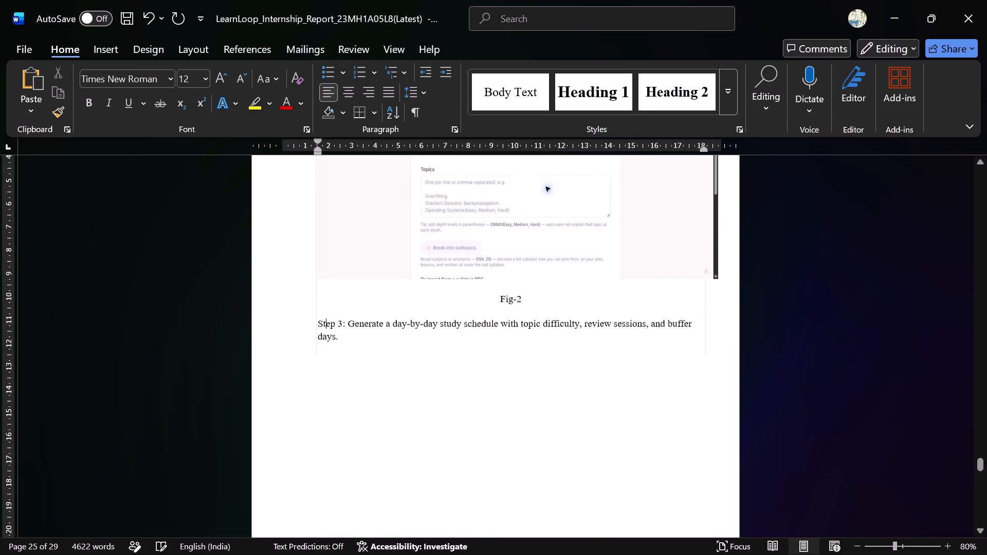
scroll(327, 304, up, 2)
right_click(327, 304)
scroll(327, 304, down, 2)
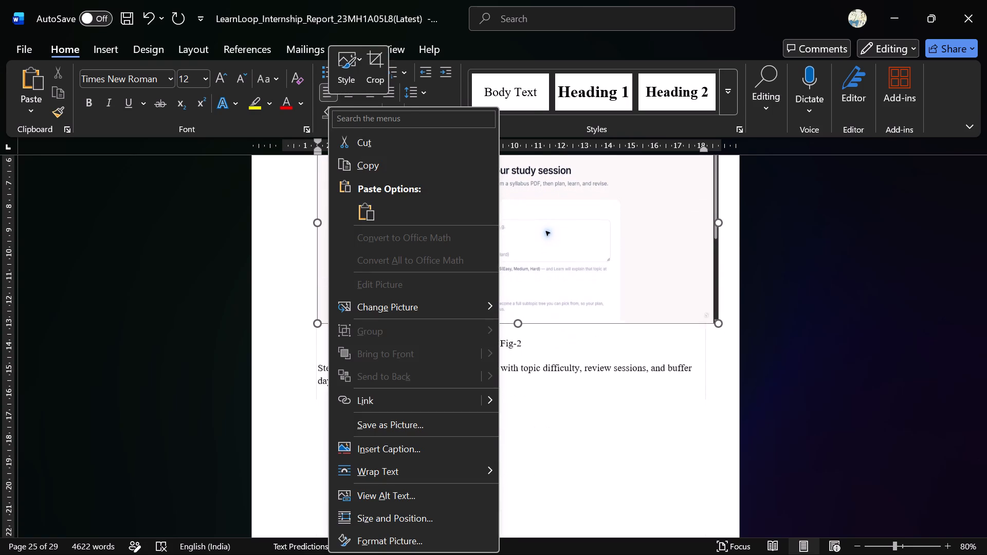
click(304, 358)
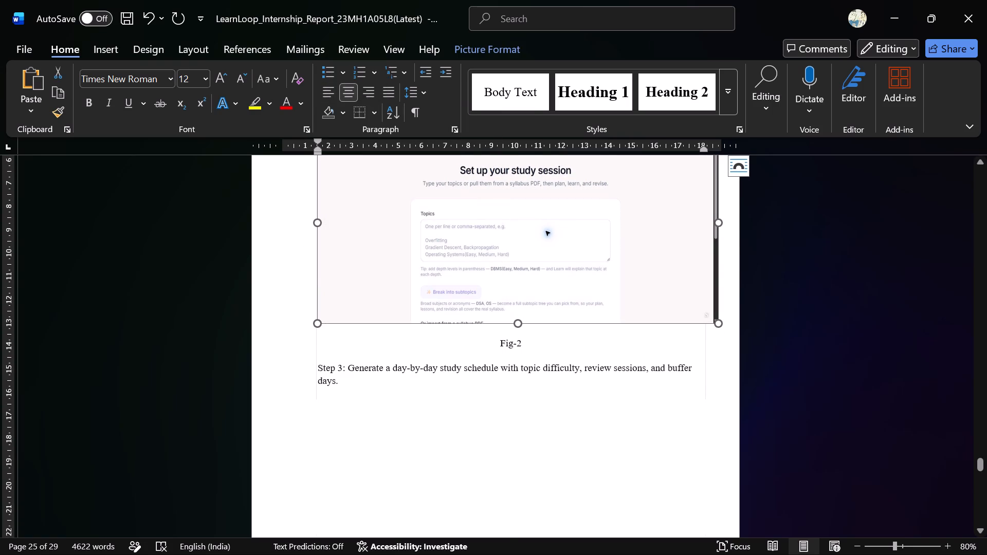
drag(312, 367, 337, 379)
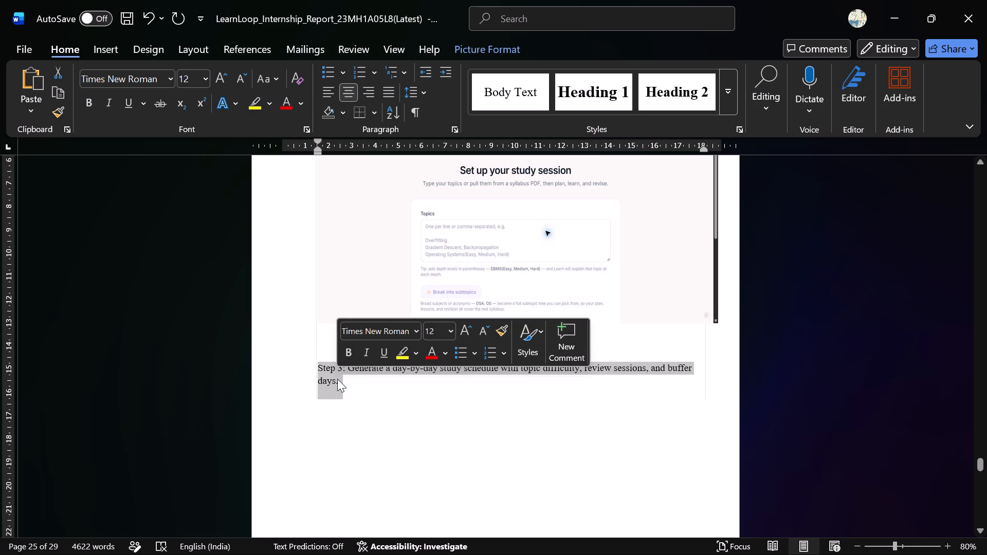
click(342, 345)
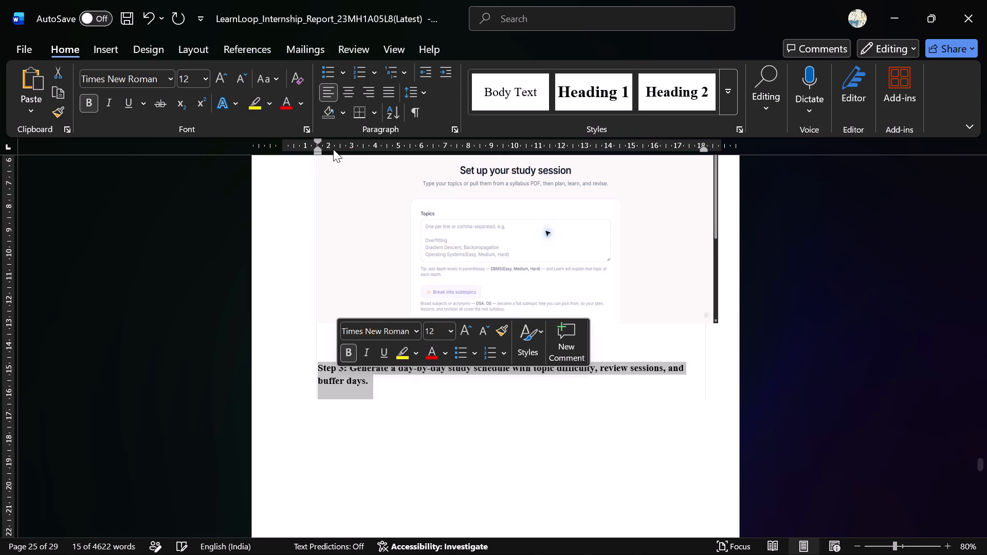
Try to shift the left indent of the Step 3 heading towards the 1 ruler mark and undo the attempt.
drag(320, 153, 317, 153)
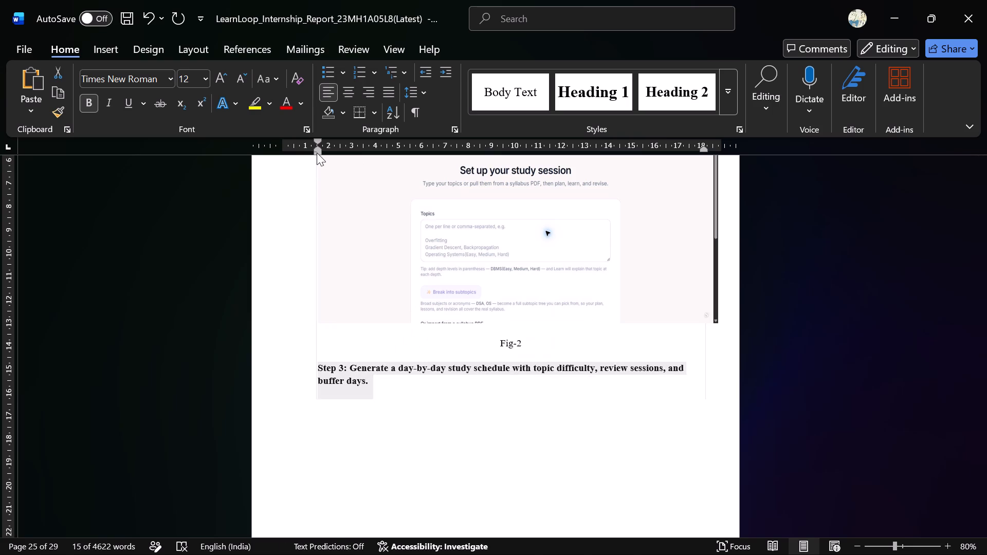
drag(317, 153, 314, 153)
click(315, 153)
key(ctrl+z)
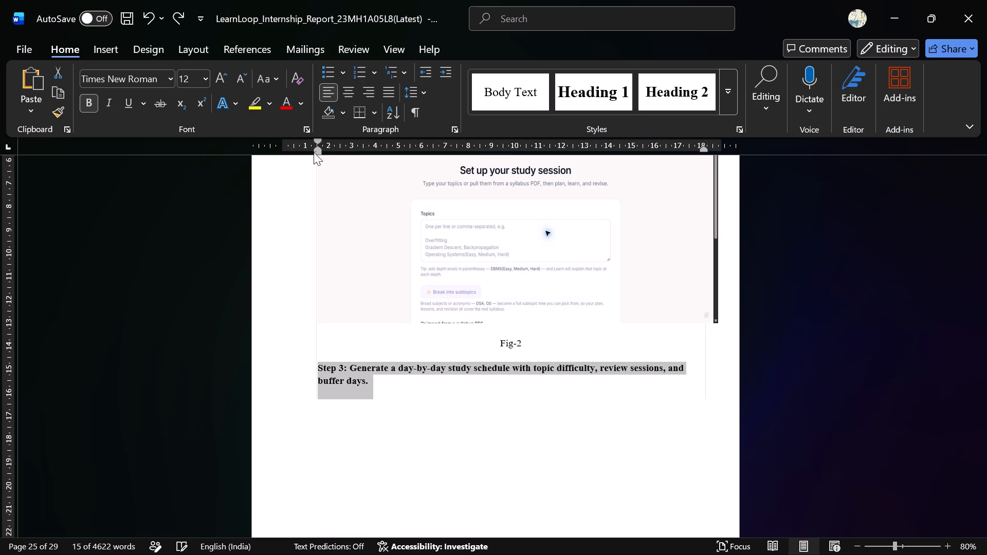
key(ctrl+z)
Set the left indent of the Step 3 heading to about the 1 ruler mark, matching Steps 1 and 2.
drag(316, 153, 309, 153)
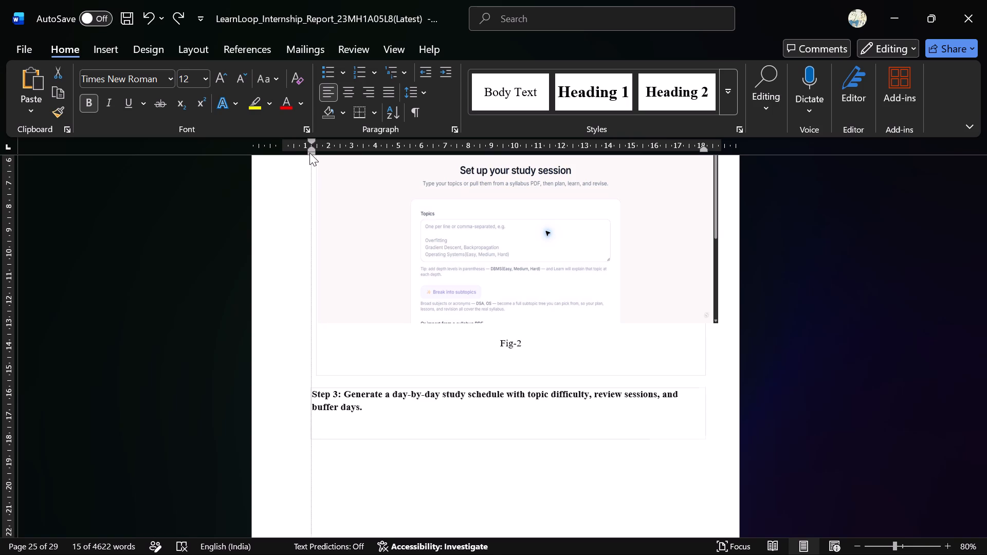
drag(309, 153, 307, 153)
Reduce the height of the bordered row around the Step 3 heading so its lower border sits closer to the text.
scroll(346, 369, down, 1)
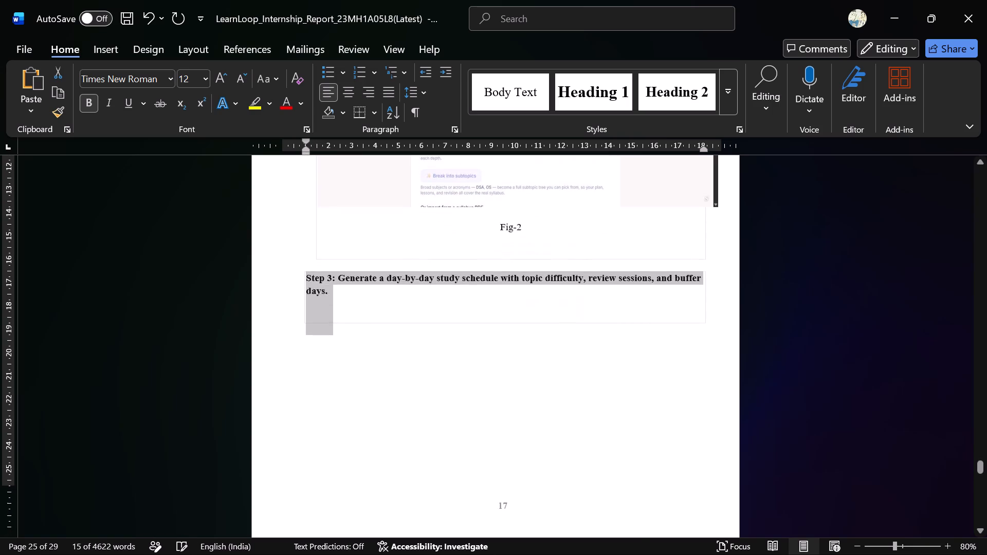
scroll(346, 369, down, 2)
click(361, 280)
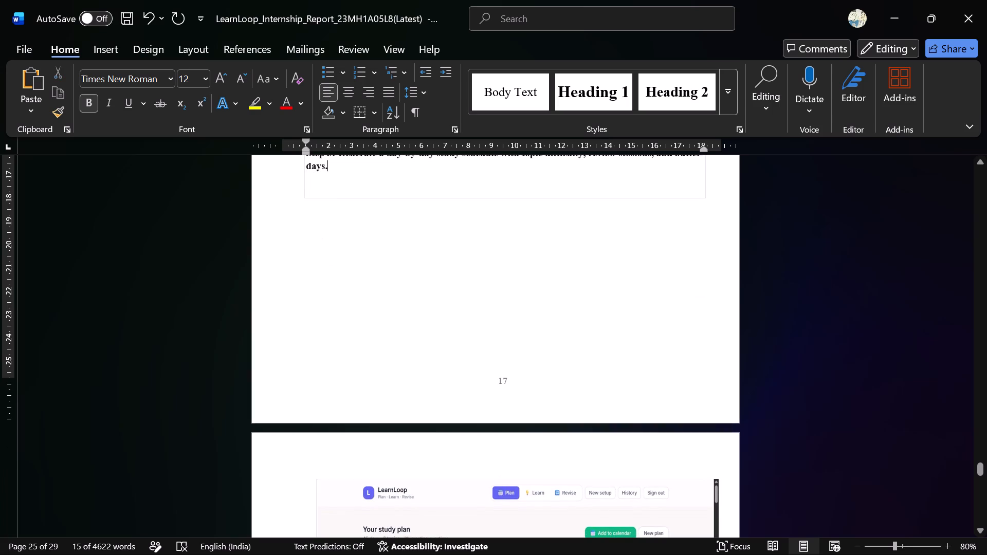
click(317, 189)
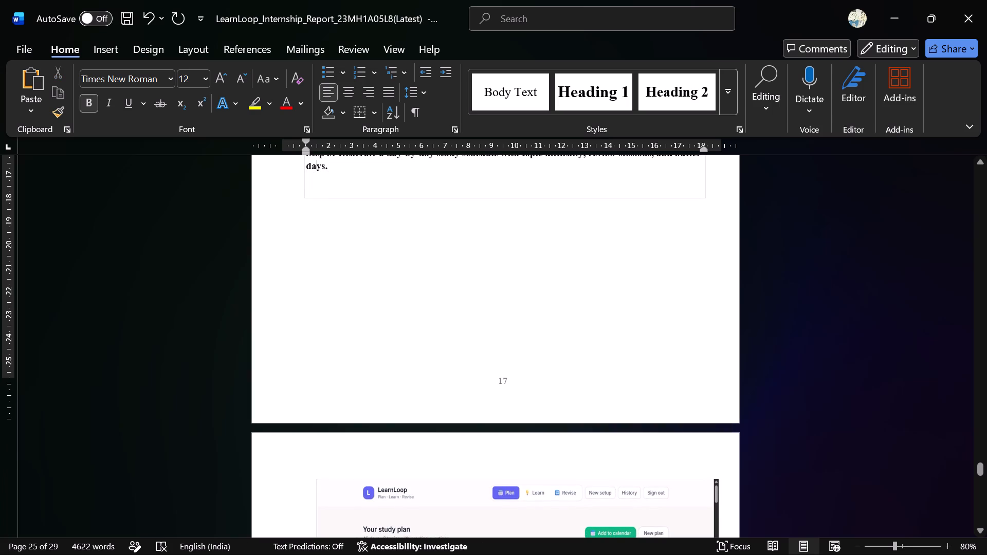
drag(322, 198, 320, 182)
drag(320, 182, 319, 175)
click(703, 181)
drag(702, 181, 702, 162)
click(465, 365)
Shrink the Fig-3 study plan picture proportionally until it spans from about the 2.5 to the 17 ruler mark.
scroll(465, 365, down, 2)
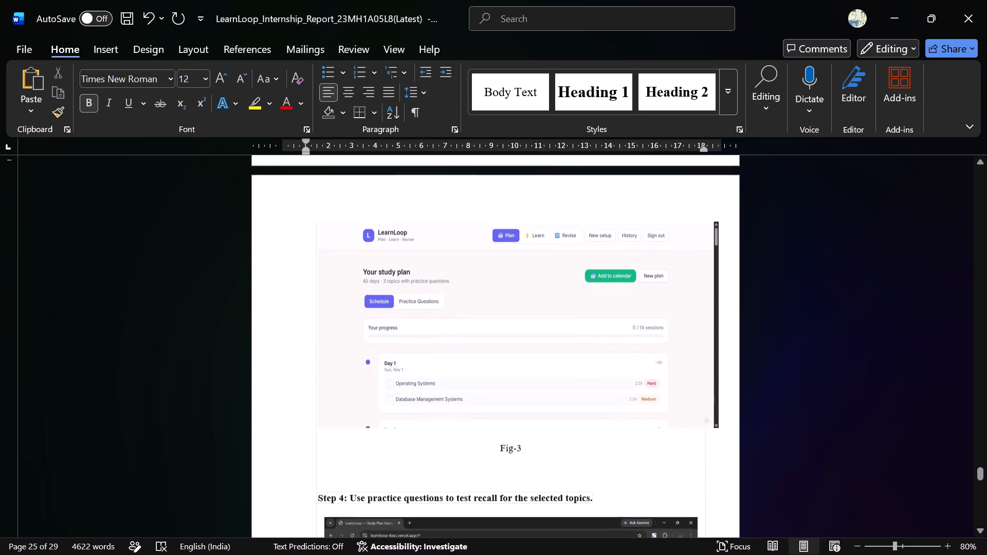
click(465, 365)
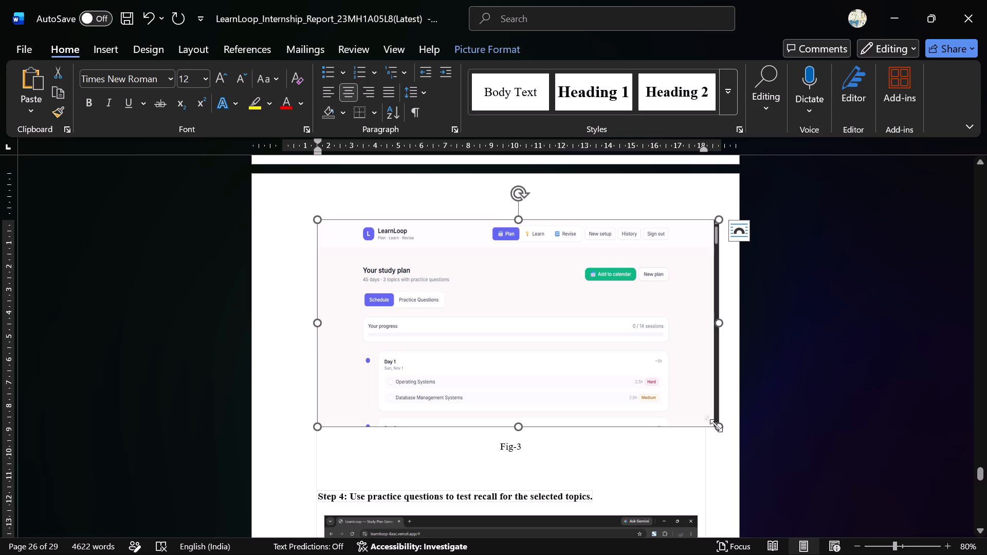
drag(719, 427, 709, 422)
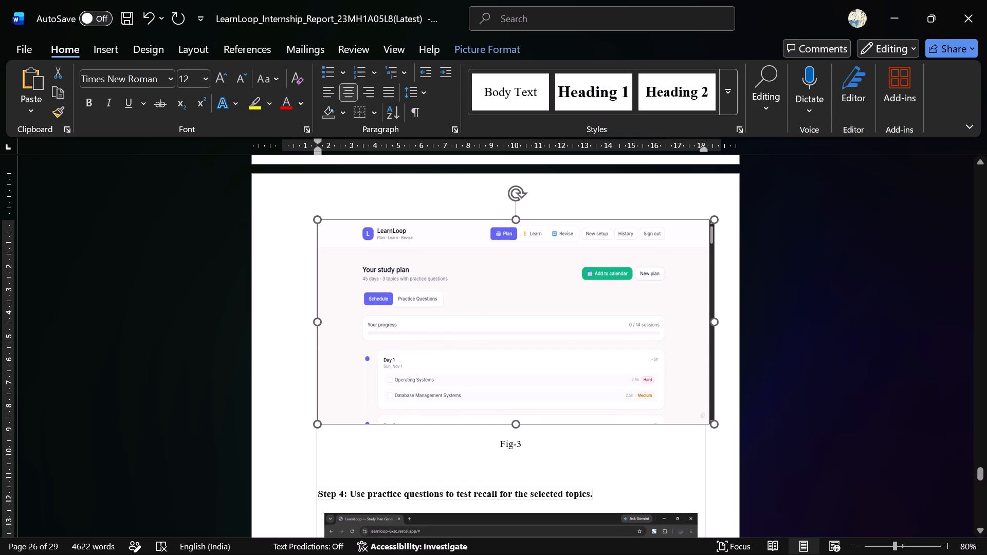
drag(709, 422, 708, 422)
drag(708, 422, 689, 413)
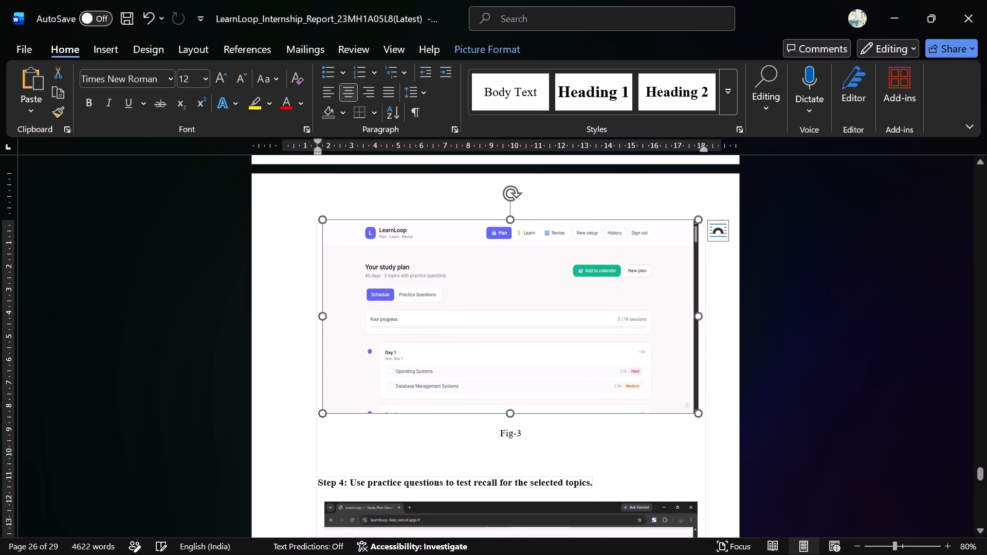
drag(689, 413, 692, 402)
drag(698, 409, 666, 394)
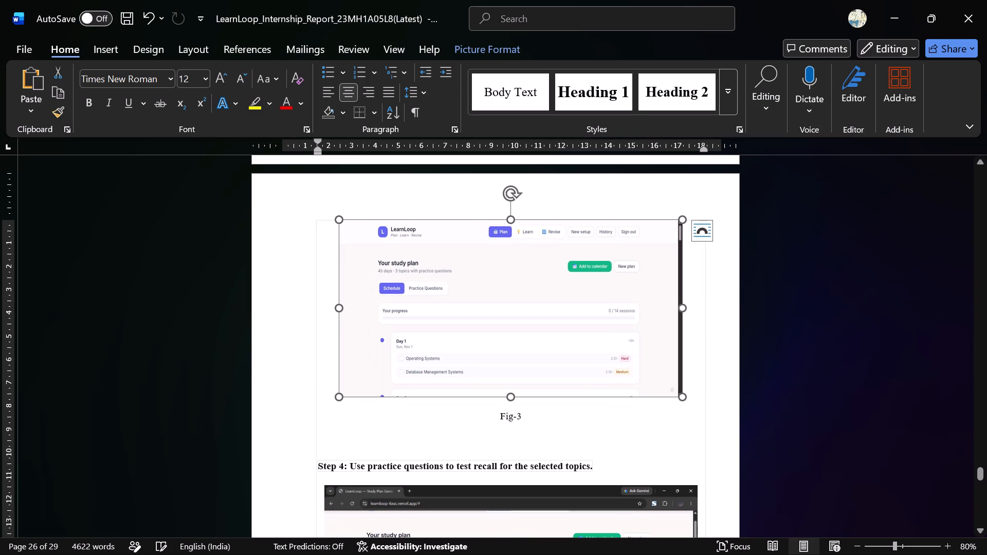
Resize the Fig-3 study plan picture proportionally until it spans from about the 2.6 to the 17 ruler mark.
drag(680, 396, 613, 365)
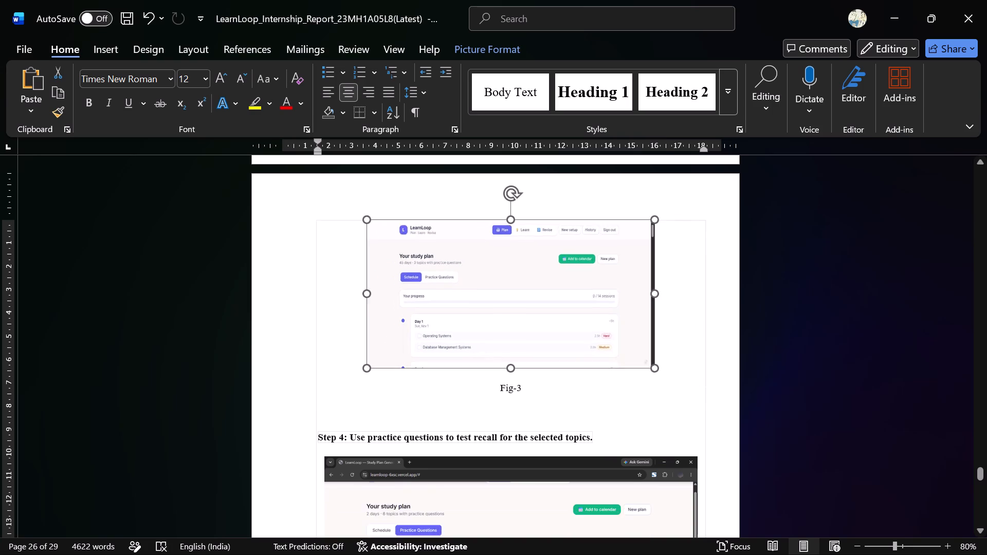
scroll(613, 365, up, 1)
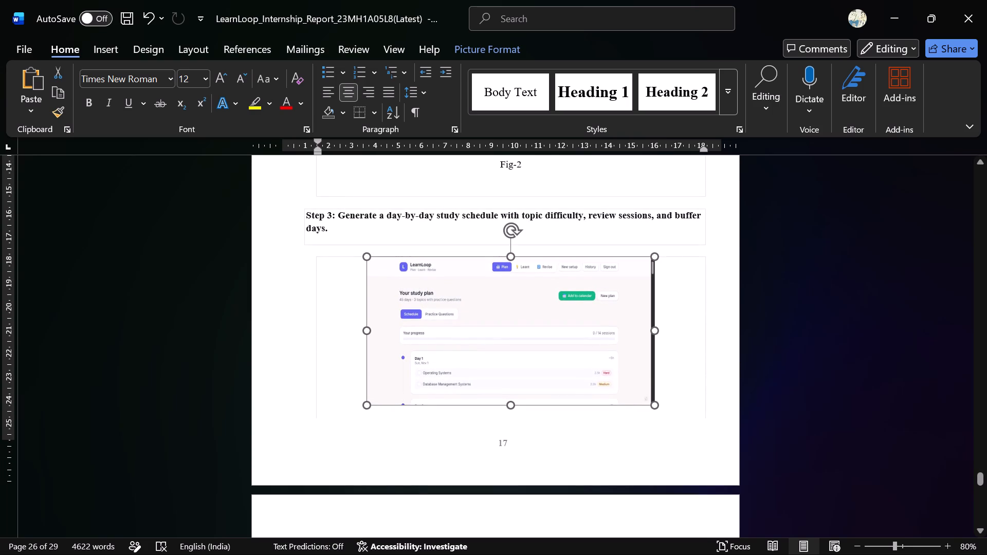
drag(655, 402, 682, 409)
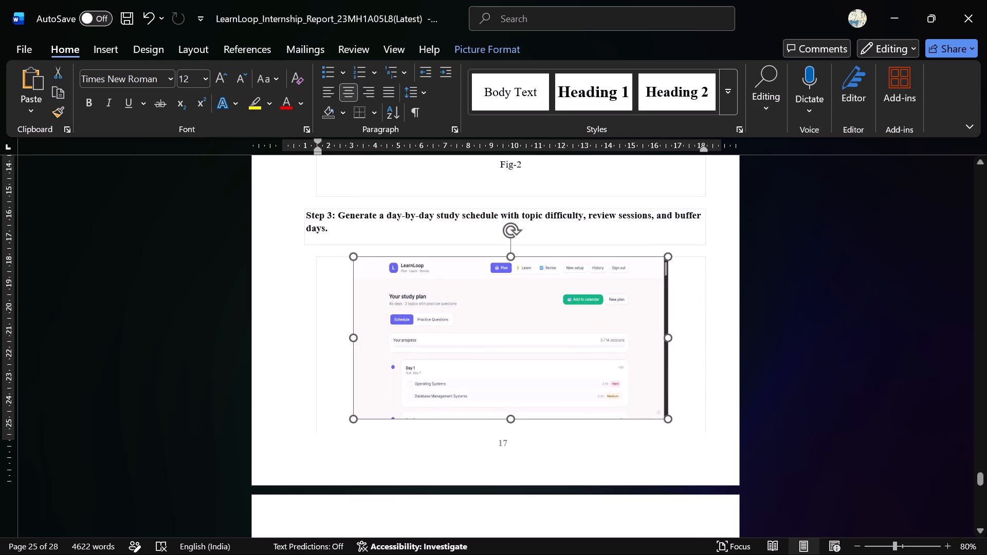
drag(682, 409, 692, 408)
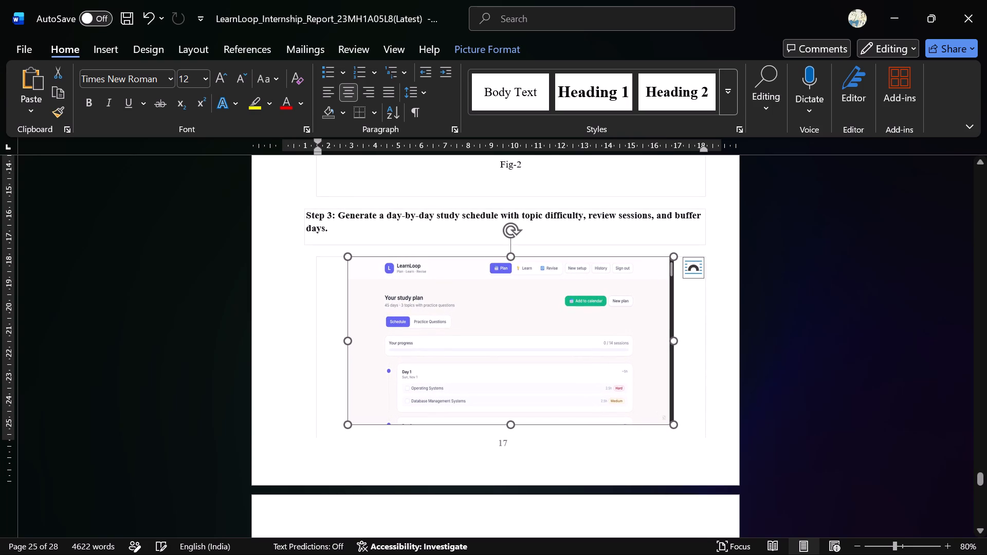
drag(673, 423, 682, 425)
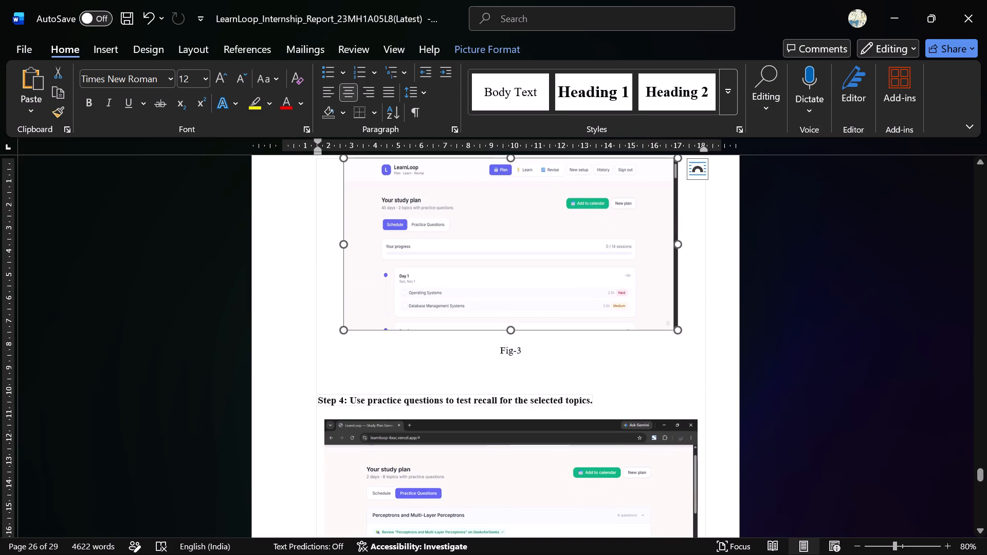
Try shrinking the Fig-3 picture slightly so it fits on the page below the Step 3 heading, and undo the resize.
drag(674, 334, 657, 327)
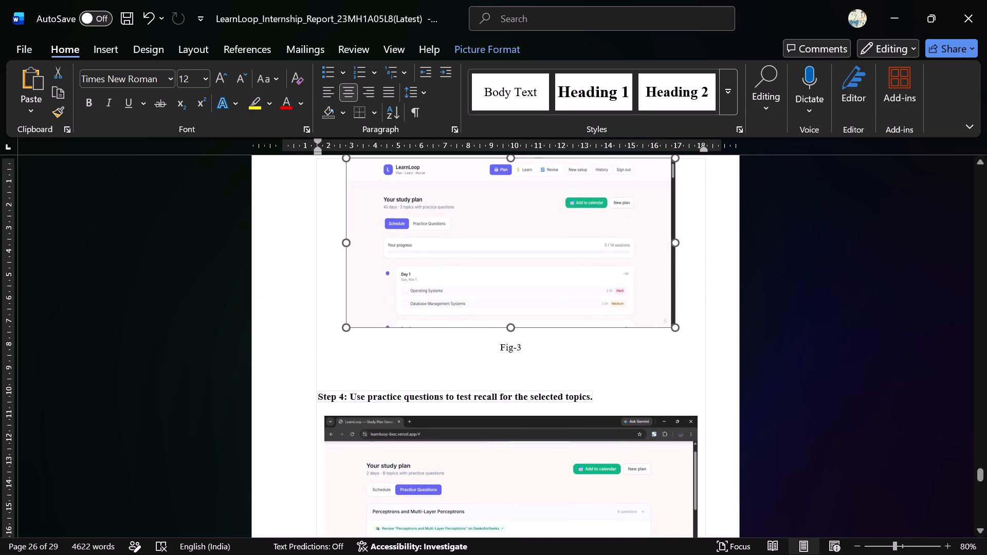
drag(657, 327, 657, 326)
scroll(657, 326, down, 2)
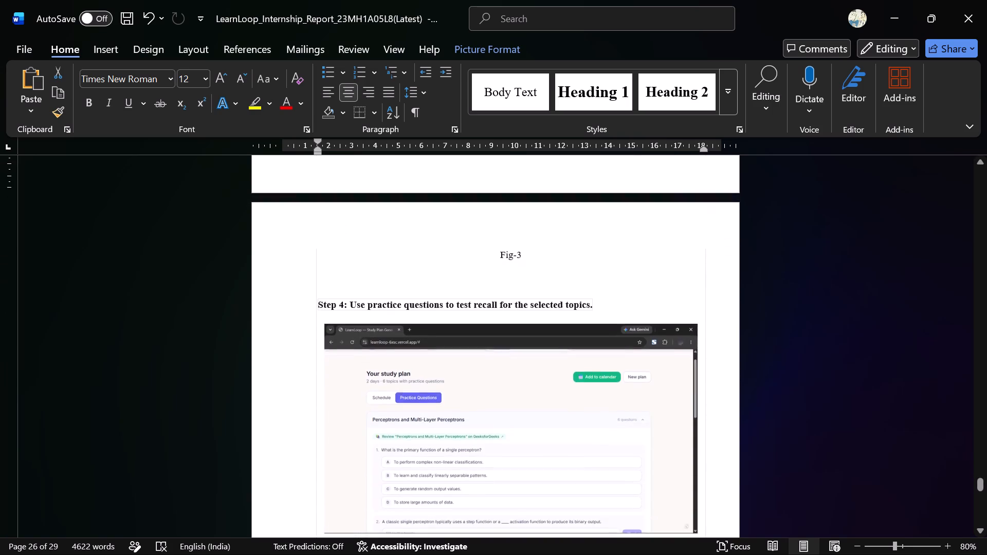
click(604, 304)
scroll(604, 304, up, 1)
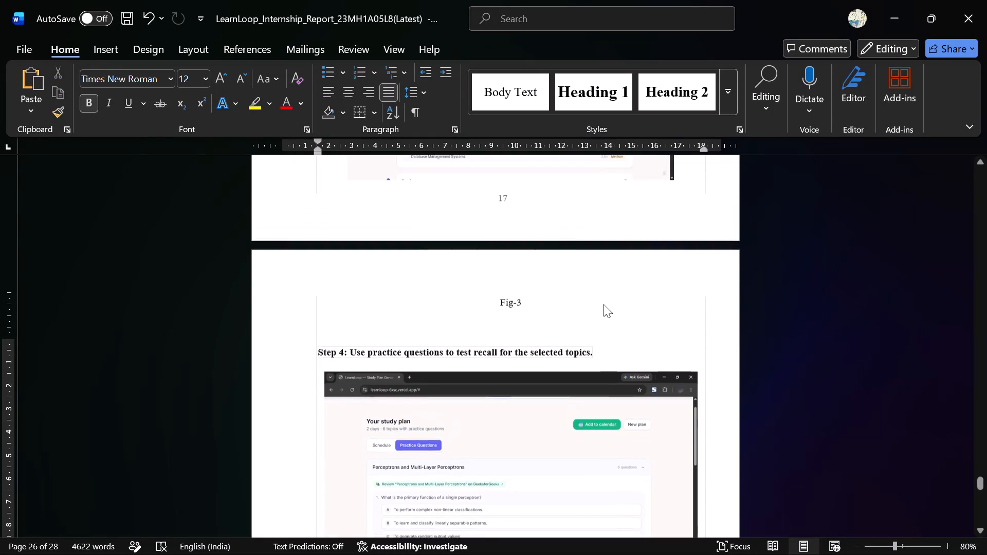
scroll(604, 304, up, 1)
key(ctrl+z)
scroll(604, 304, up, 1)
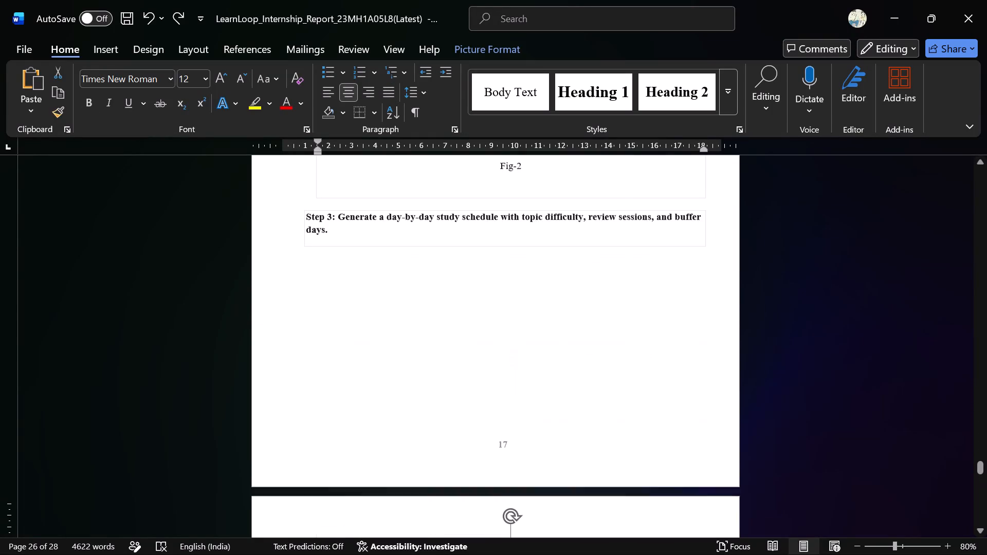
Insert blank lines before the Step 1 heading until it moves with its picture to the top of the following page.
click(404, 289)
scroll(404, 289, up, 2)
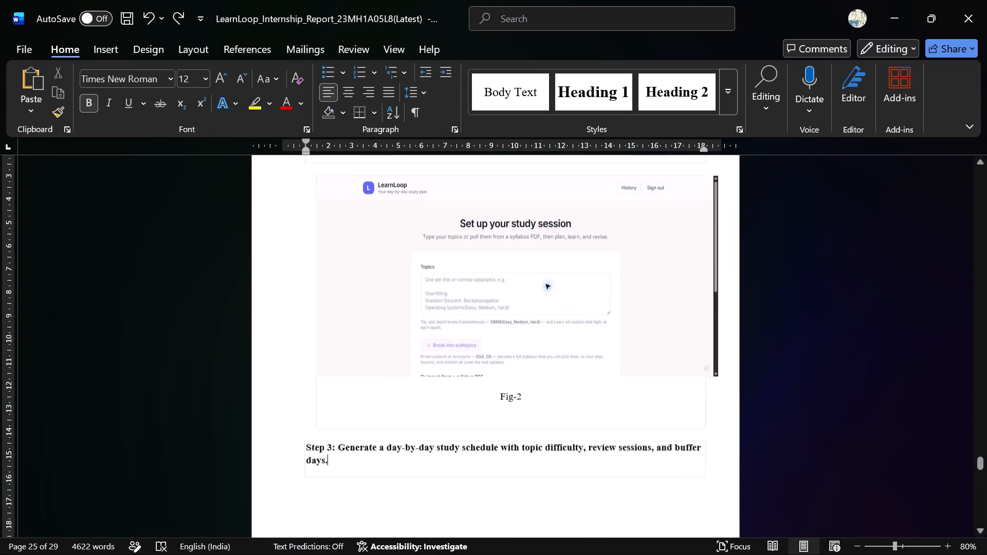
scroll(404, 289, up, 1)
scroll(483, 243, up, 1)
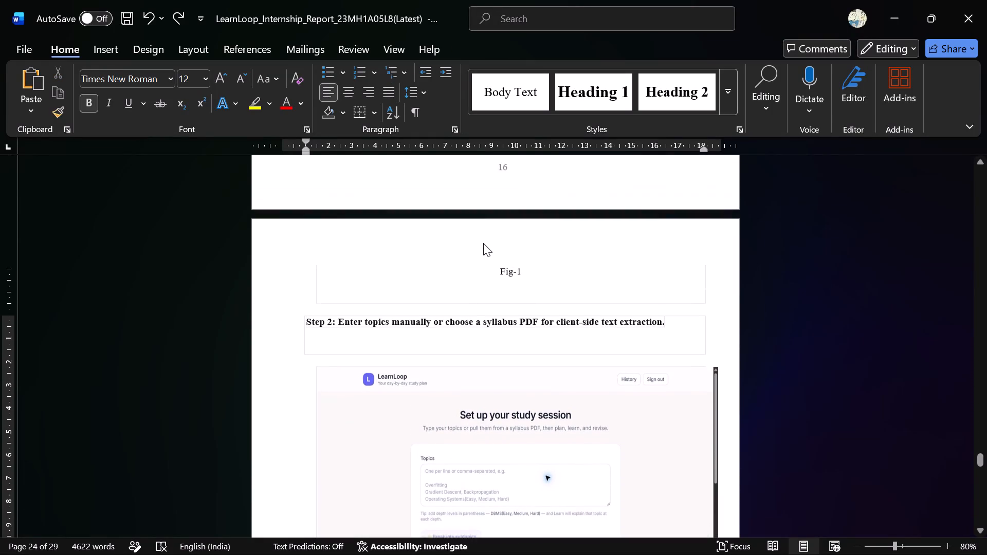
scroll(483, 243, up, 3)
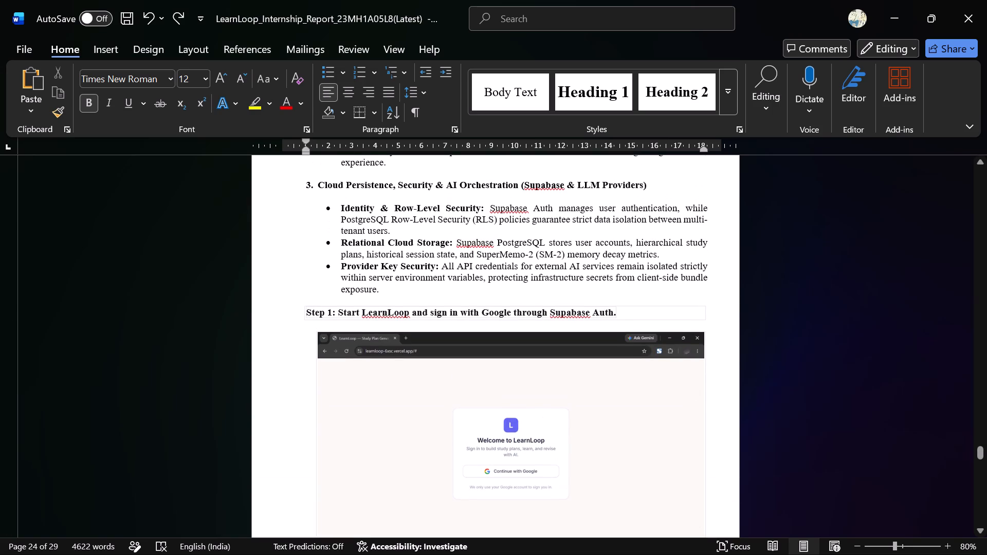
click(303, 316)
key(Return)
key(Return)
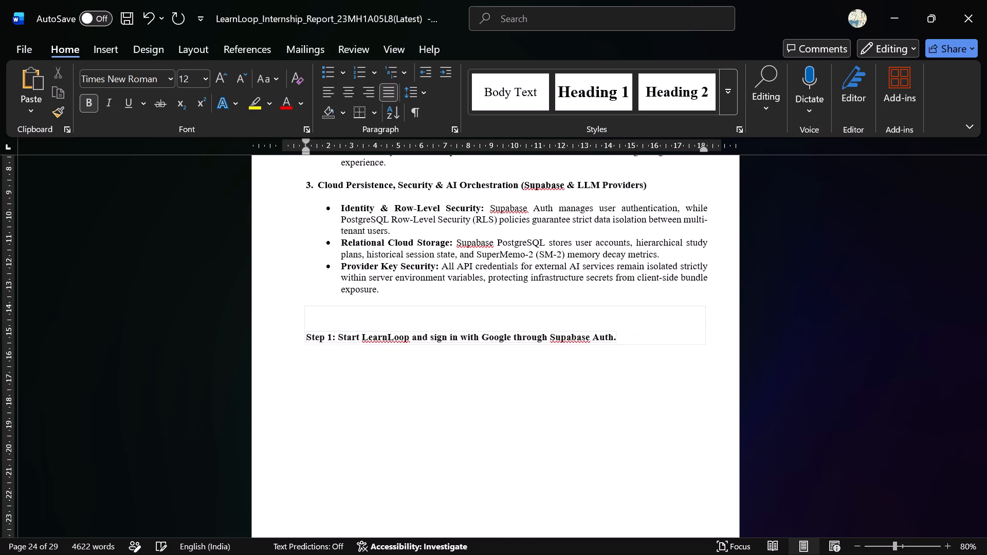
key(Return)
key(Return)
key(Return)
key(Return)
key(Return)
key(Return)
key(Return)
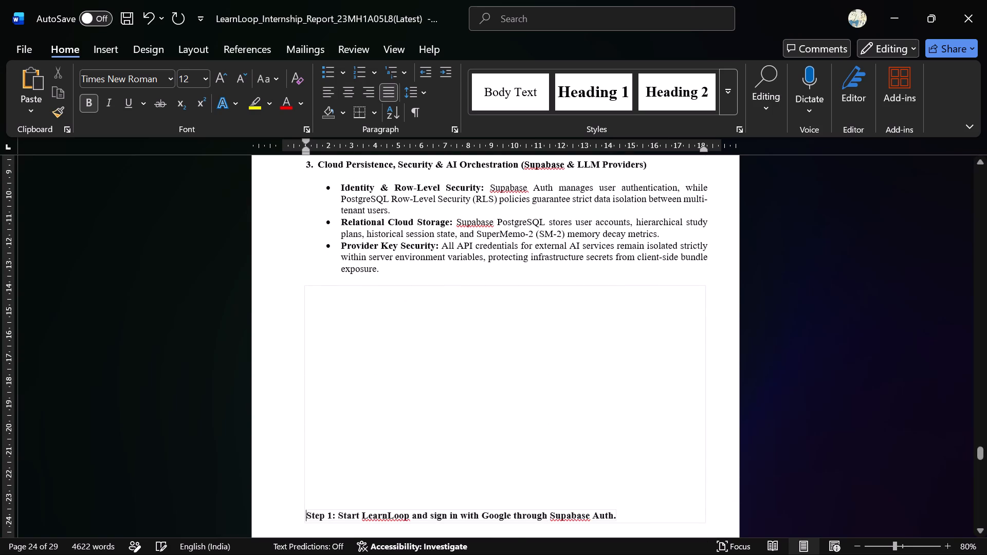
key(Return)
key(Return)
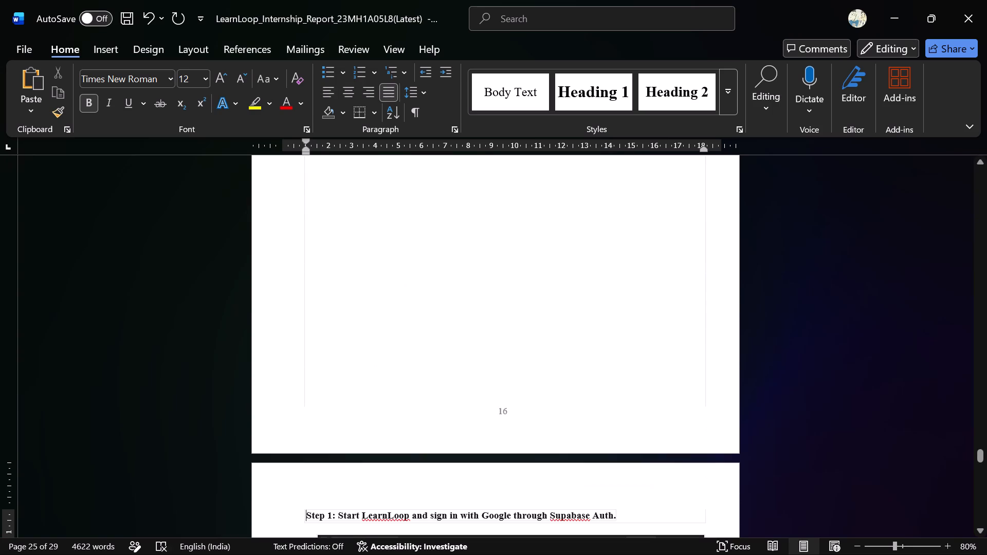
Shrink the Fig-1 sign-in picture proportionally and centre it, spanning from about the 2.2 to the 17.4 ruler mark.
scroll(354, 266, down, 6)
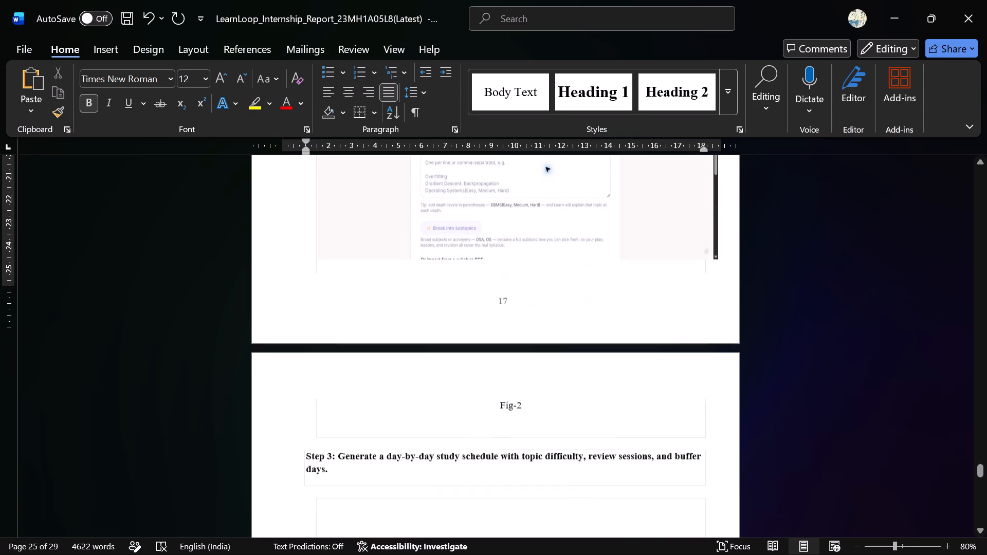
scroll(373, 386, up, 2)
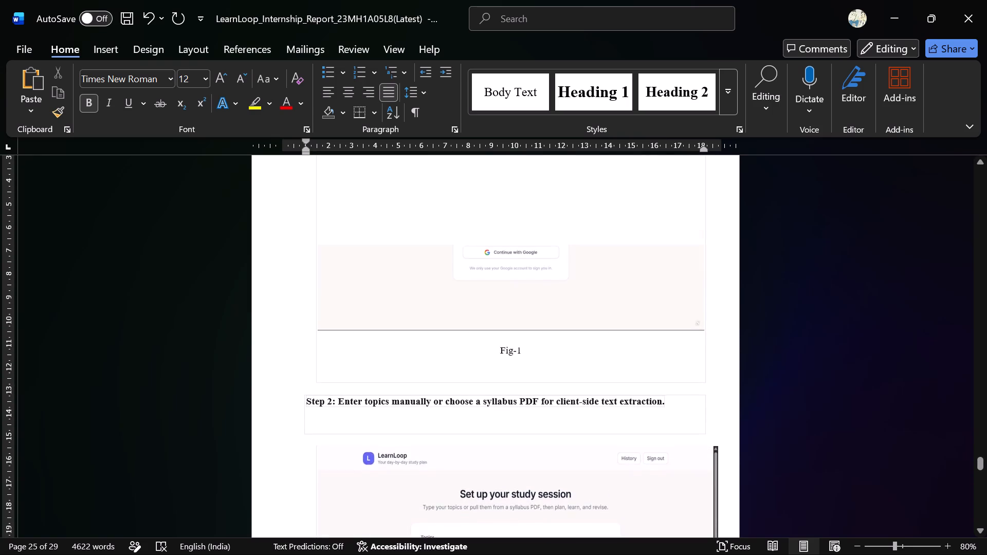
scroll(373, 386, up, 1)
click(373, 386)
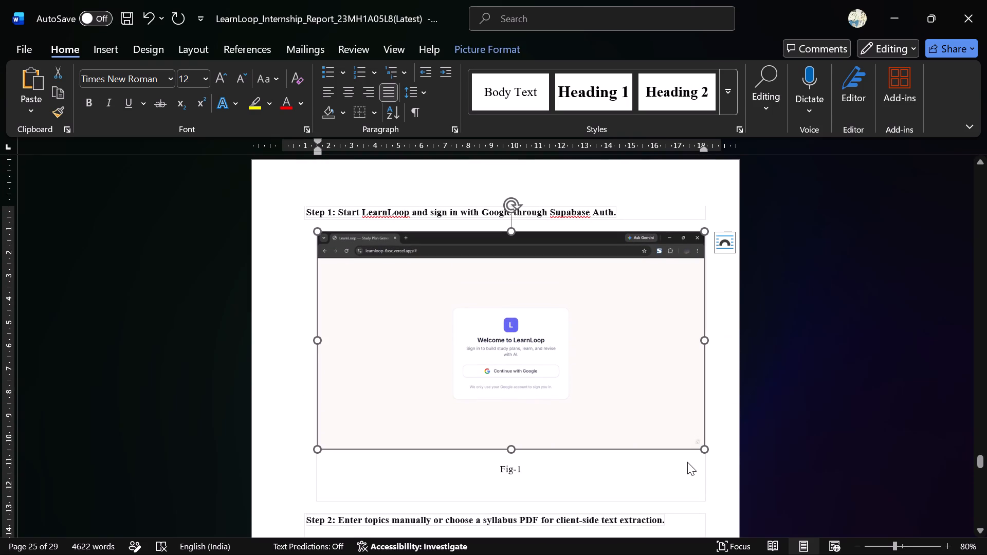
drag(707, 450, 695, 439)
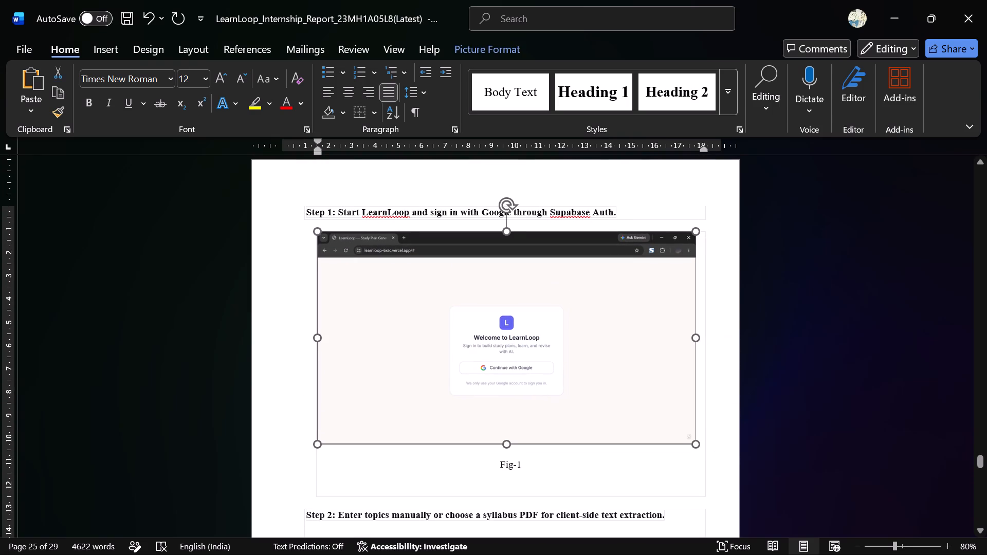
drag(695, 439, 691, 438)
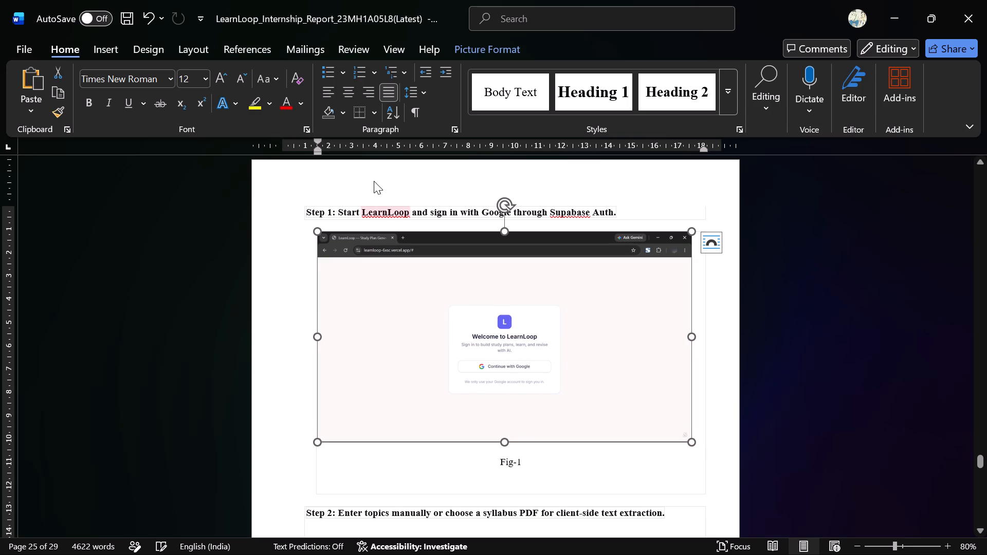
click(349, 98)
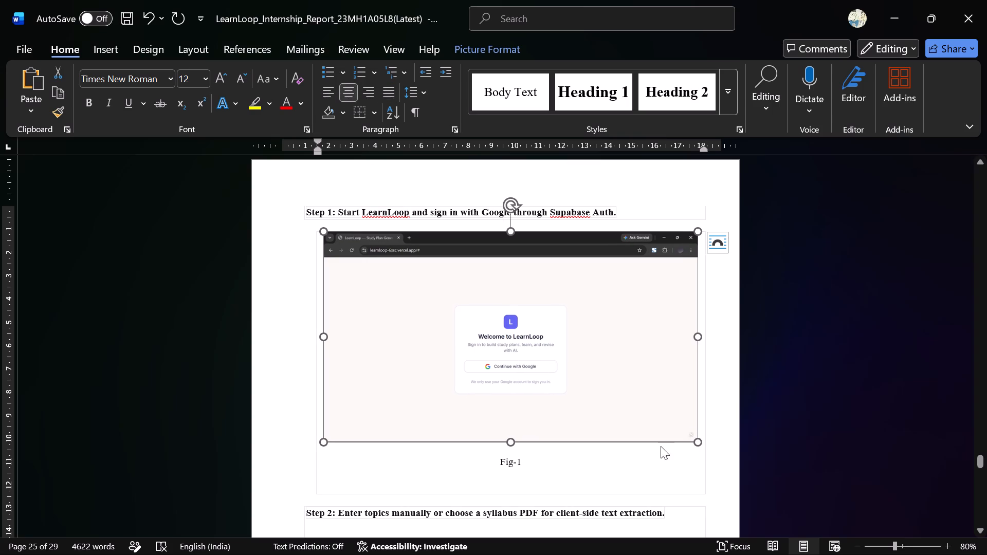
drag(694, 438, 678, 423)
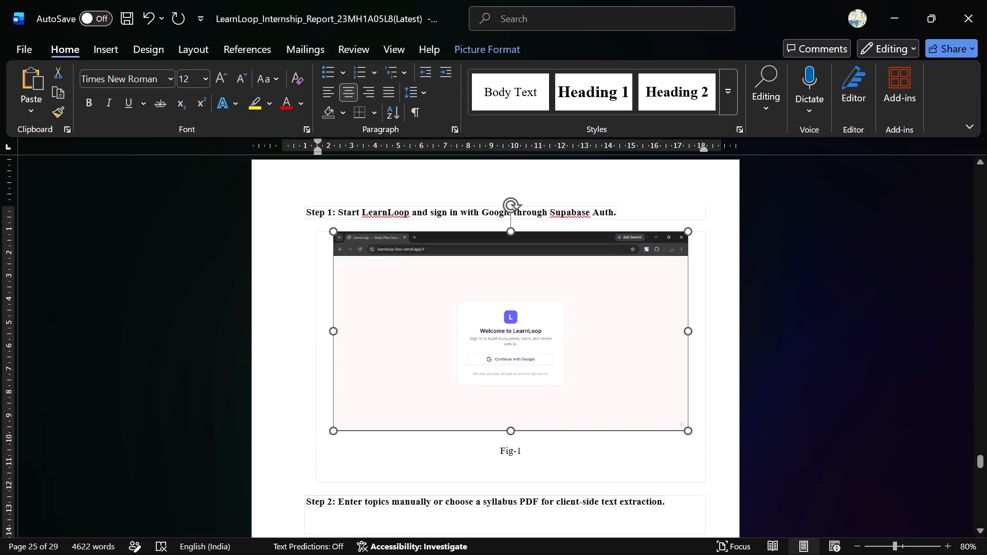
drag(678, 423, 677, 423)
Shrink the Fig-2 study session picture proportionally to the text width, from about the 1.5 to the 18 ruler mark.
scroll(677, 423, down, 2)
scroll(677, 423, up, 1)
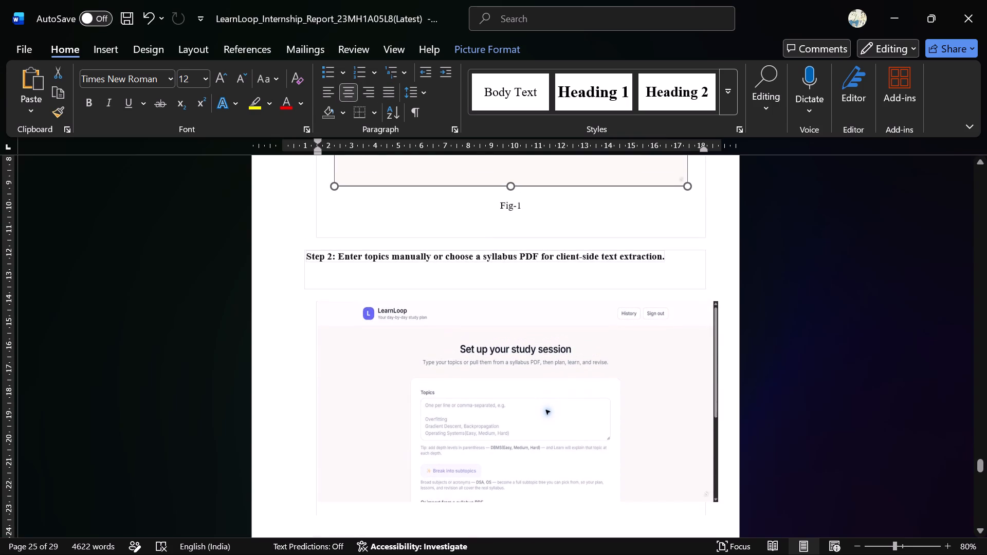
click(615, 406)
scroll(615, 406, down, 1)
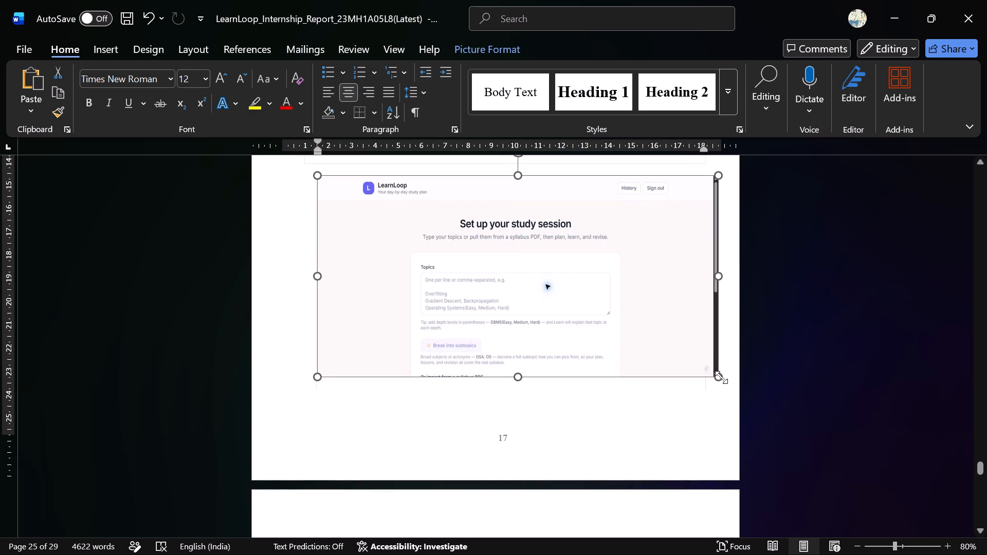
drag(720, 377, 686, 358)
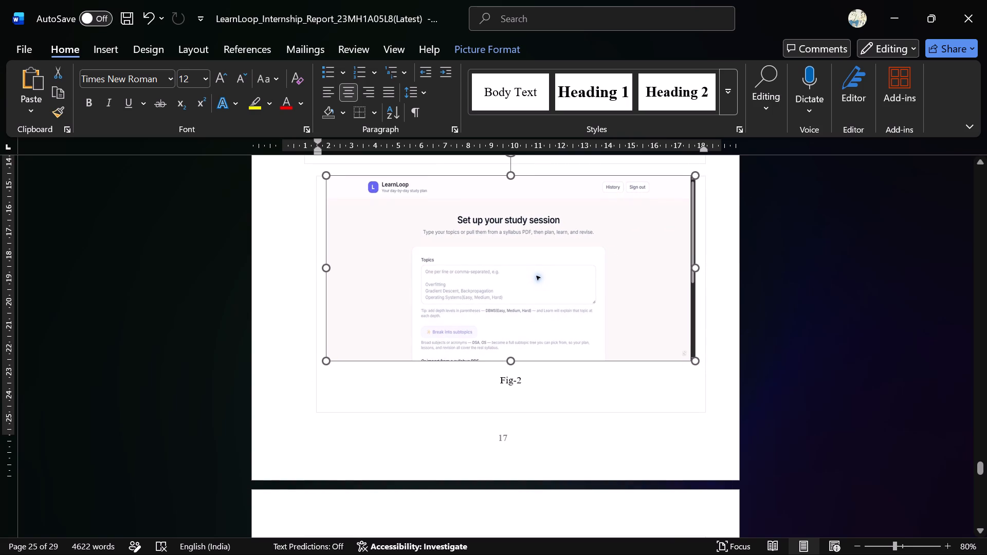
drag(686, 358, 705, 364)
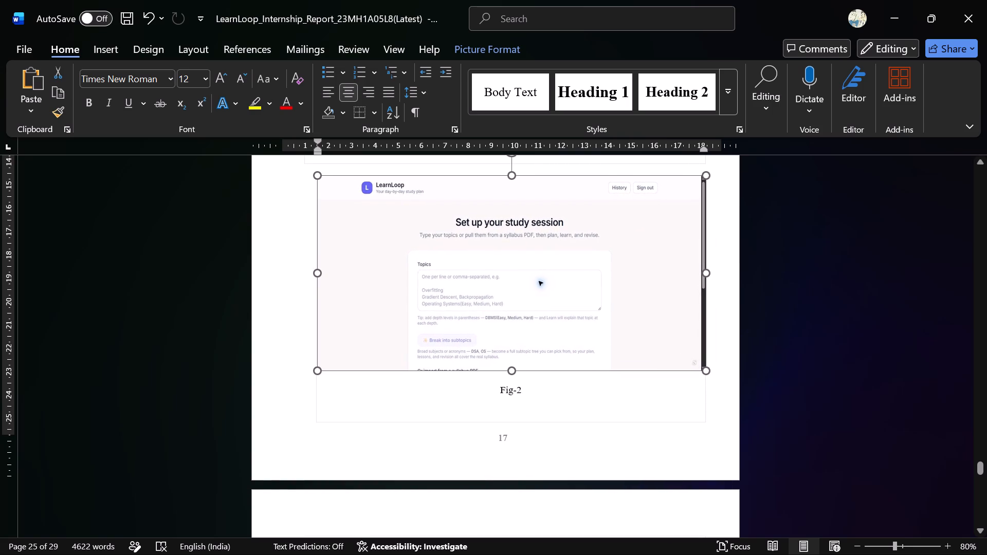
drag(705, 364, 704, 363)
Insert a blank line before the Step 5 heading to move it to the top of the following page.
scroll(704, 363, up, 3)
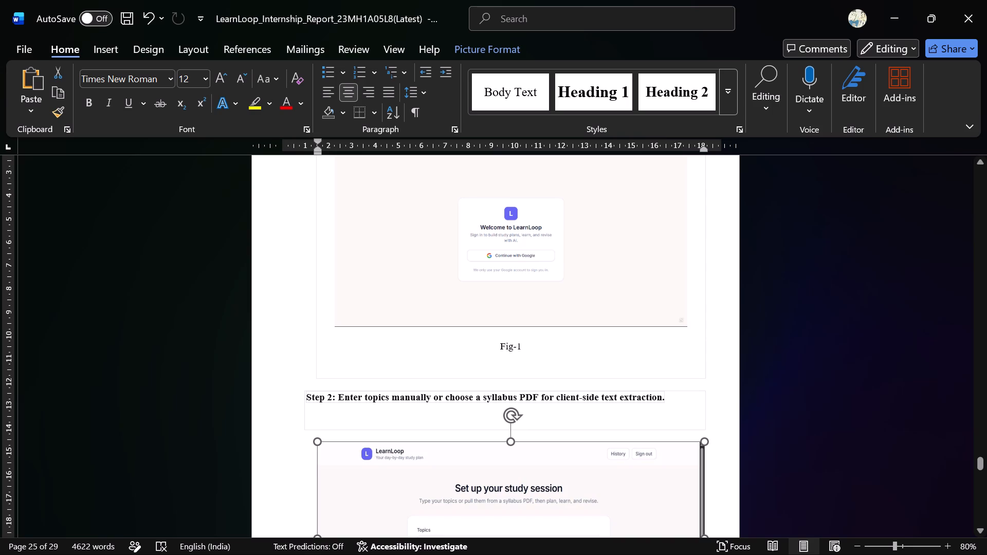
scroll(586, 286, down, 6)
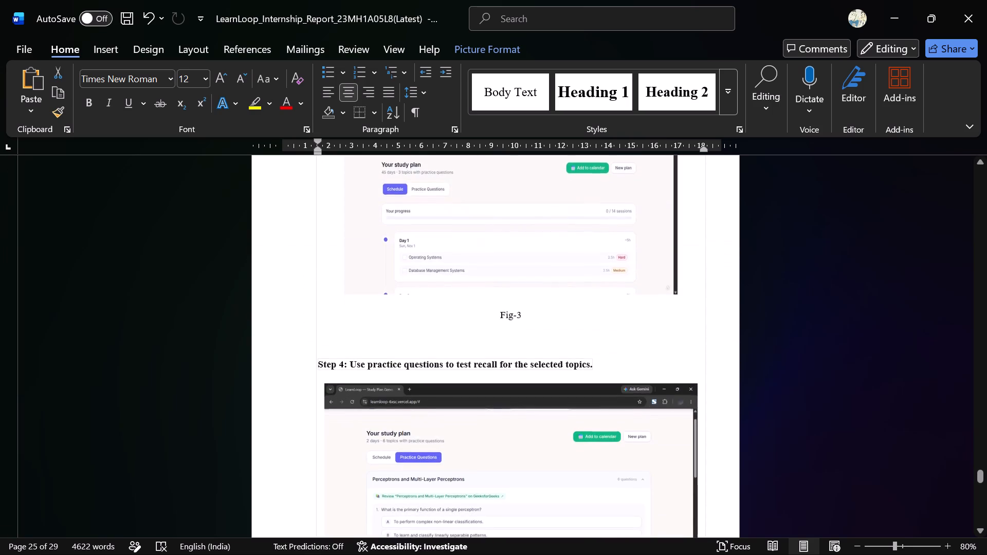
scroll(586, 286, down, 2)
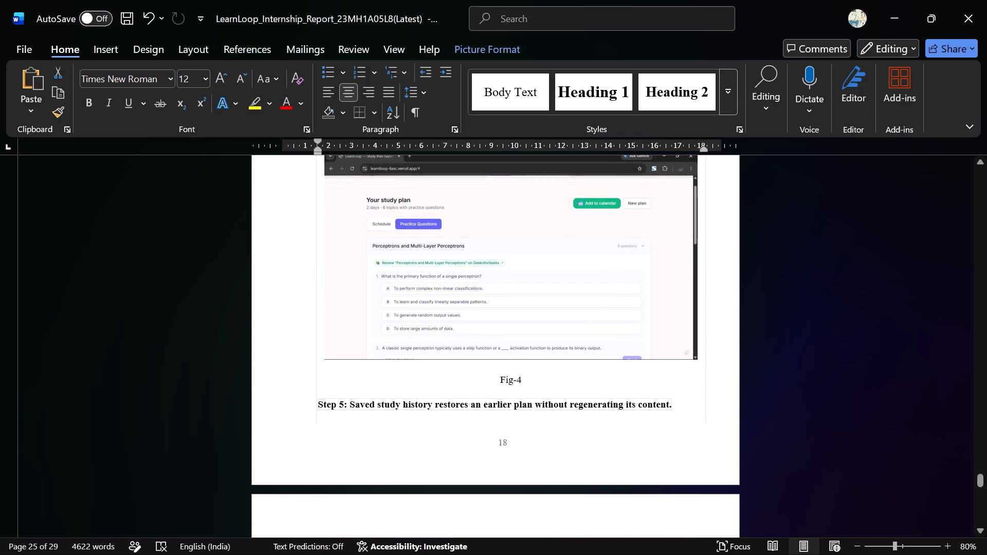
click(313, 404)
key(Return)
Review the page layout from Step 5 through the Links section and back up to the Backend & API Infrastructure section.
scroll(313, 404, down, 4)
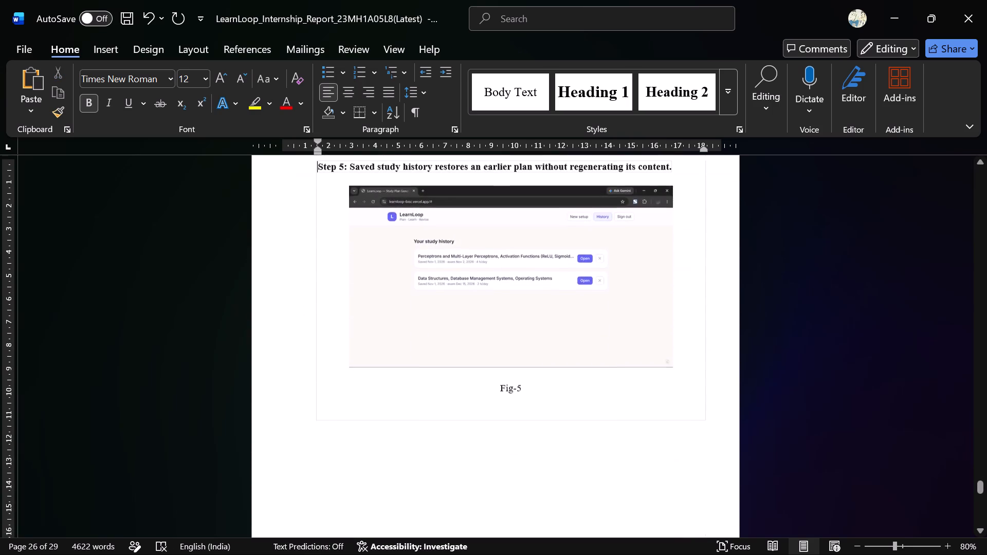
scroll(313, 404, down, 3)
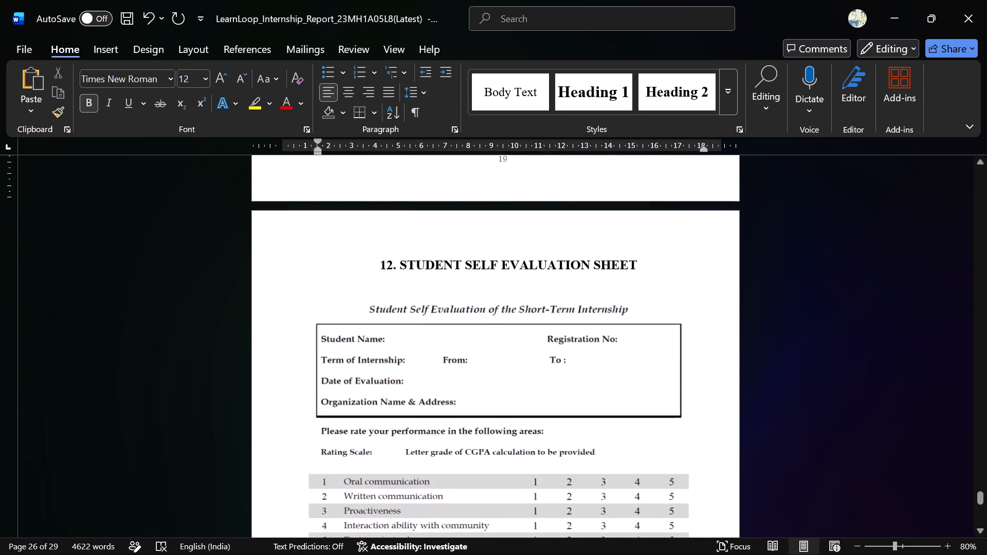
scroll(313, 404, down, 3)
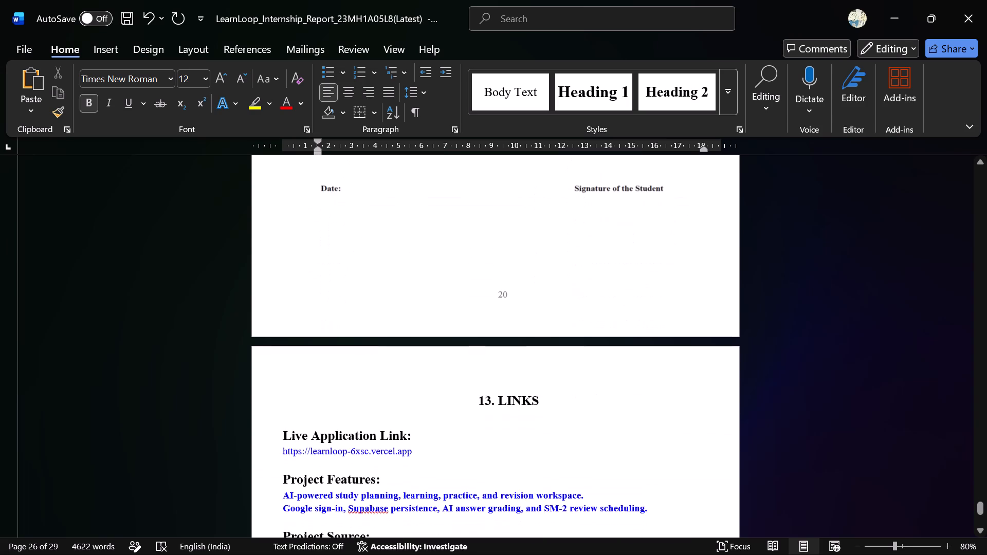
scroll(313, 404, down, 4)
scroll(313, 404, up, 7)
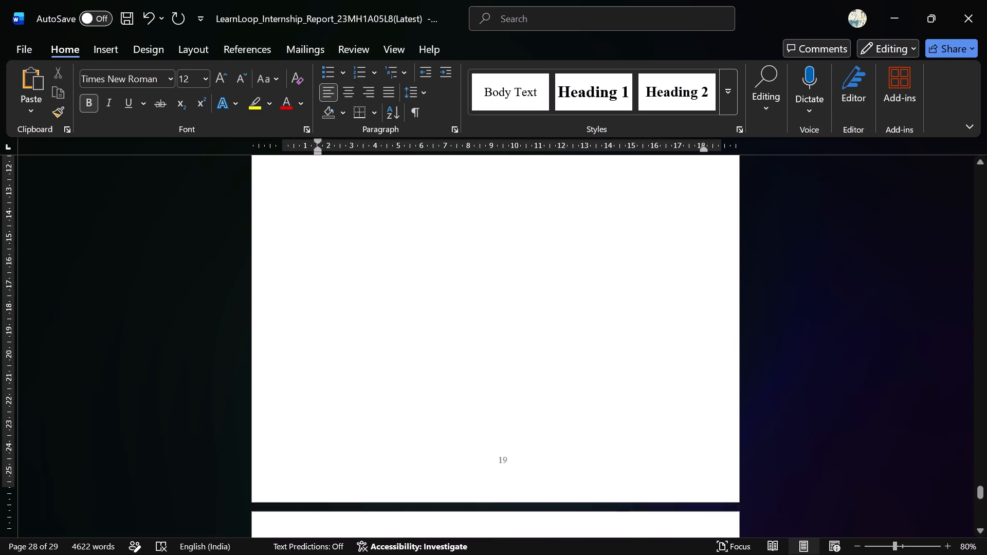
scroll(313, 404, up, 6)
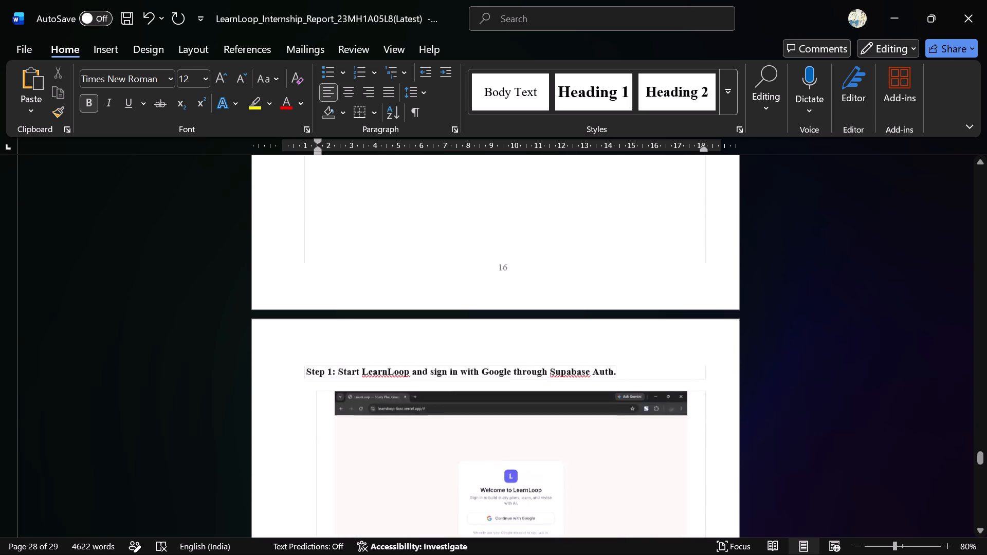
scroll(313, 404, up, 6)
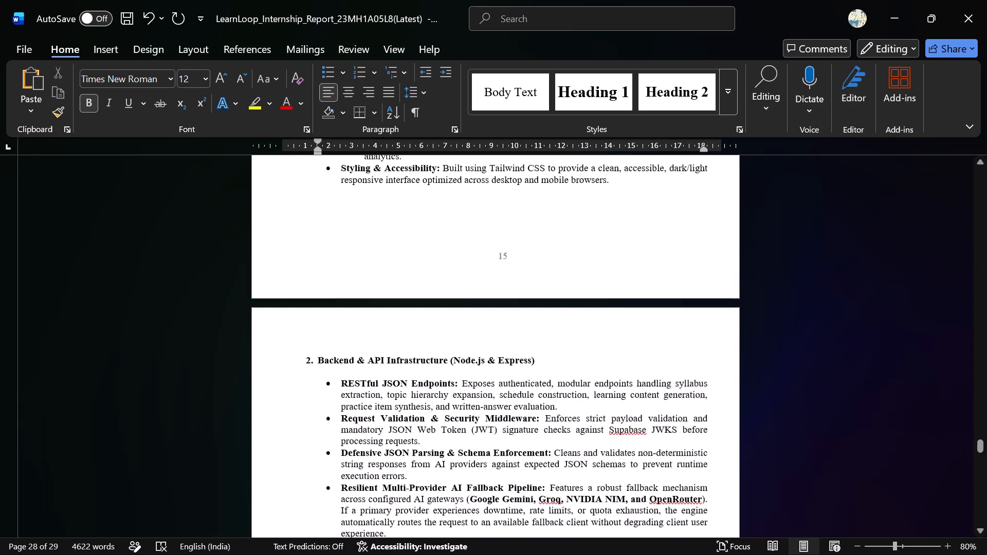
Delete the Step 1 heading about signing in with Google above the Fig-1 picture.
scroll(313, 404, up, 3)
scroll(313, 404, down, 1)
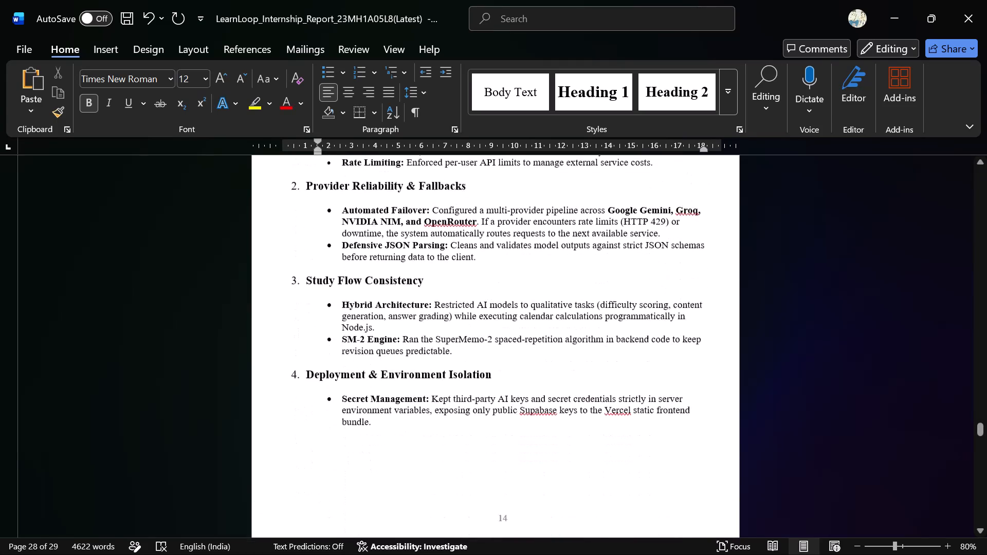
scroll(313, 404, down, 5)
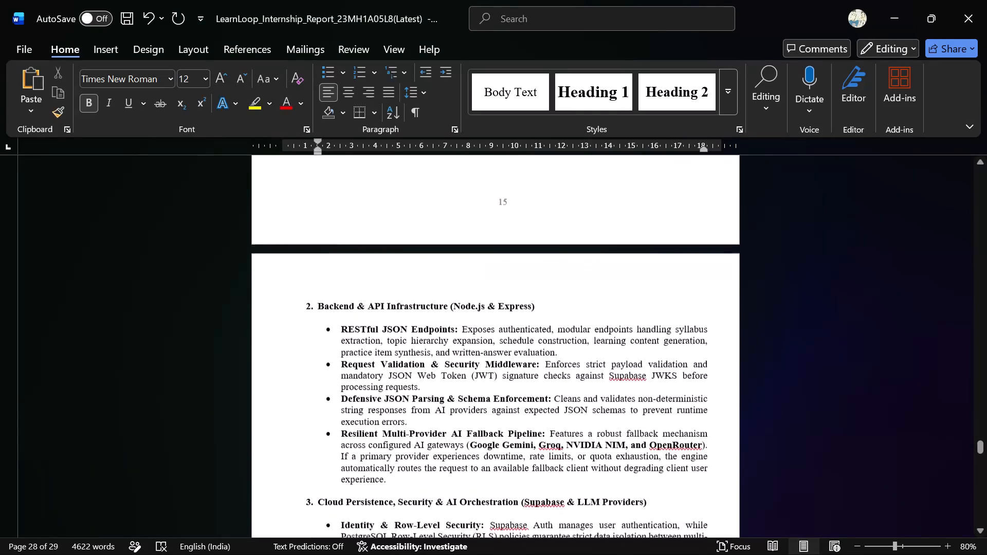
scroll(313, 404, down, 3)
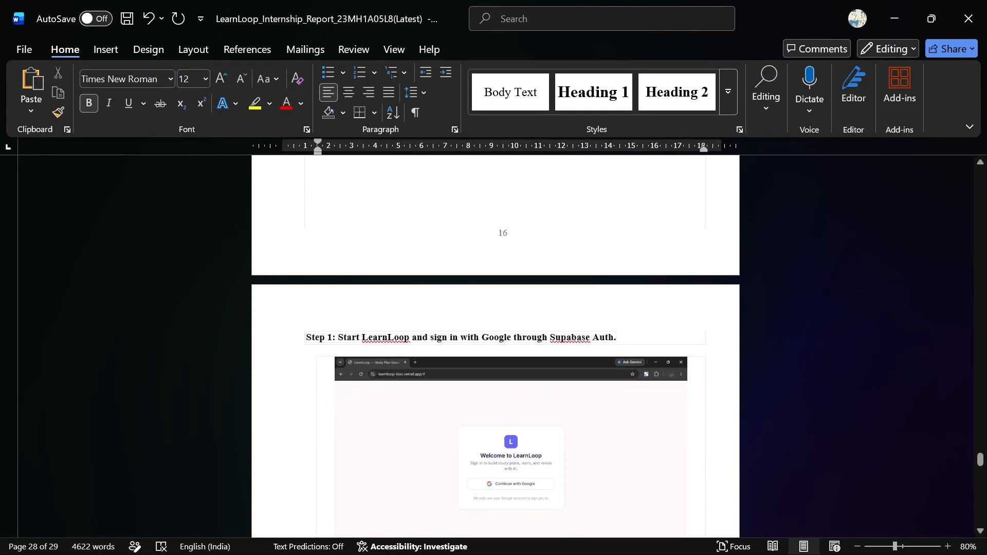
click(303, 339)
drag(303, 339, 501, 318)
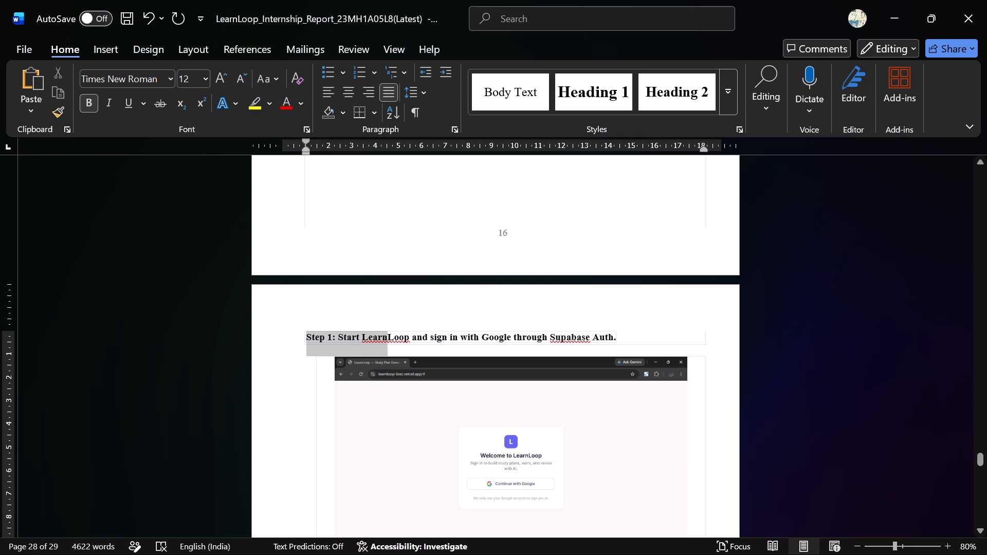
drag(501, 318, 643, 322)
key(BackSpace)
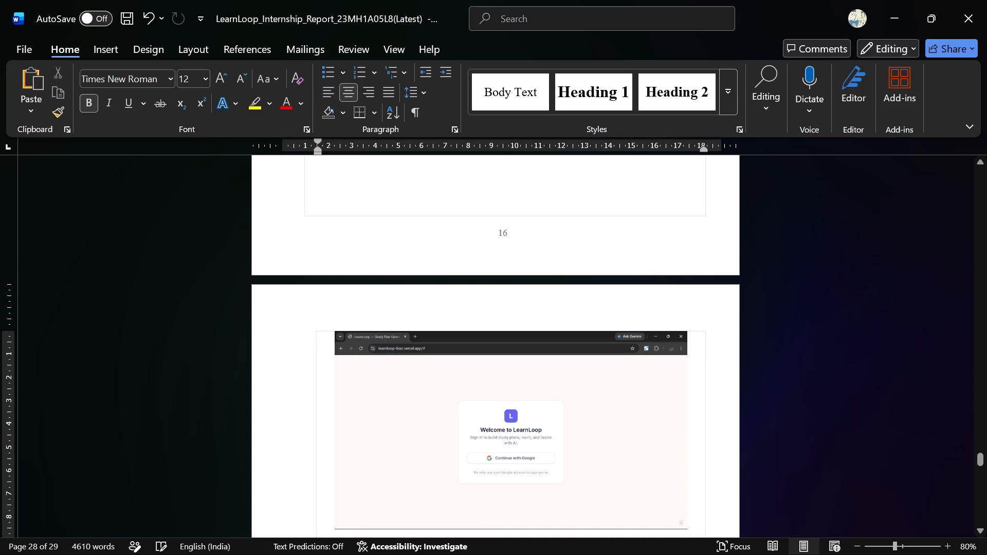
Delete the Step 2 heading about entering topics or choosing a syllabus PDF, between Fig-1 and Fig-2.
scroll(643, 322, down, 1)
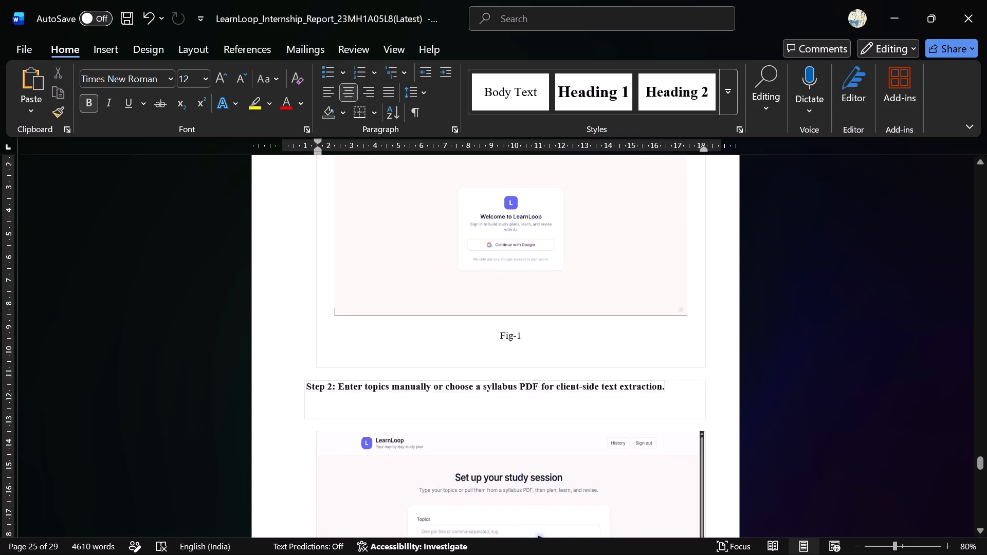
click(674, 393)
drag(674, 393, 275, 374)
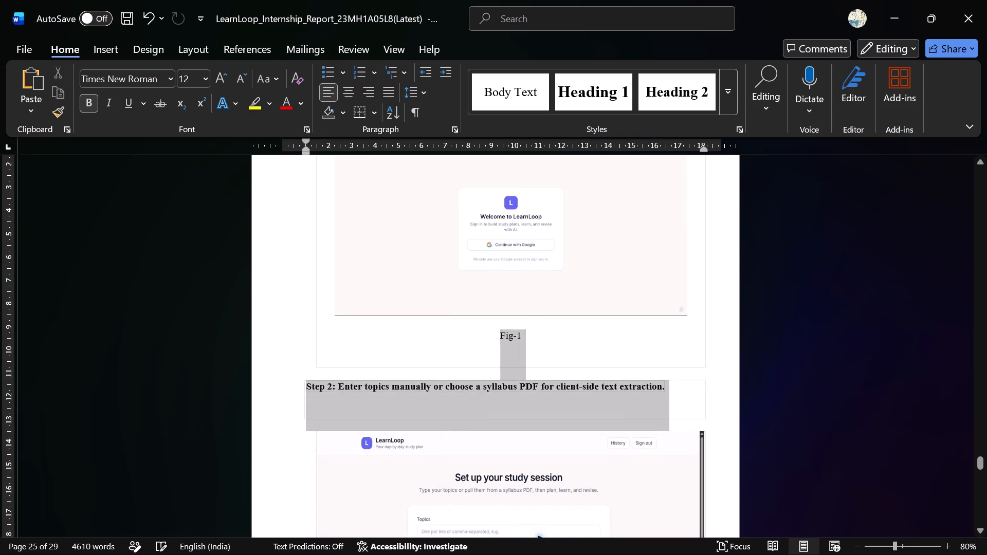
click(296, 392)
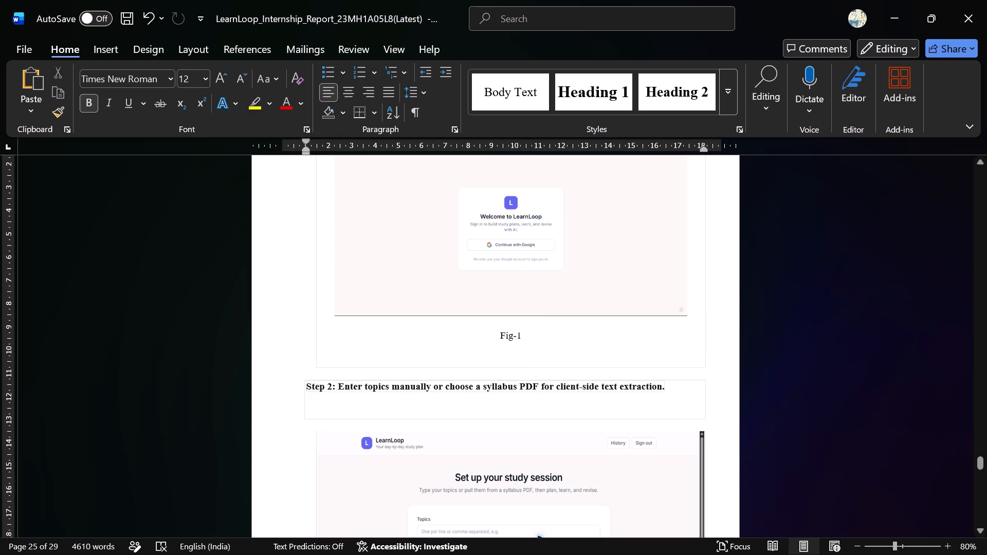
drag(296, 381, 671, 387)
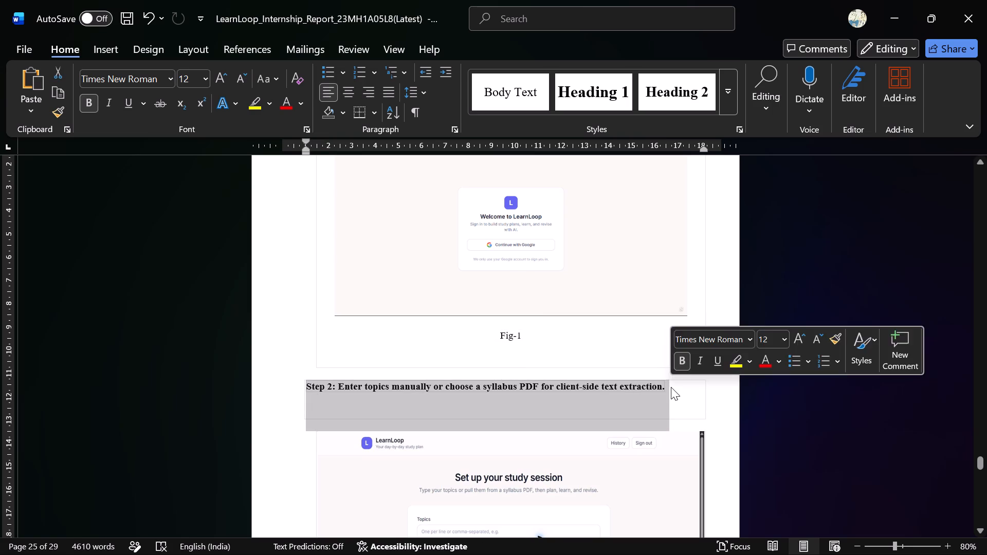
key(BackSpace)
Delete the Step 3, Step 4 and Step 5 headings above the Fig-3, Fig-4 and Fig-5 pictures.
scroll(671, 387, down, 2)
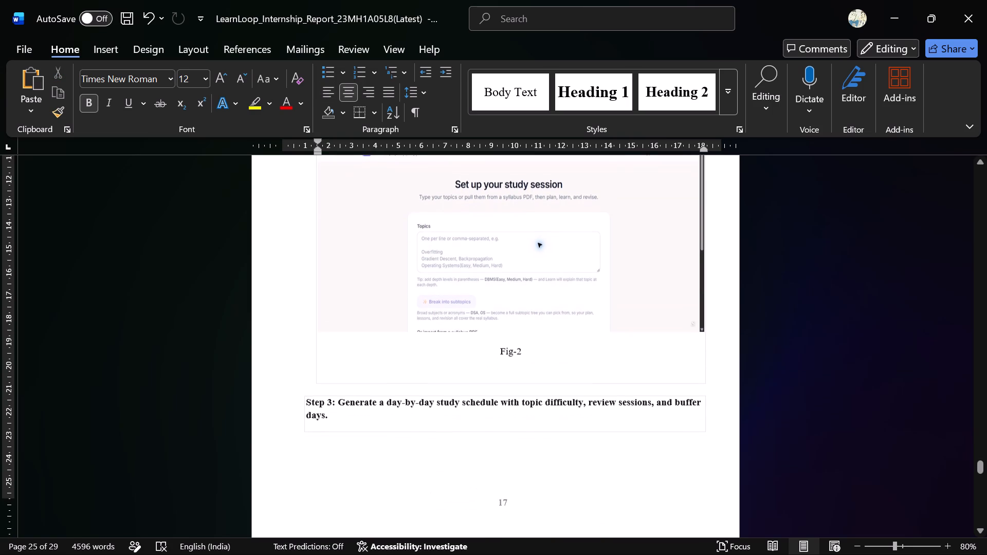
drag(289, 399, 422, 415)
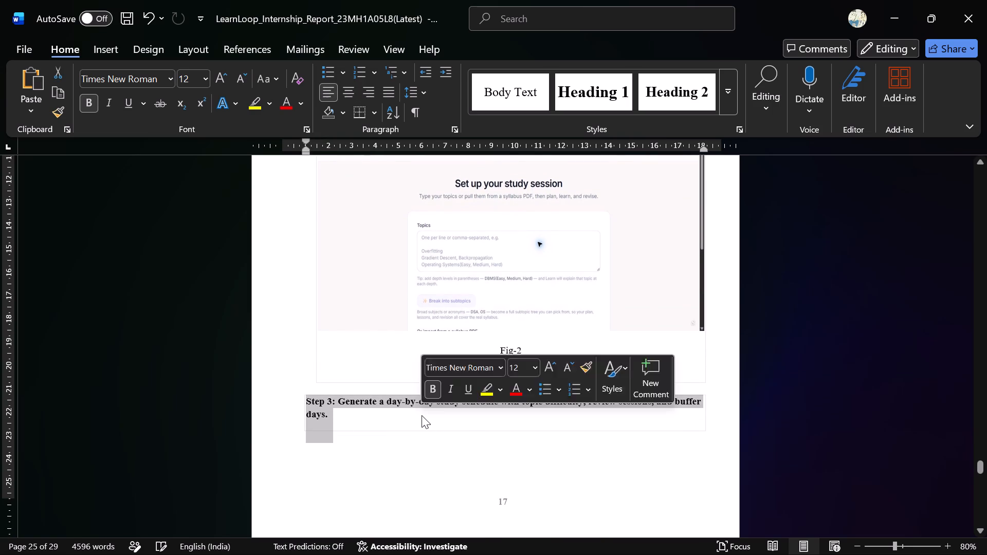
key(BackSpace)
scroll(422, 415, down, 2)
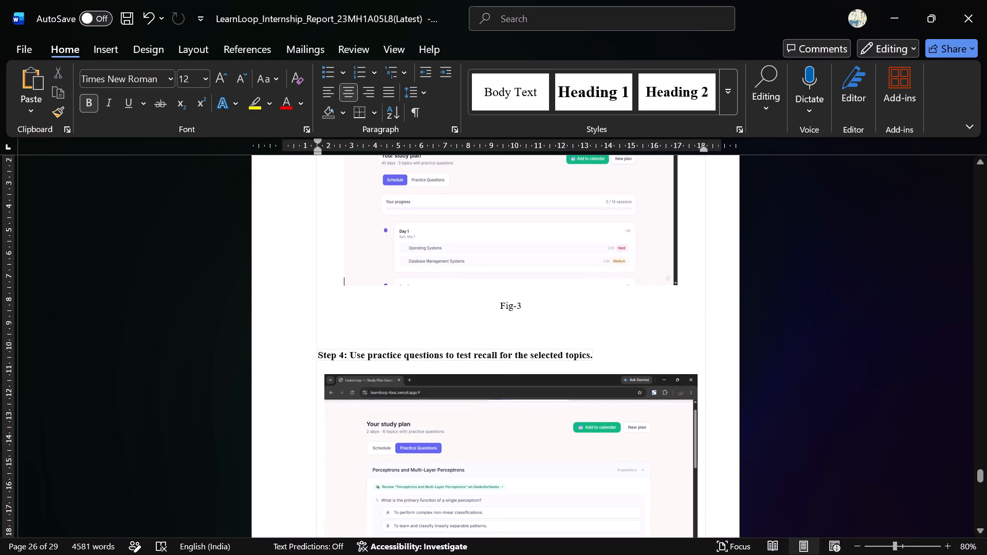
drag(310, 353, 608, 351)
key(BackSpace)
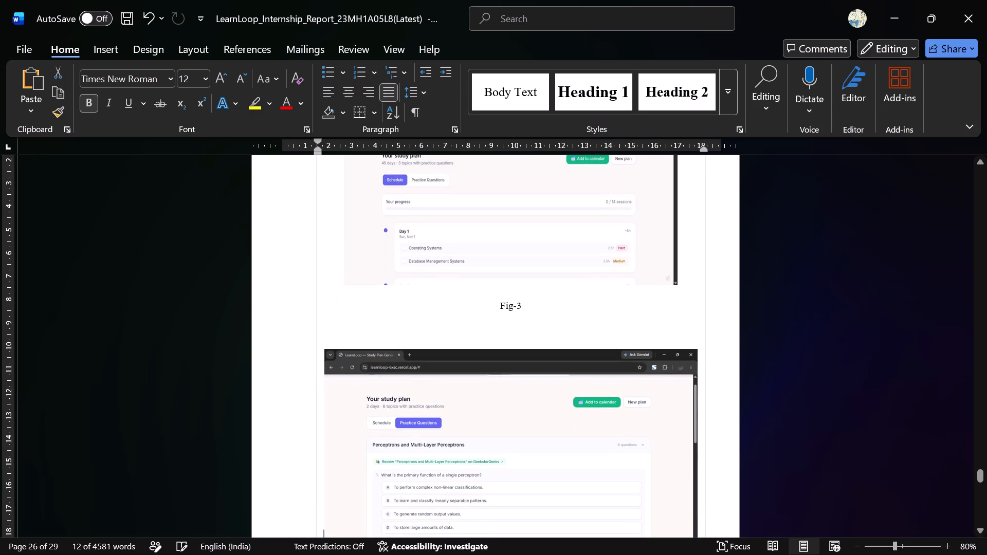
scroll(608, 351, down, 2)
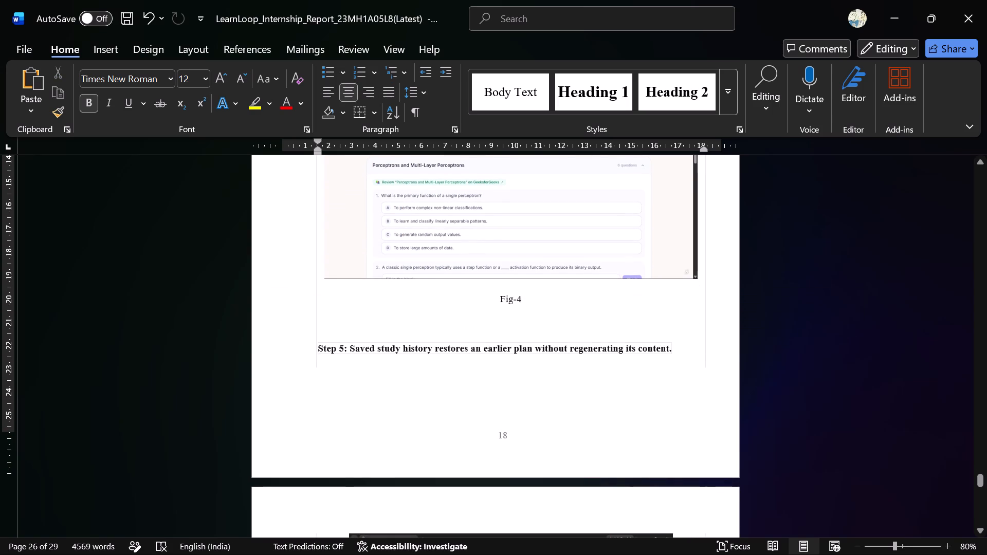
drag(310, 353, 709, 345)
key(BackSpace)
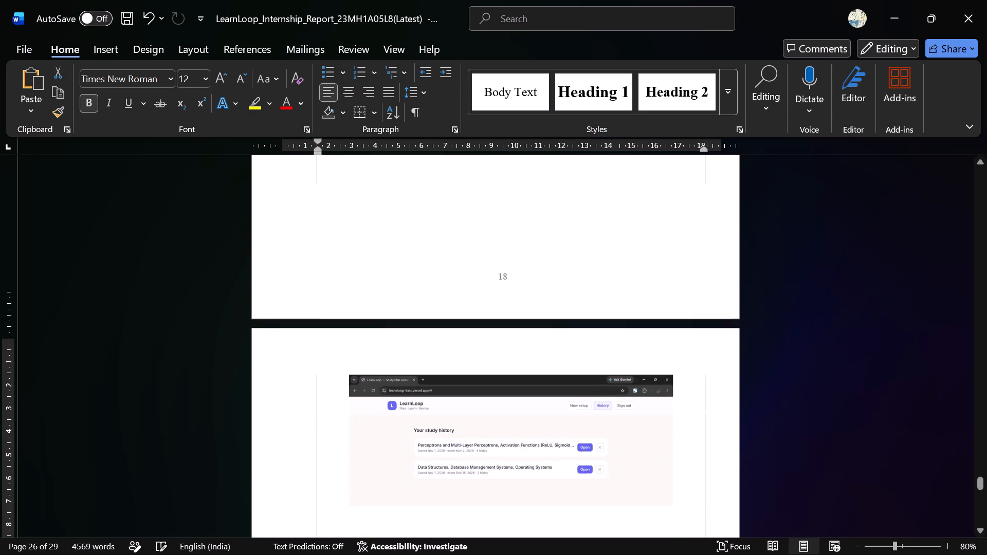
Review the pages from Fig-5 through the Links section and back up to the Cloud Persistence section.
scroll(709, 345, down, 3)
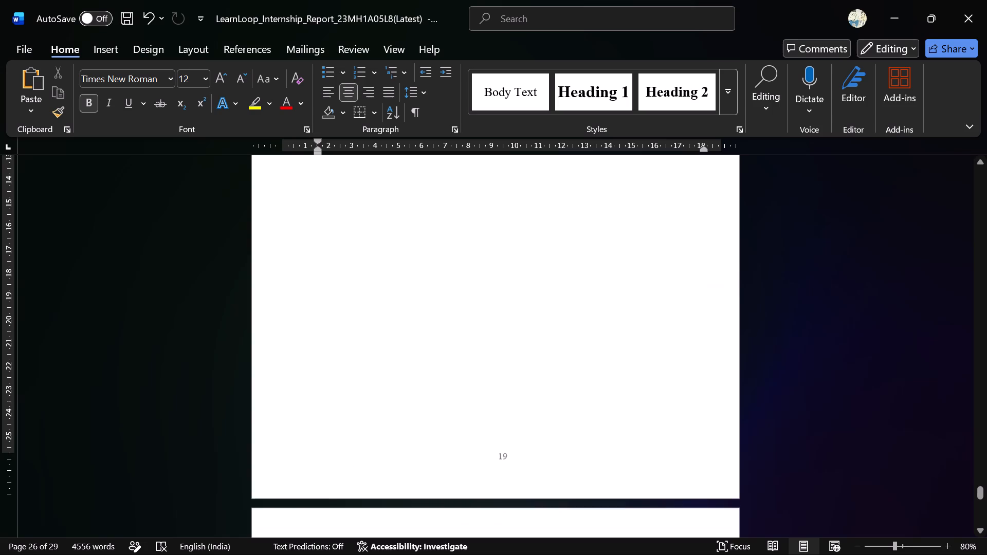
scroll(709, 345, down, 1)
scroll(651, 388, down, 3)
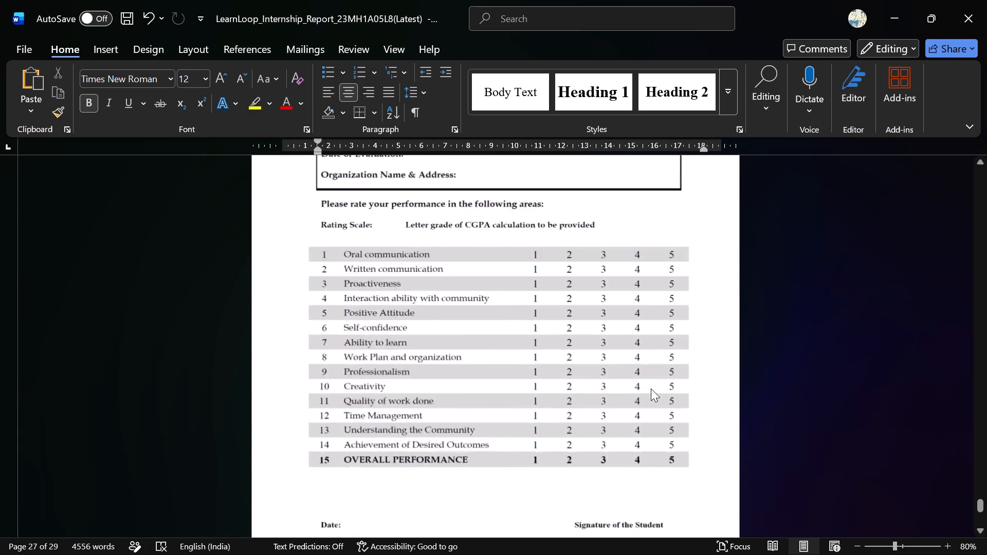
scroll(651, 388, down, 1)
scroll(651, 388, up, 3)
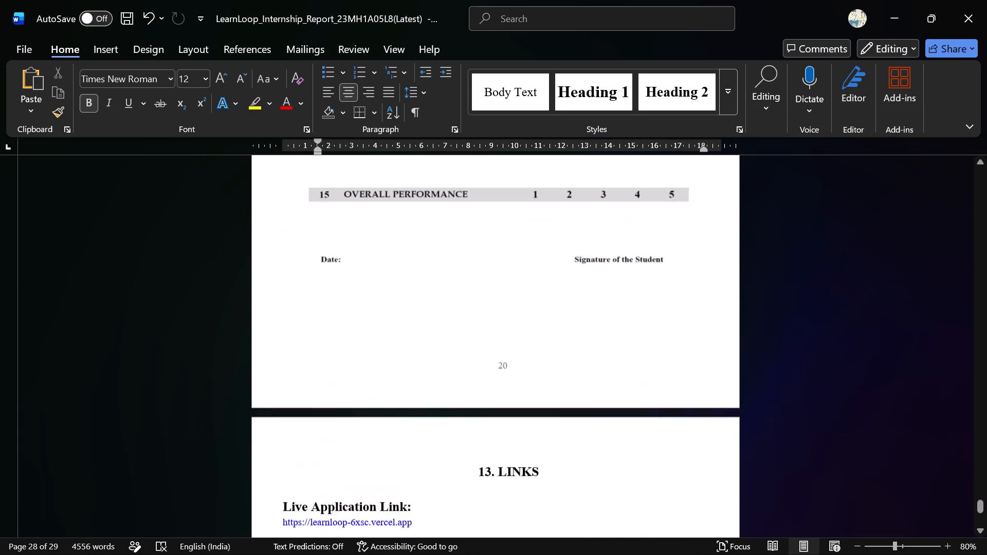
scroll(651, 388, up, 4)
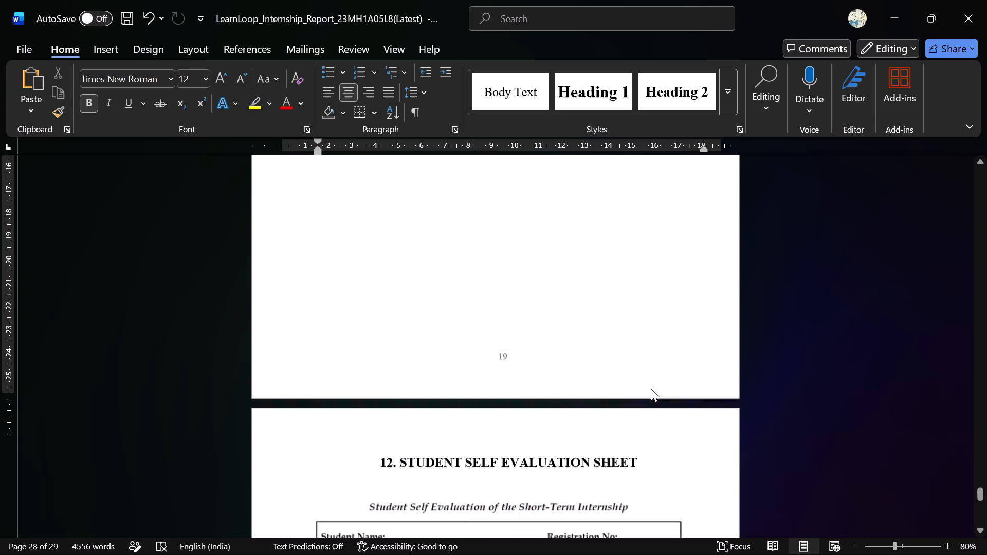
scroll(651, 388, up, 5)
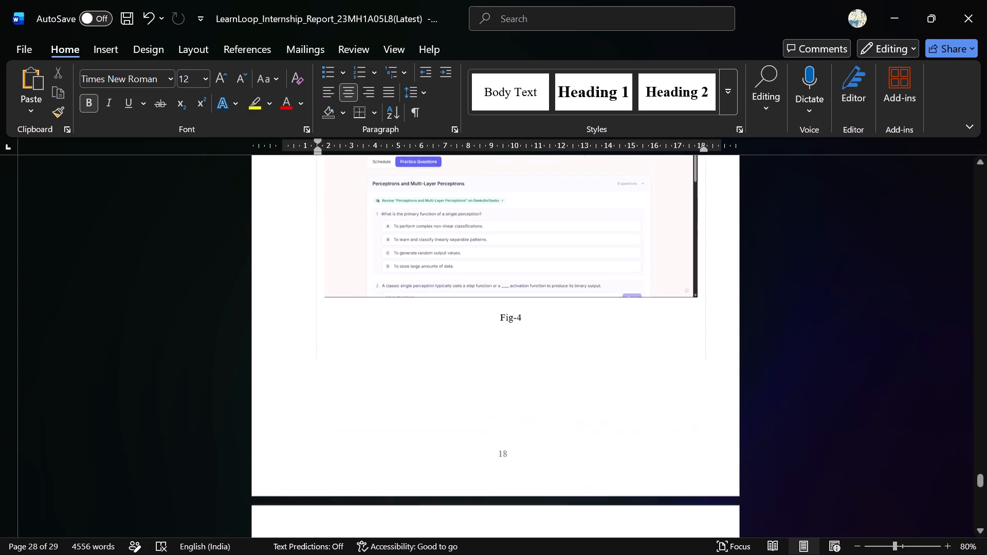
scroll(651, 388, up, 6)
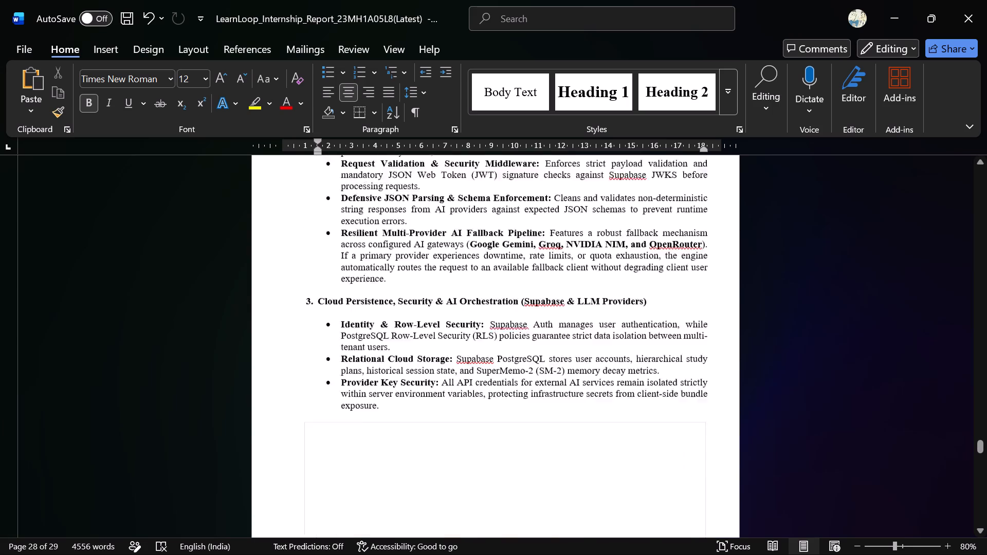
scroll(651, 388, up, 1)
Cut all the pictures with their captions, from Fig-1 through Fig-5, out of the pages before the Student Self Evaluation Sheet.
scroll(651, 388, down, 3)
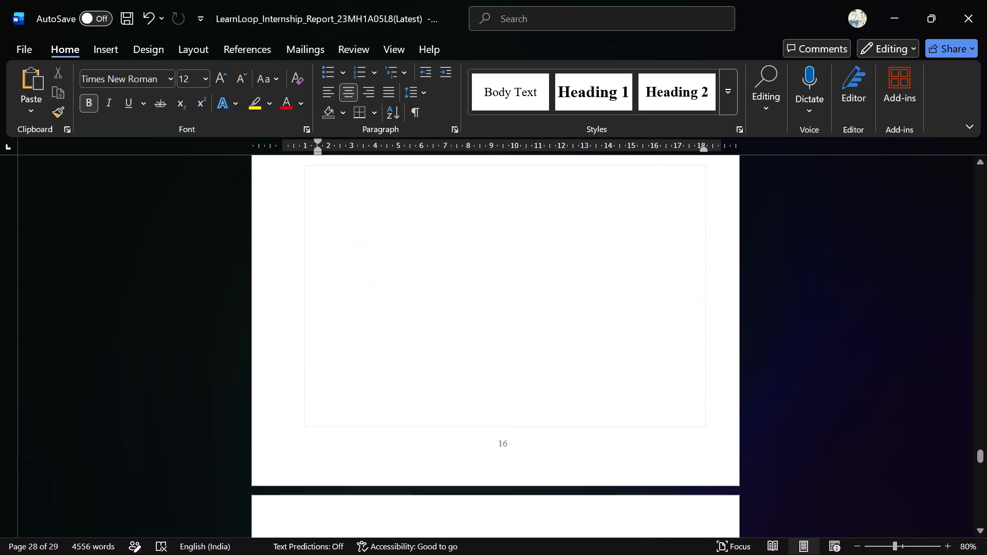
scroll(651, 388, down, 2)
scroll(651, 388, up, 1)
scroll(651, 388, down, 2)
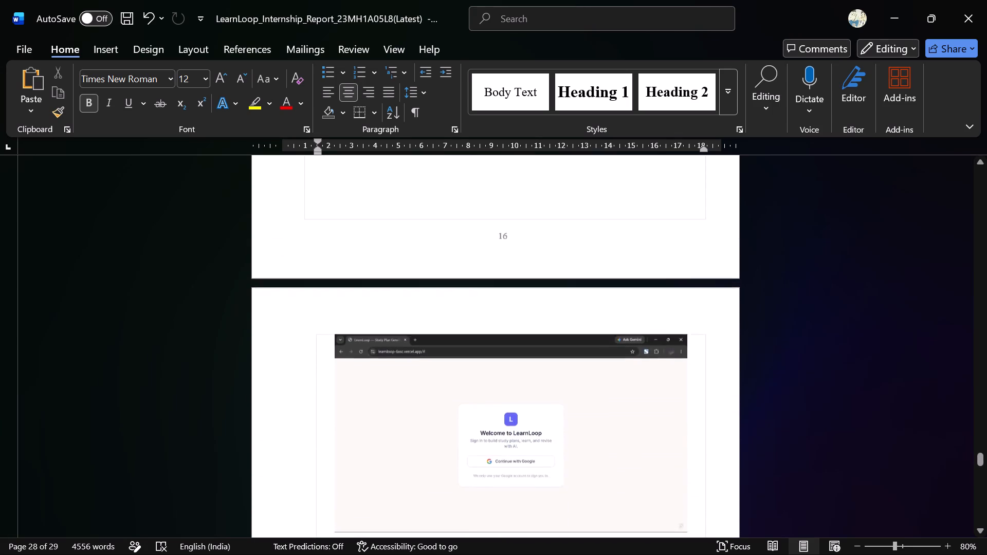
scroll(651, 388, down, 1)
drag(291, 244, 404, 422)
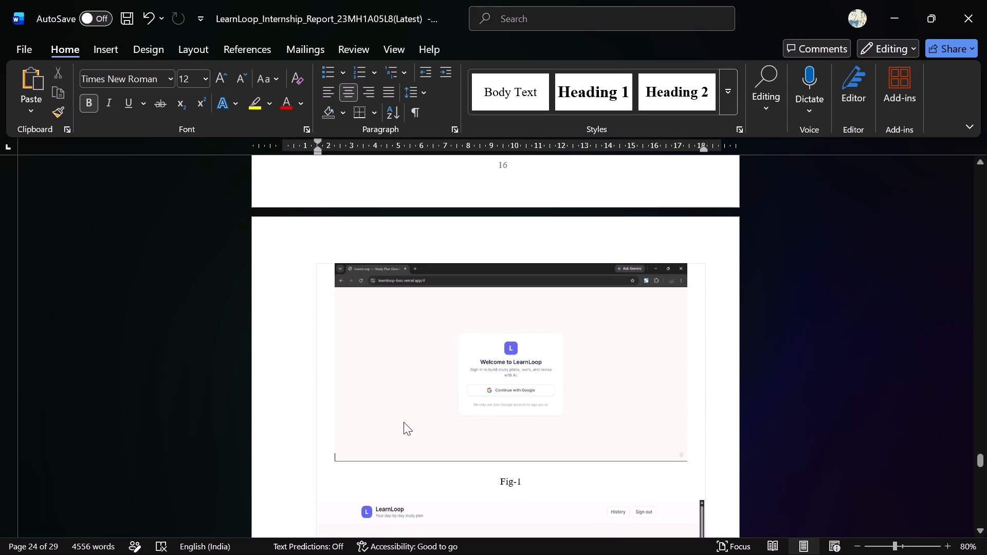
drag(404, 422, 514, 554)
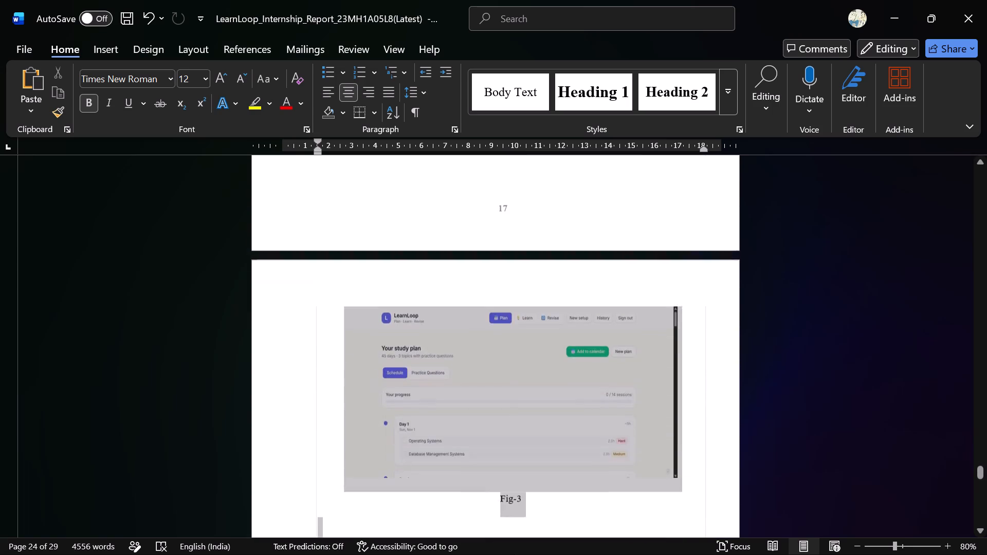
drag(514, 554, 529, 324)
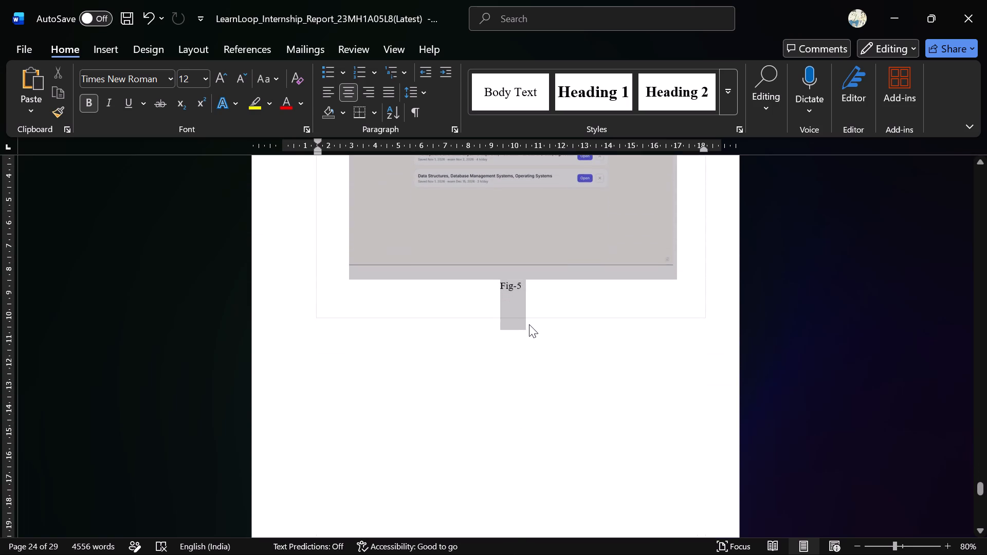
drag(529, 324, 537, 293)
key(ctrl+x)
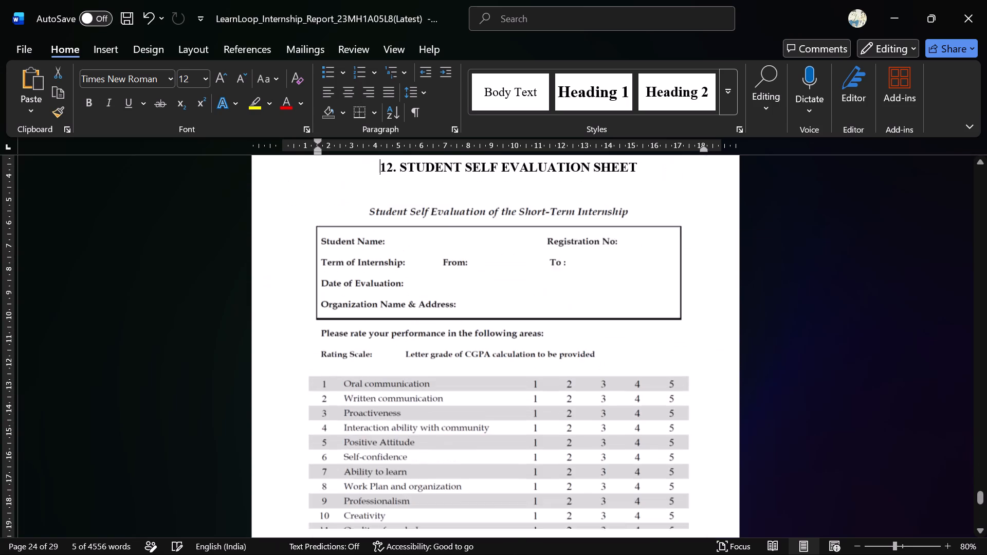
Change the section 13 heading on the last page to "13. IMAGES & LINKS".
scroll(537, 293, up, 3)
scroll(537, 293, down, 1)
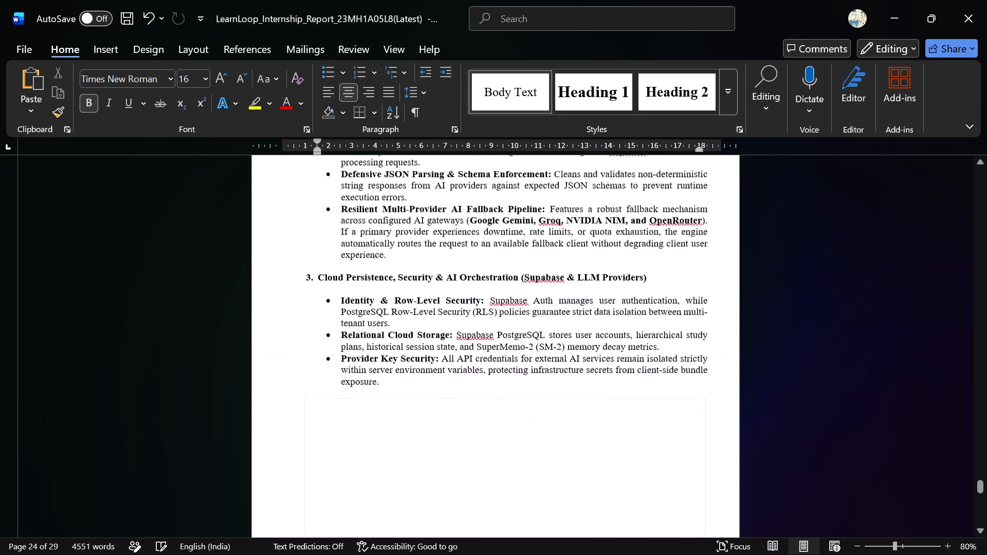
scroll(537, 293, down, 4)
scroll(537, 293, up, 1)
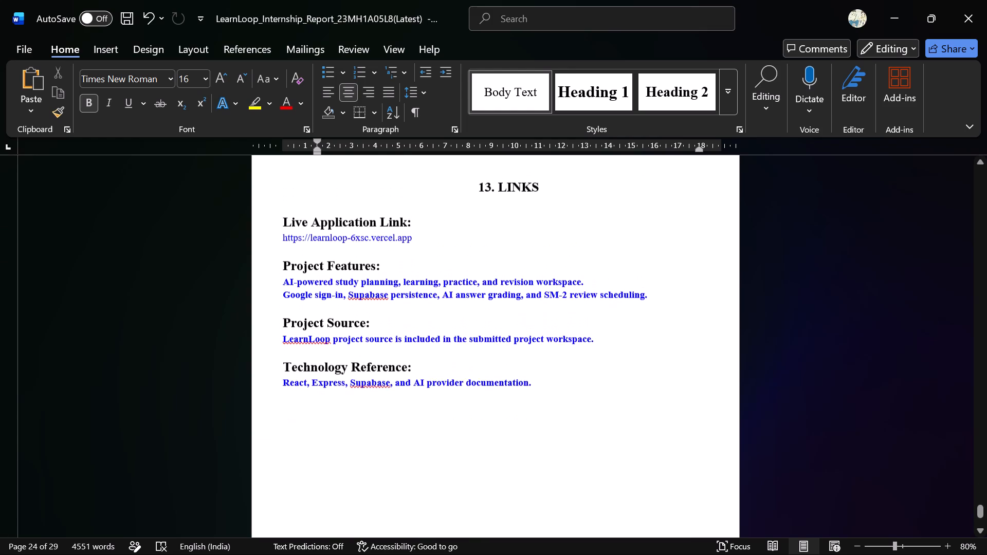
click(542, 206)
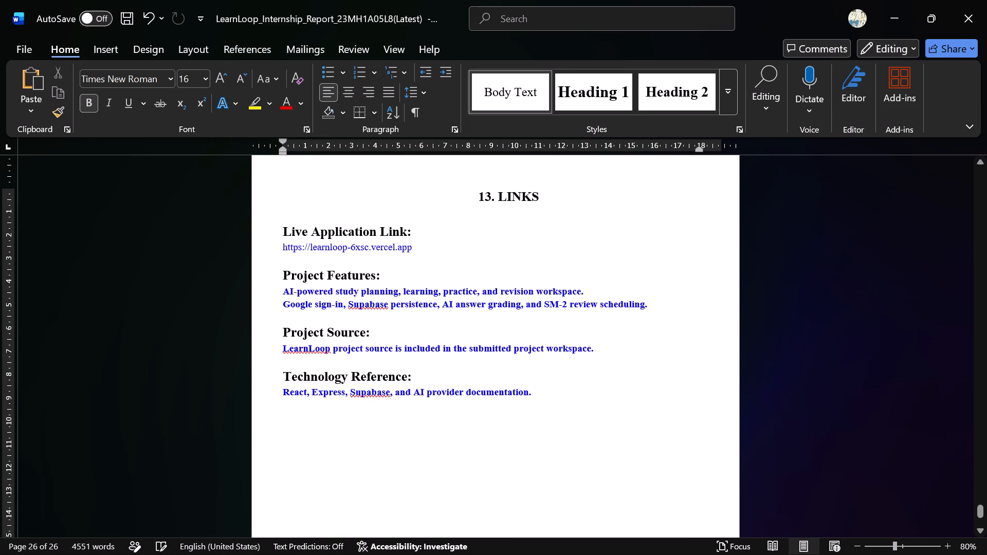
click(547, 194)
click(497, 198)
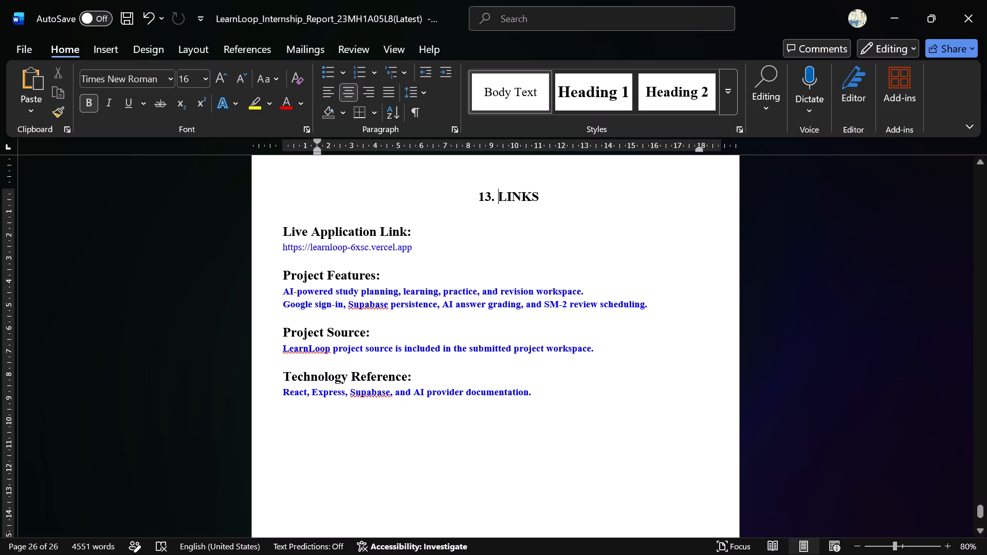
text(IMA)
text(GES)
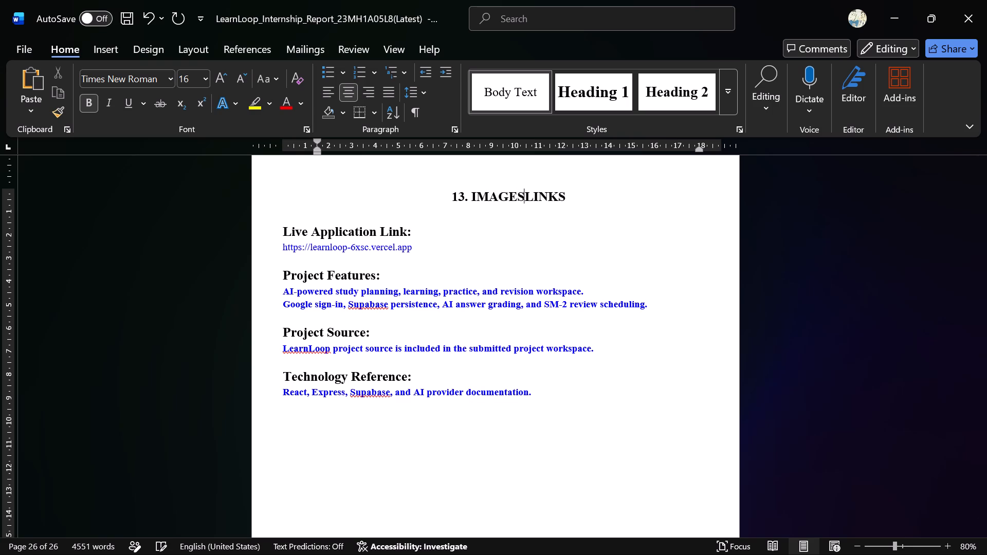
key(space)
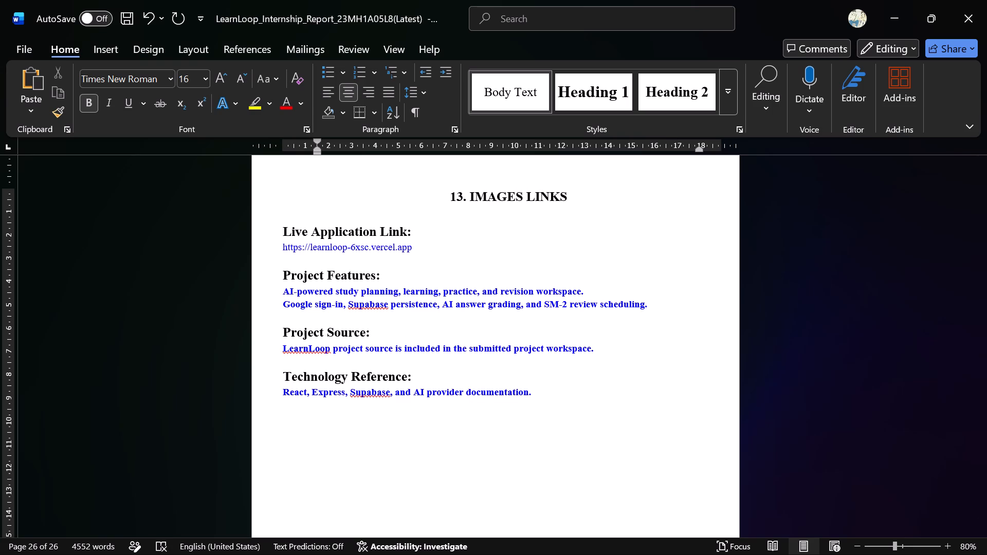
text(&)
key(space)
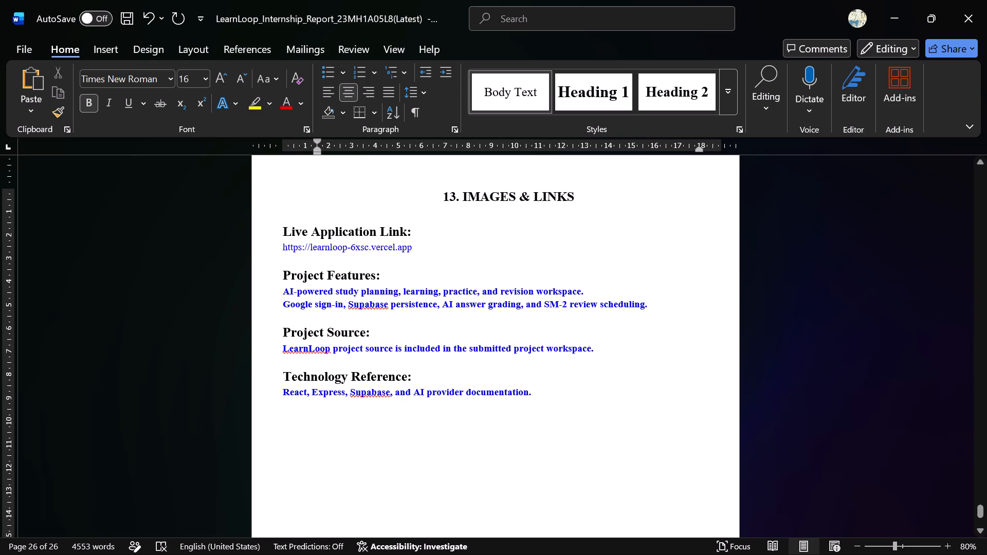
Paste the cut Fig-1 through Fig-5 pictures with their captions on a new line below the "13. IMAGES & LINKS" heading.
click(588, 195)
key(Return)
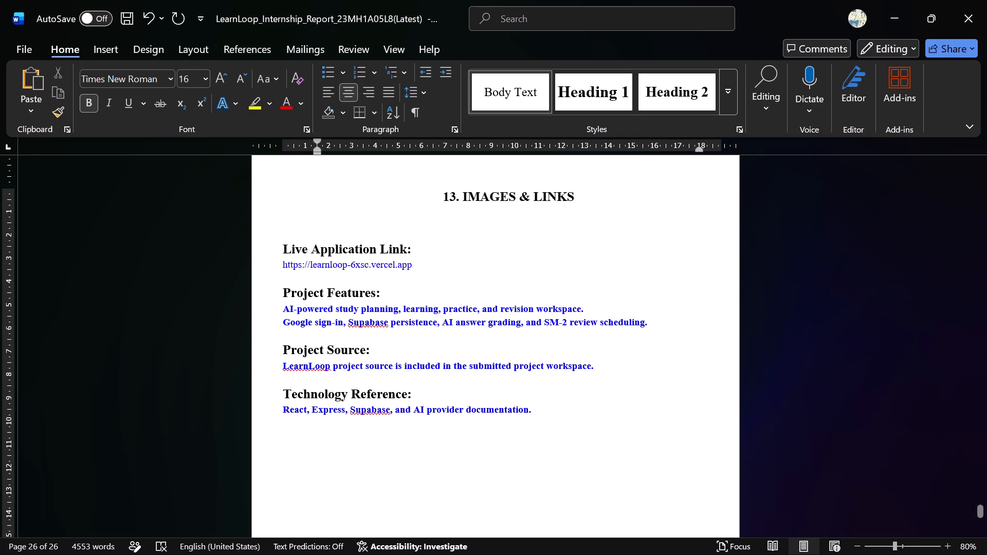
key(ctrl+v)
scroll(526, 266, up, 4)
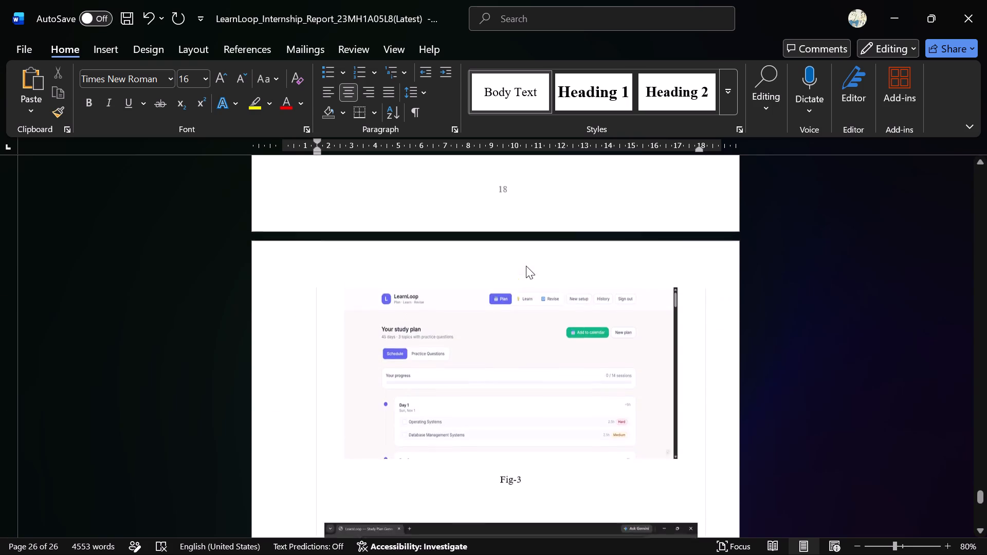
scroll(526, 266, up, 4)
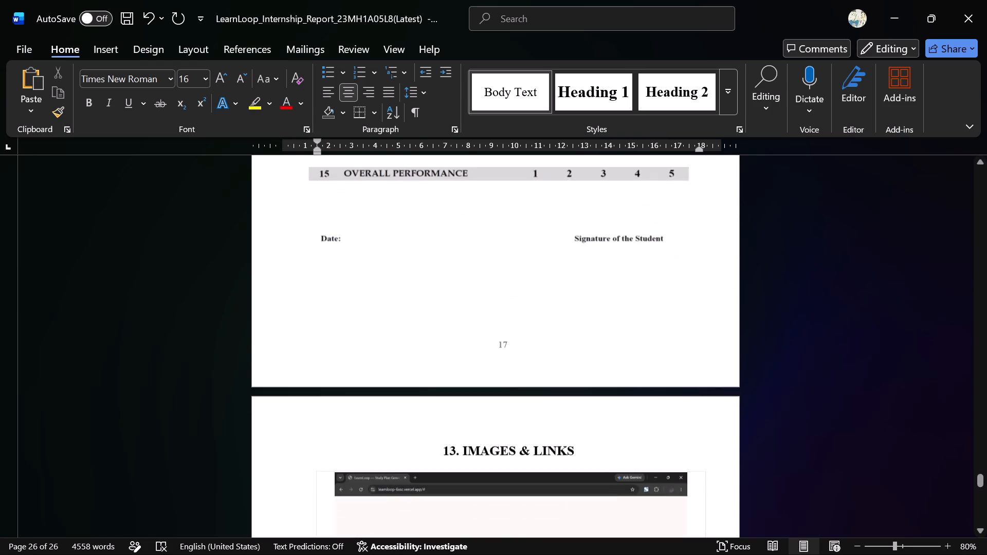
Remove the extra blank line between the Fig-5 picture block and the Live Application Link heading.
scroll(526, 266, down, 4)
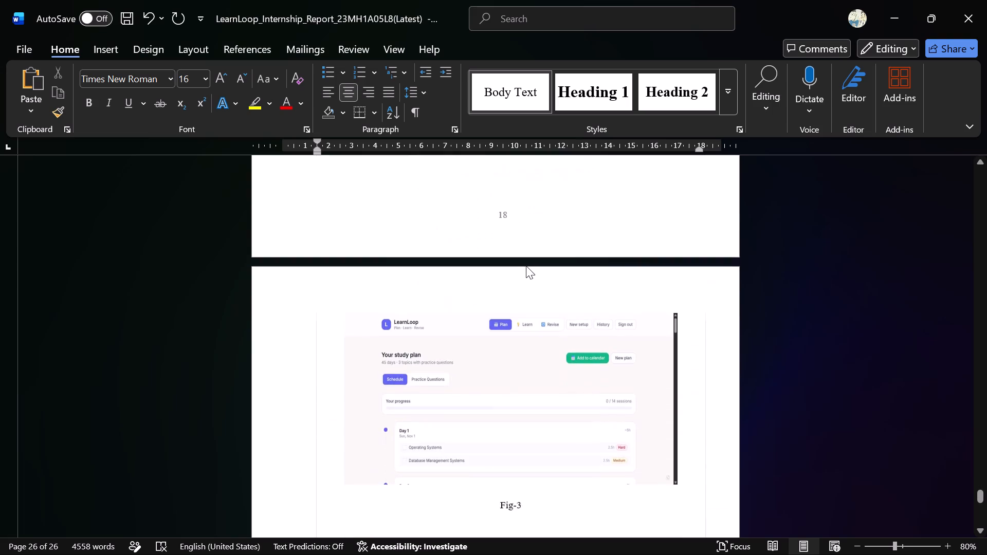
scroll(526, 266, down, 4)
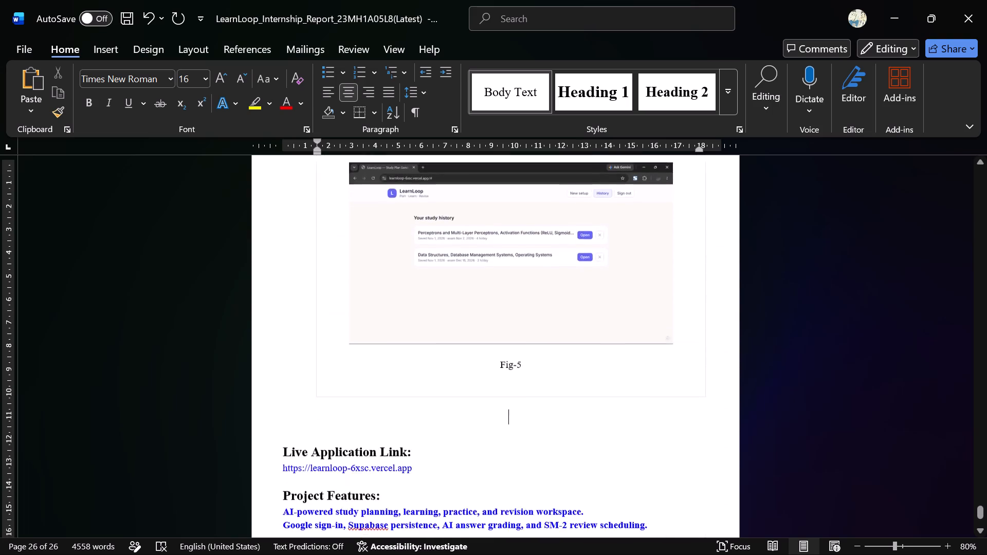
scroll(526, 266, down, 1)
key(BackSpace)
key(BackSpace)
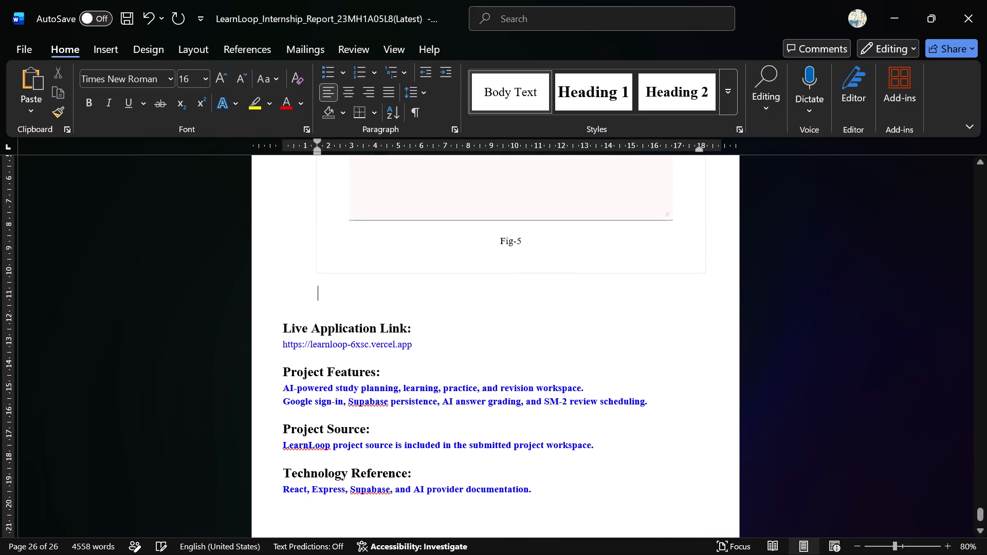
key(BackSpace)
Review the whole report from the end of the Images & Links section back to the cover and title pages.
scroll(526, 379, down, 1)
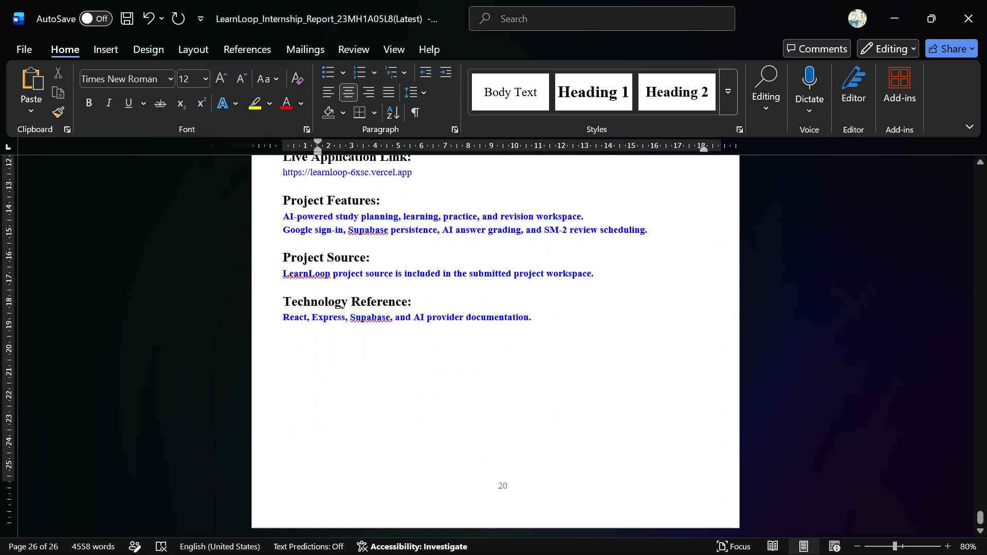
scroll(526, 379, down, 1)
scroll(526, 379, up, 20)
scroll(526, 379, up, 20)
scroll(526, 379, up, 20)
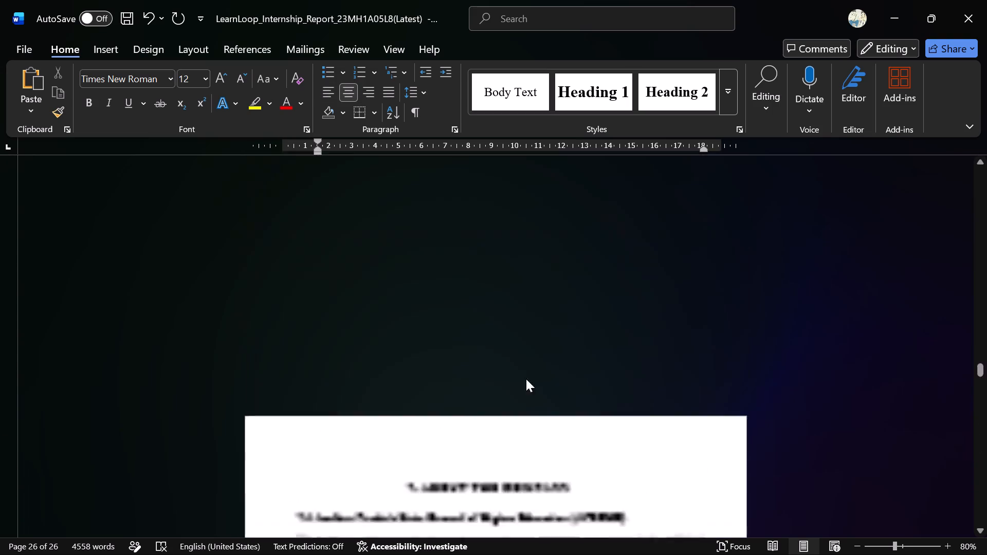
scroll(526, 379, up, 20)
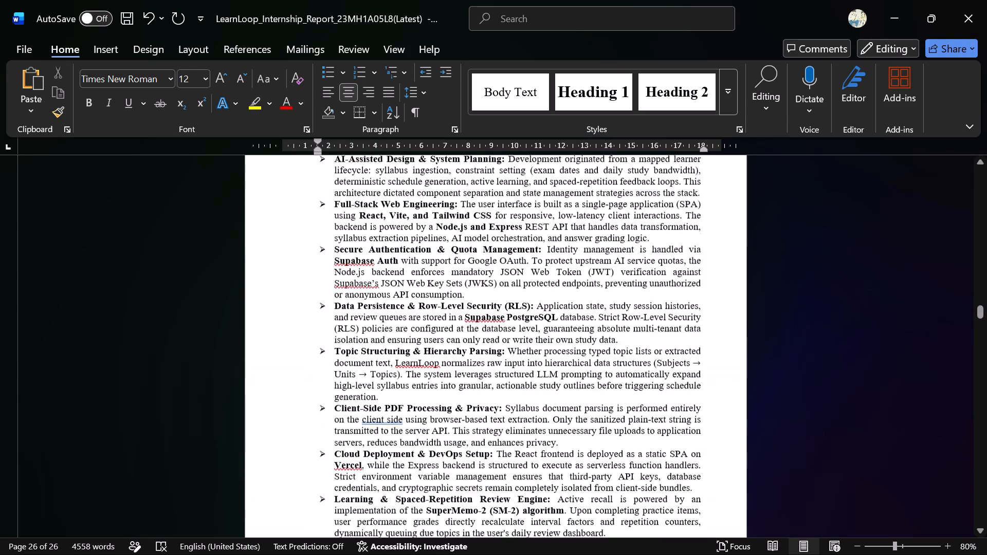
scroll(526, 379, up, 6)
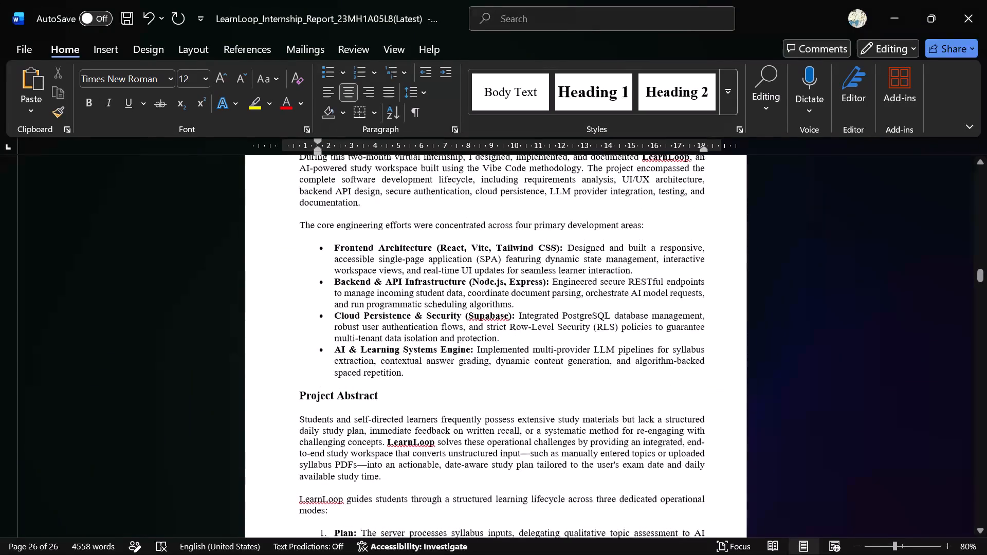
scroll(526, 379, up, 5)
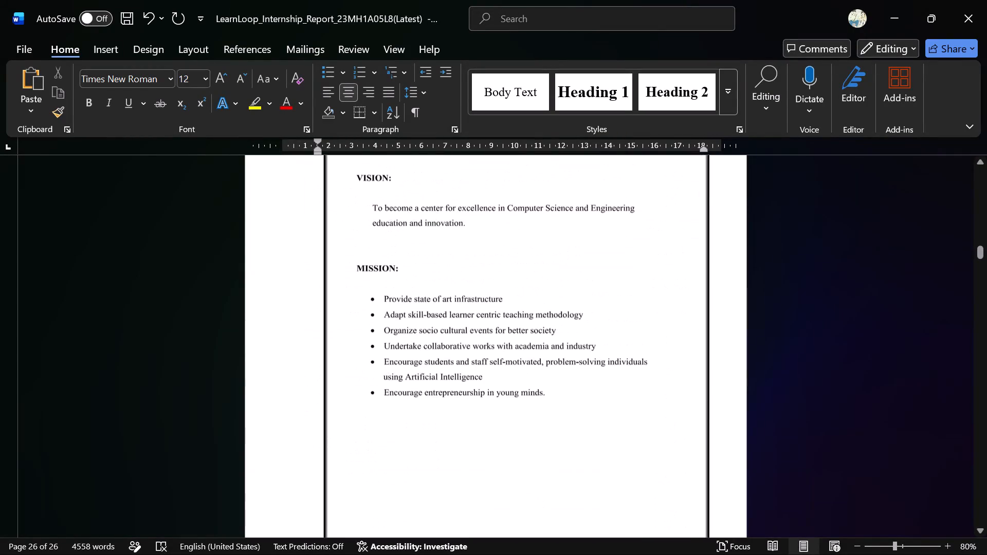
scroll(526, 379, up, 5)
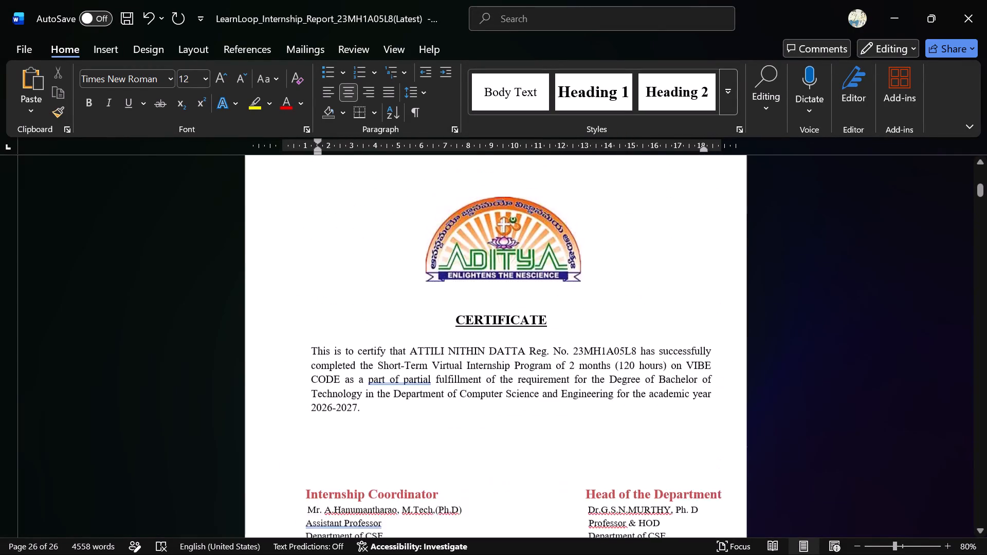
scroll(526, 379, up, 5)
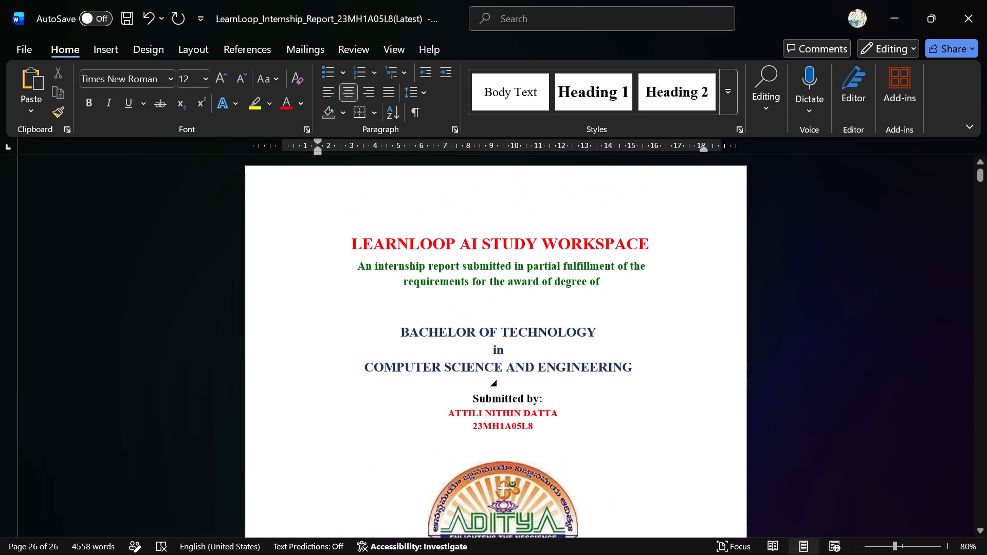
scroll(821, 412, down, 3)
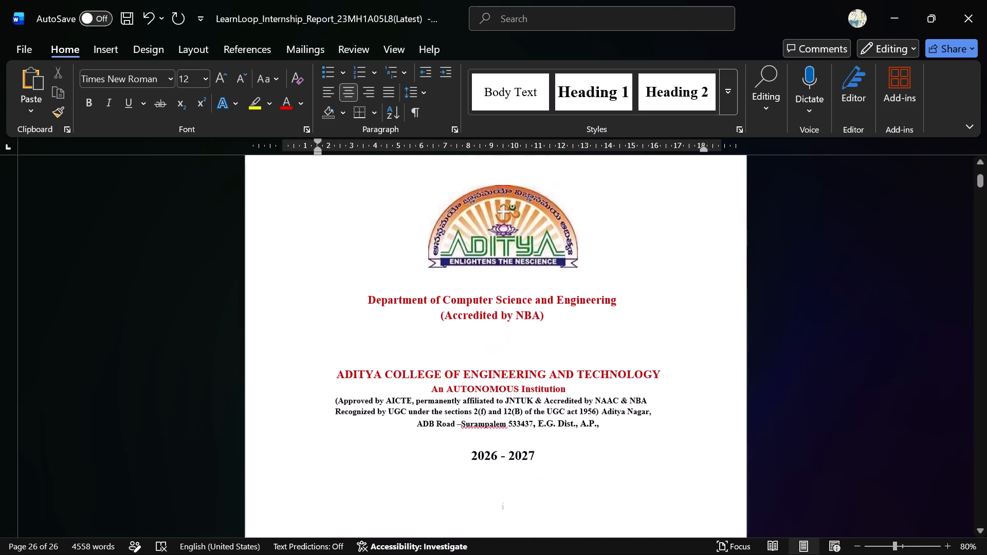
scroll(821, 412, down, 2)
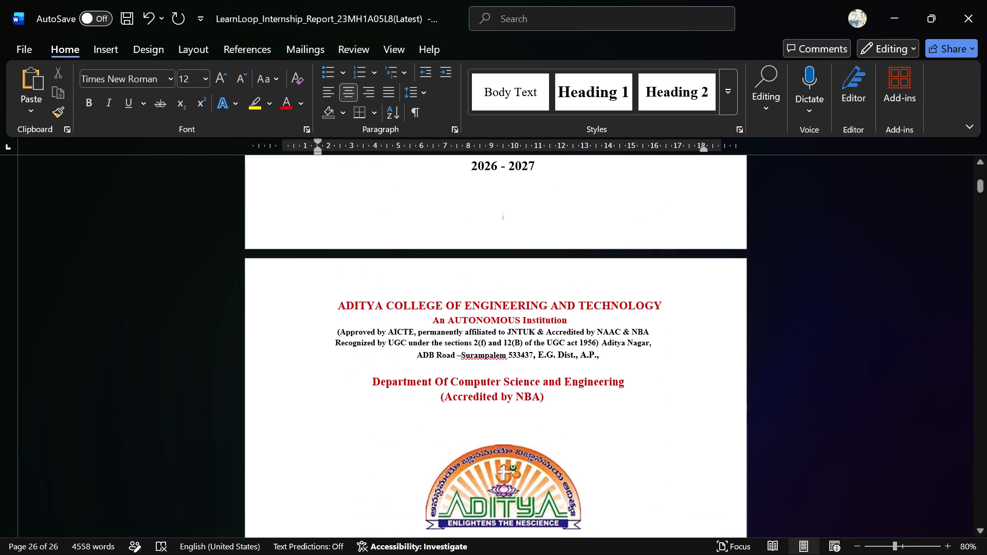
Save the internship report.
key(ctrl+s)
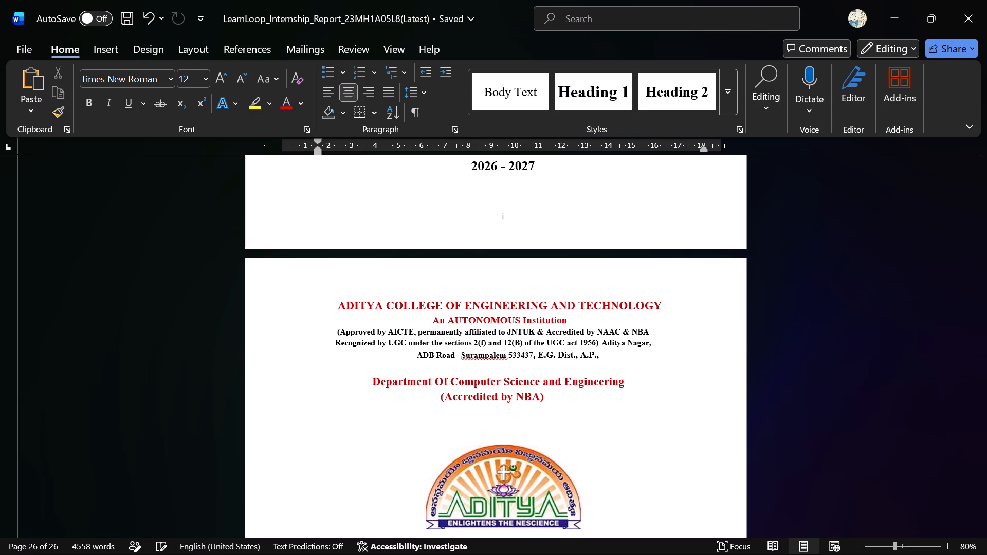
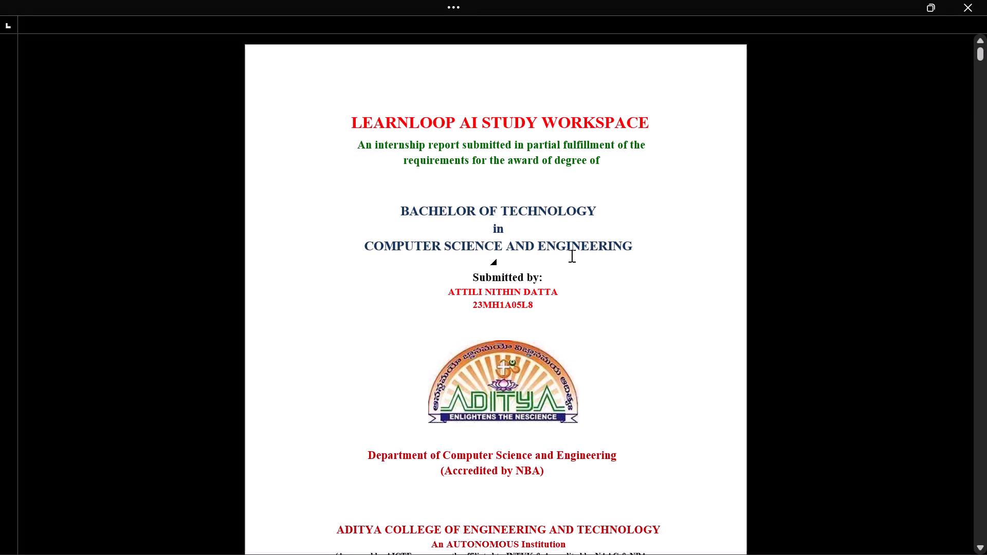
Review the report's front pages from the title page through the Certificate and Declaration to the Internship Completion Certificate.
key(Down)
key(Up)
key(Up)
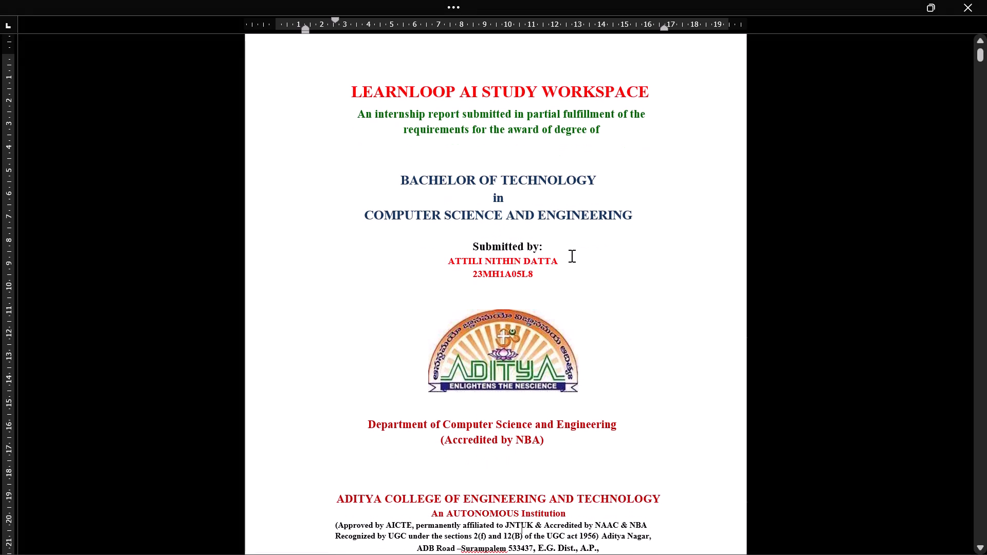
key(Down)
key(Down)
scroll(571, 255, down, 1)
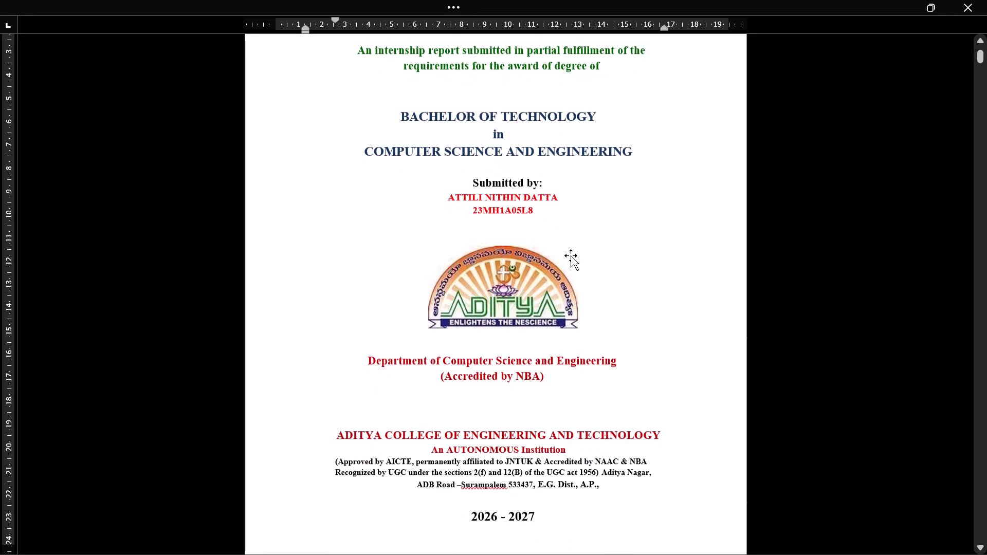
scroll(571, 255, down, 4)
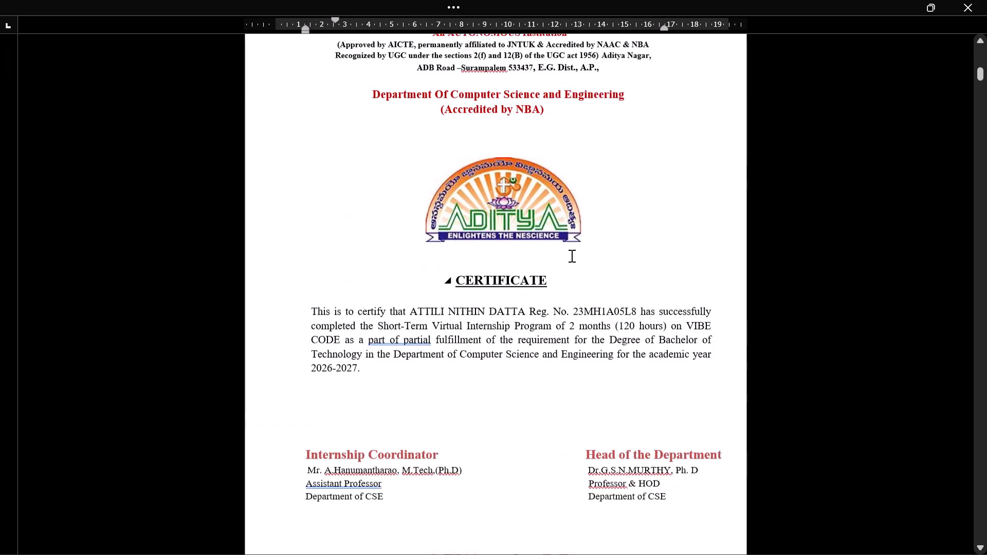
scroll(571, 255, down, 2)
scroll(571, 255, up, 1)
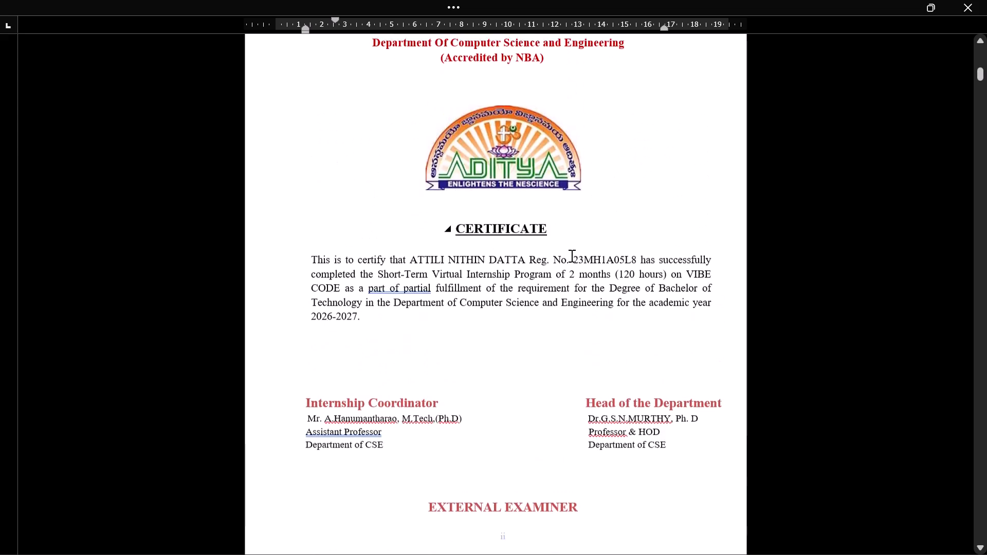
scroll(571, 255, up, 2)
scroll(571, 255, down, 1)
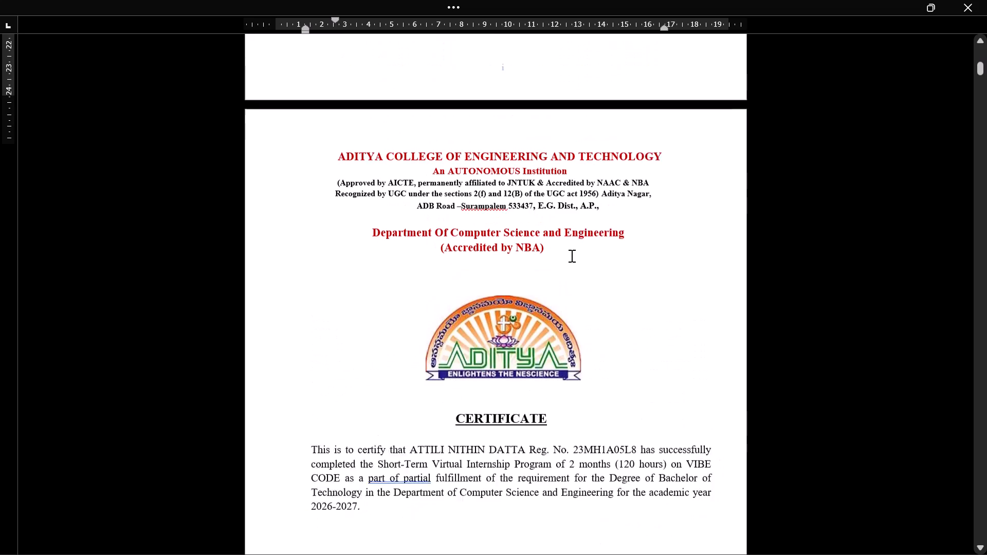
scroll(571, 255, down, 2)
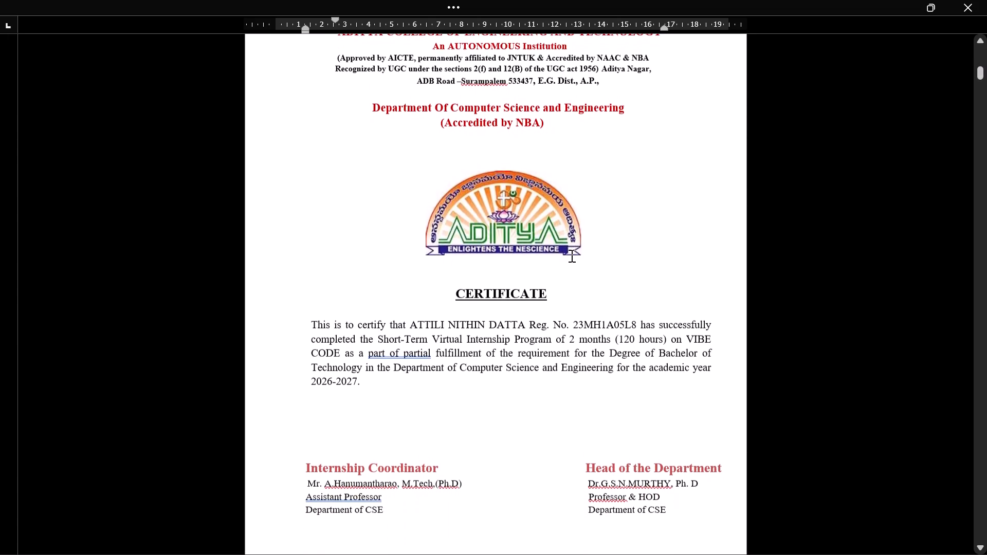
scroll(571, 255, down, 1)
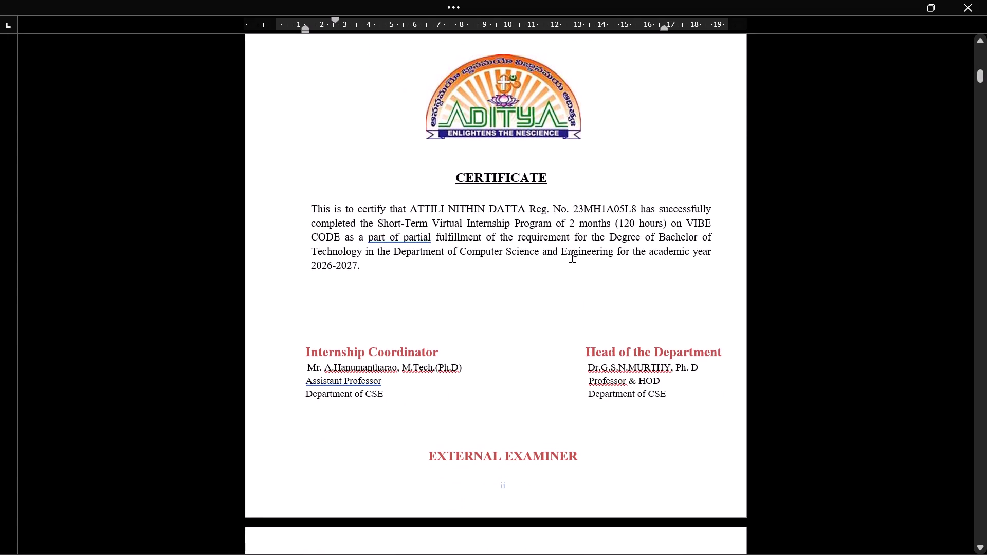
scroll(571, 255, down, 1)
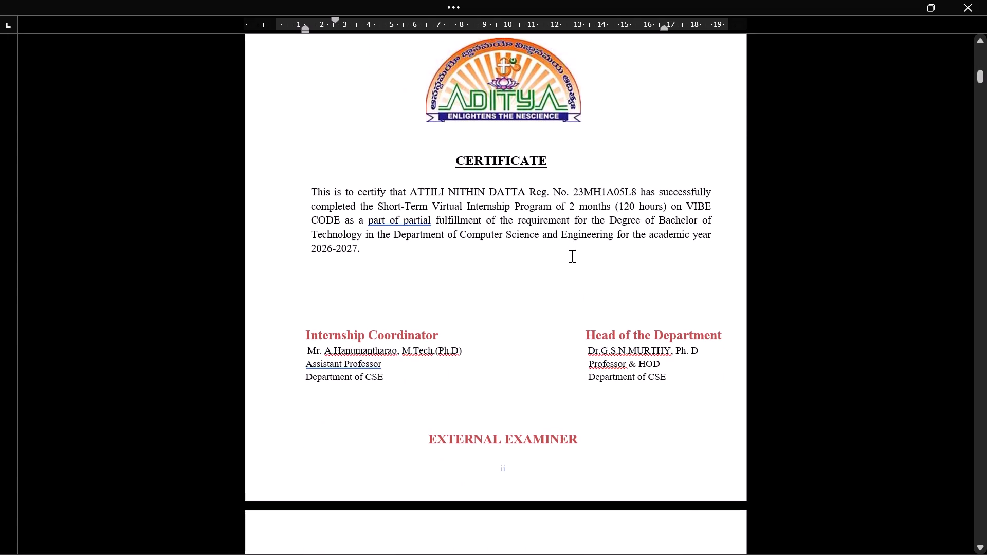
scroll(571, 255, down, 2)
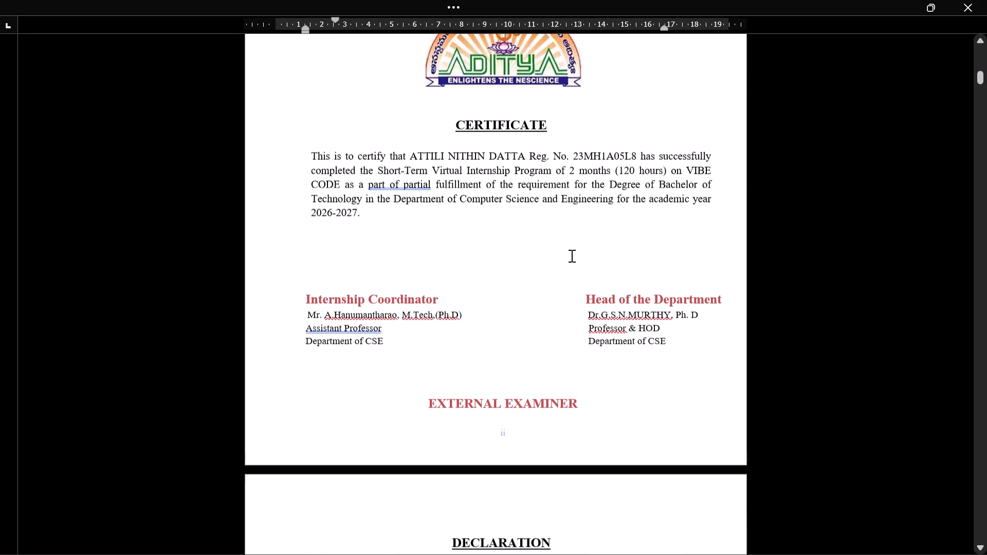
scroll(571, 255, down, 1)
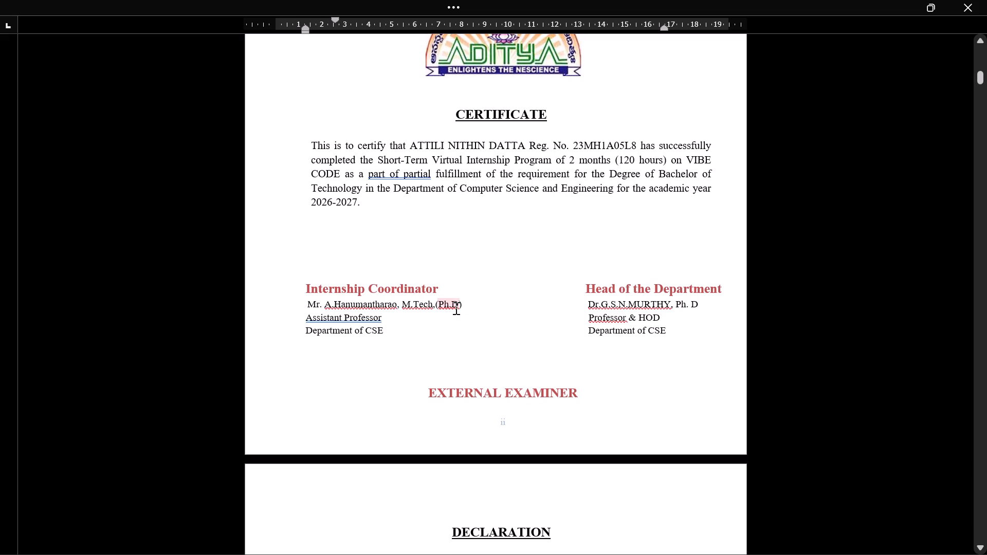
scroll(454, 308, down, 4)
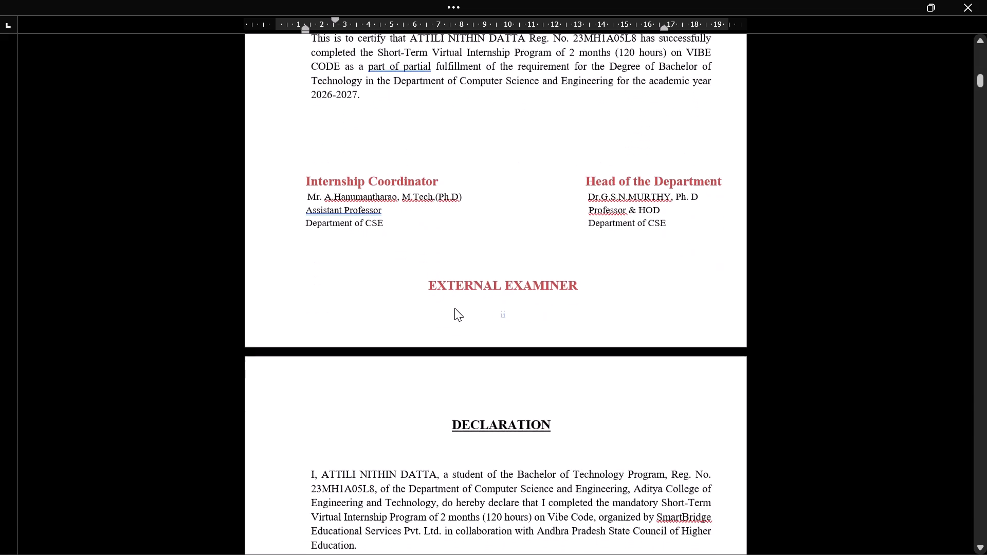
scroll(454, 308, down, 2)
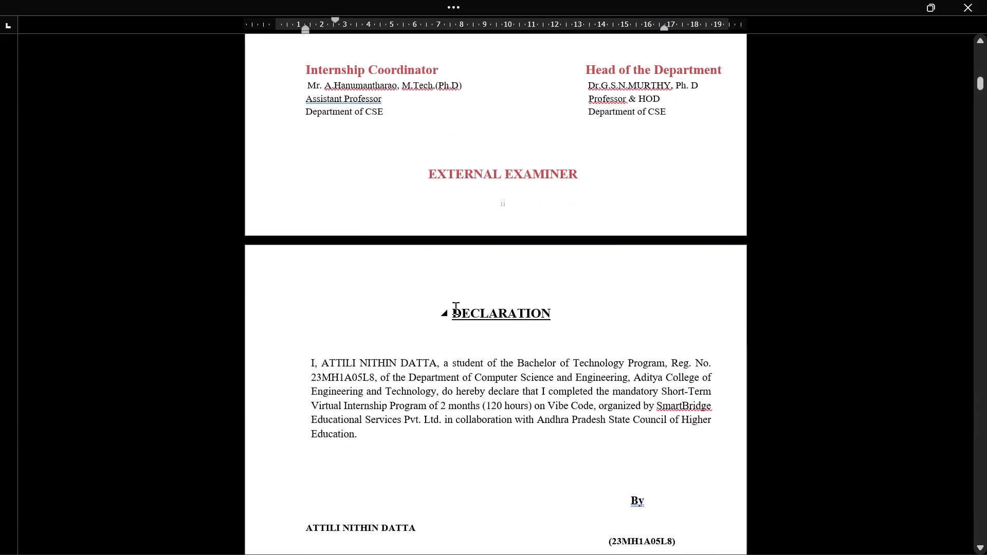
scroll(454, 308, down, 2)
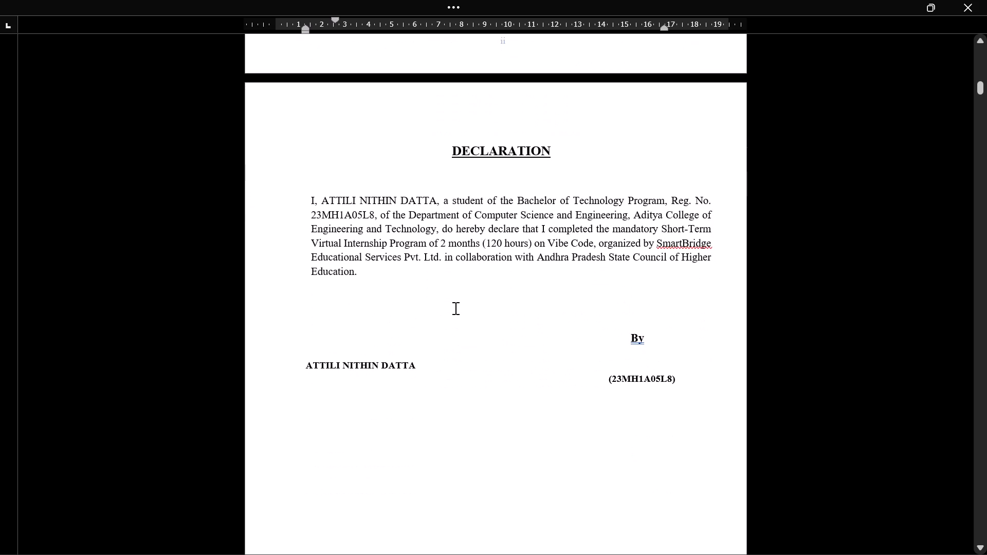
scroll(454, 308, down, 1)
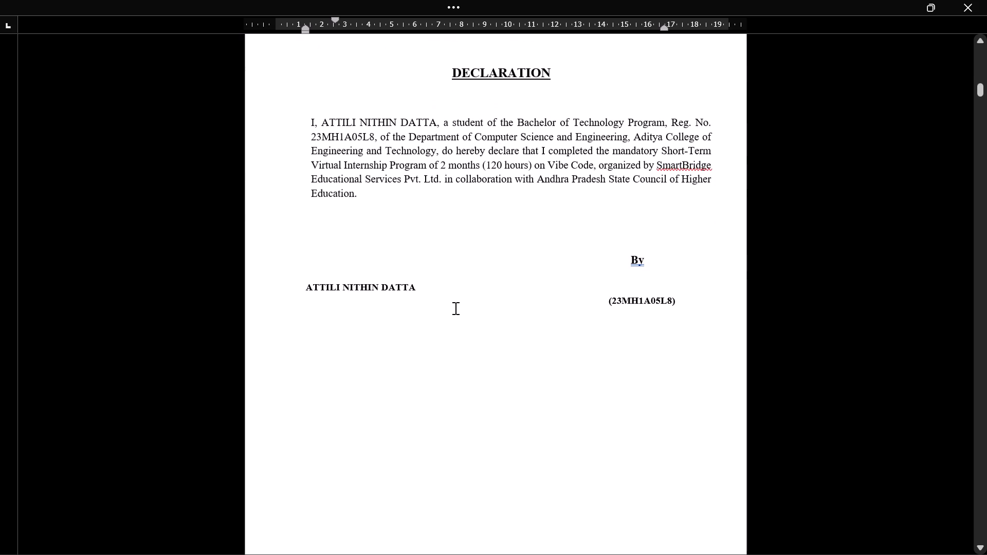
scroll(454, 308, down, 4)
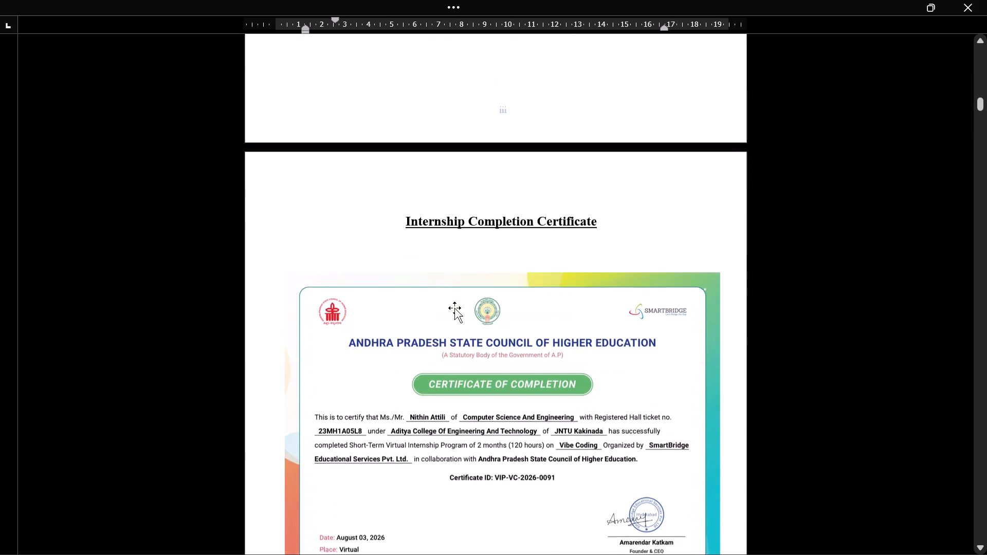
scroll(454, 308, down, 1)
scroll(454, 308, up, 3)
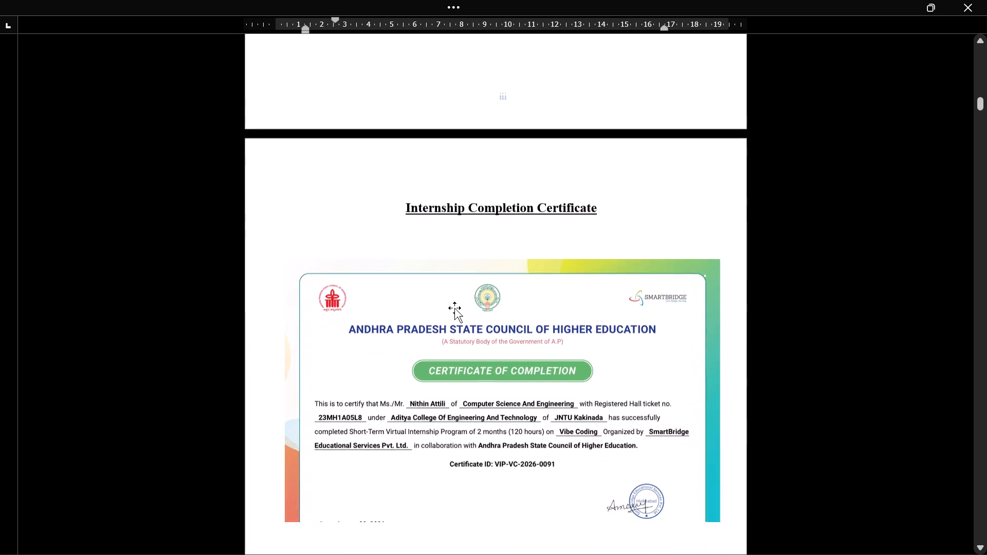
scroll(454, 308, up, 2)
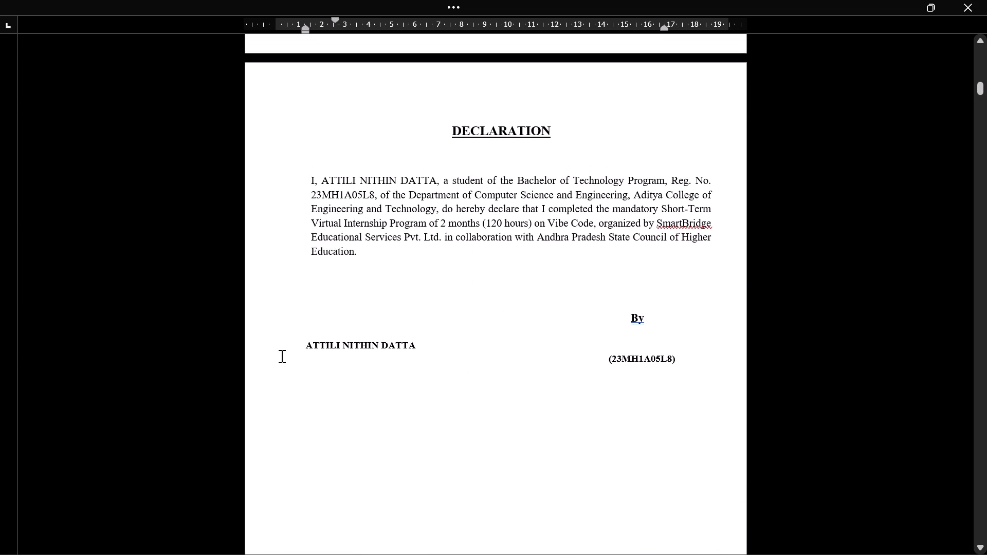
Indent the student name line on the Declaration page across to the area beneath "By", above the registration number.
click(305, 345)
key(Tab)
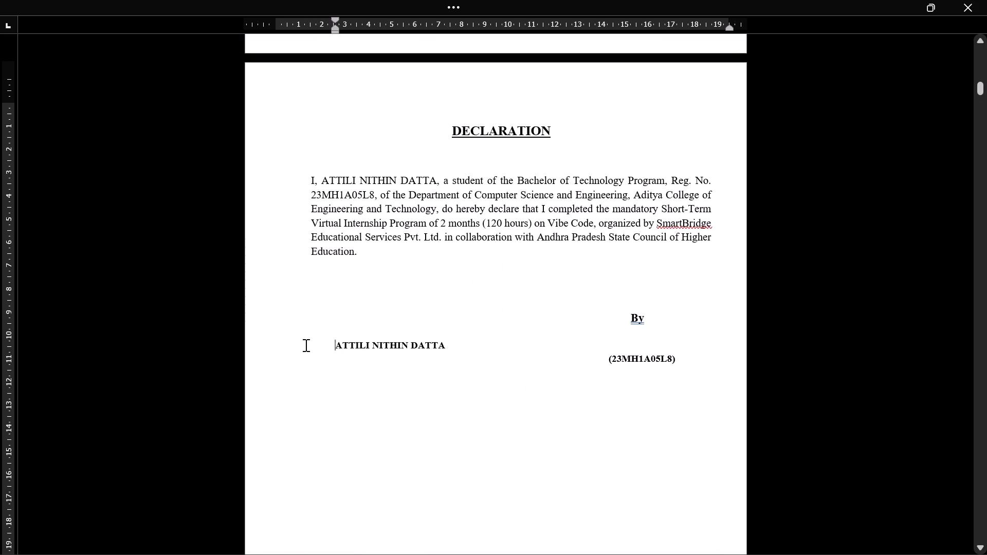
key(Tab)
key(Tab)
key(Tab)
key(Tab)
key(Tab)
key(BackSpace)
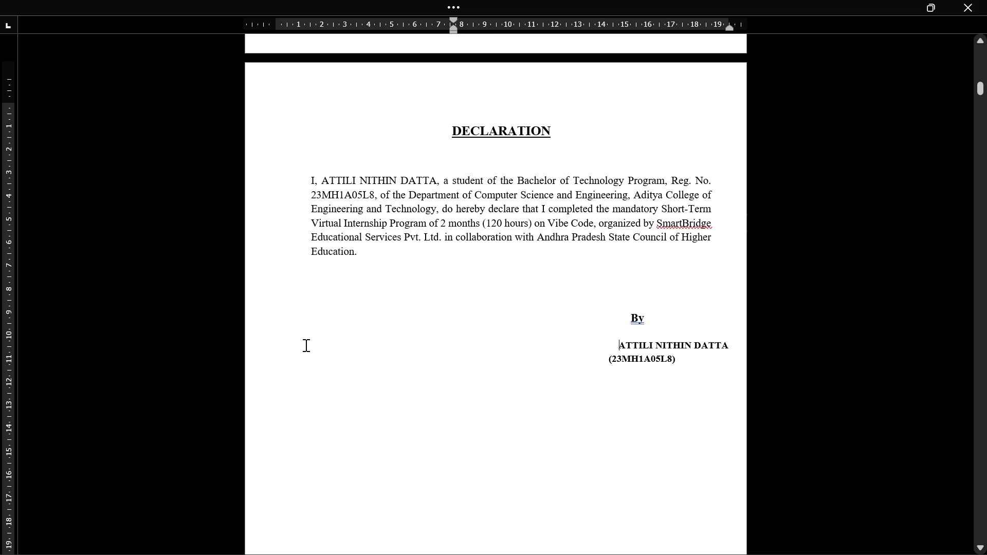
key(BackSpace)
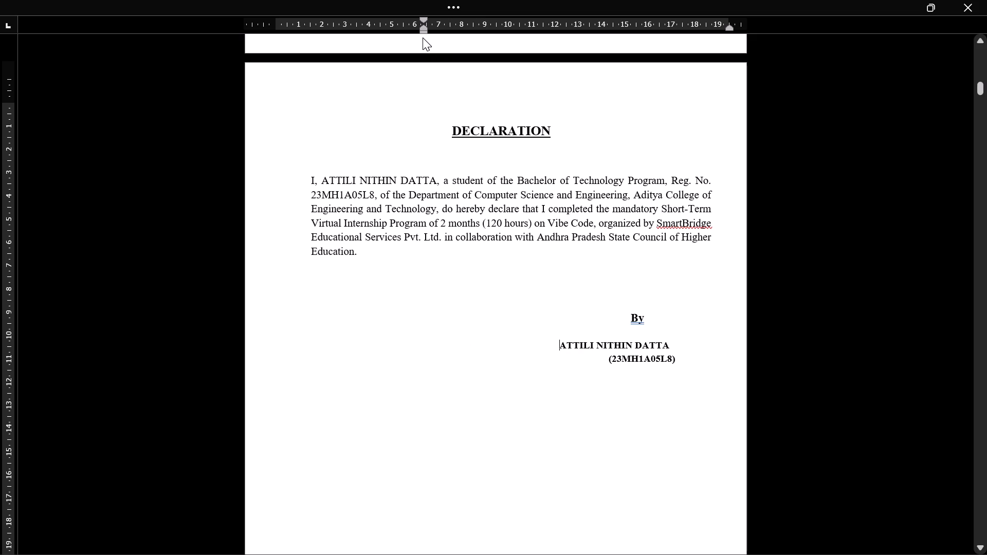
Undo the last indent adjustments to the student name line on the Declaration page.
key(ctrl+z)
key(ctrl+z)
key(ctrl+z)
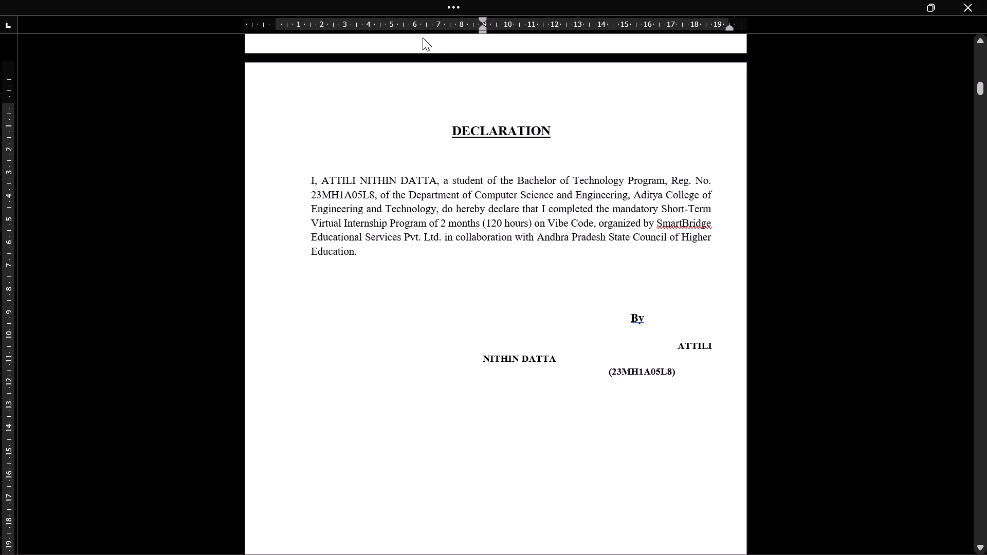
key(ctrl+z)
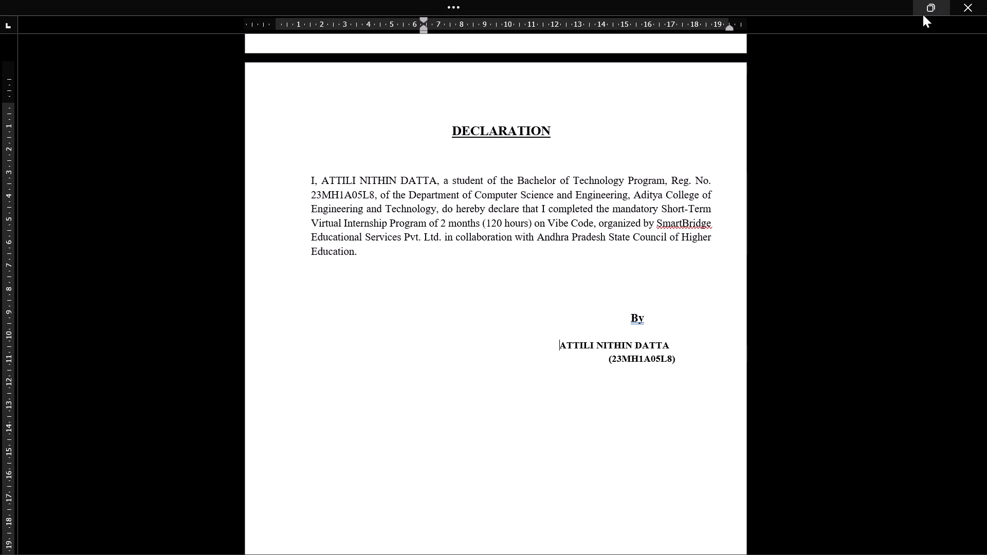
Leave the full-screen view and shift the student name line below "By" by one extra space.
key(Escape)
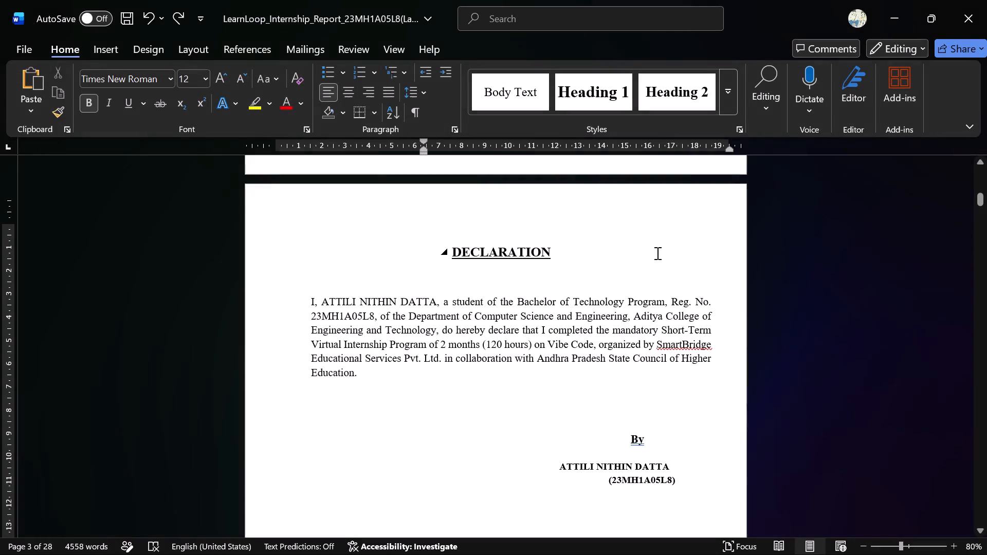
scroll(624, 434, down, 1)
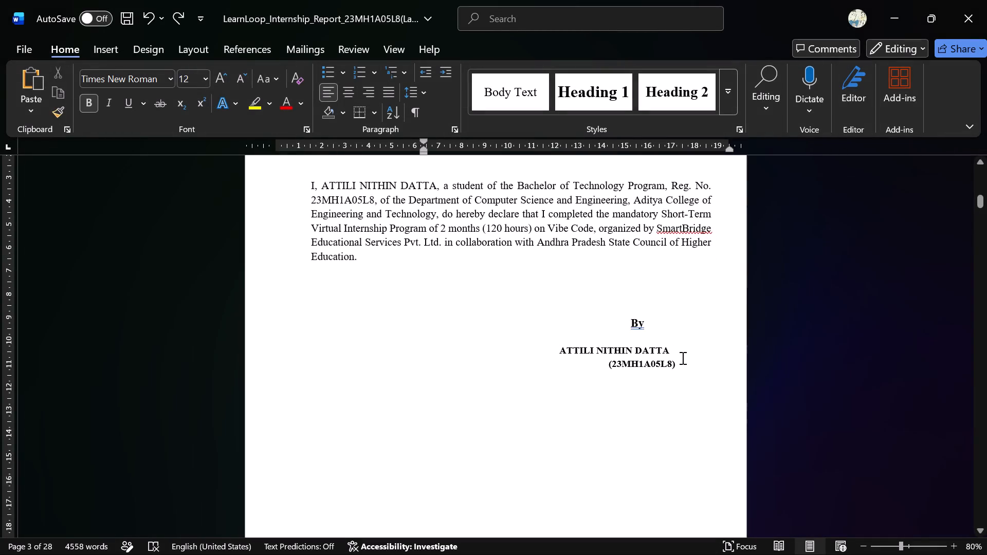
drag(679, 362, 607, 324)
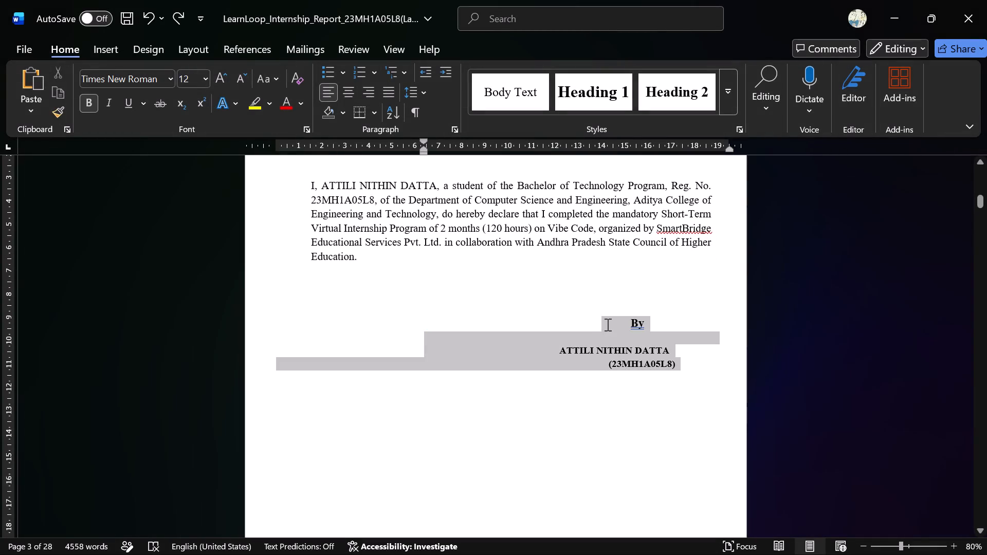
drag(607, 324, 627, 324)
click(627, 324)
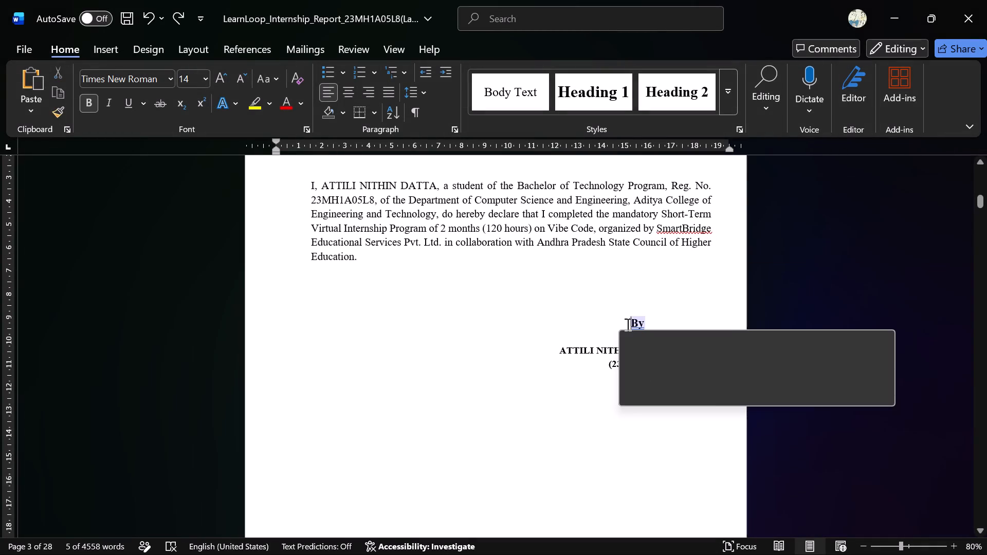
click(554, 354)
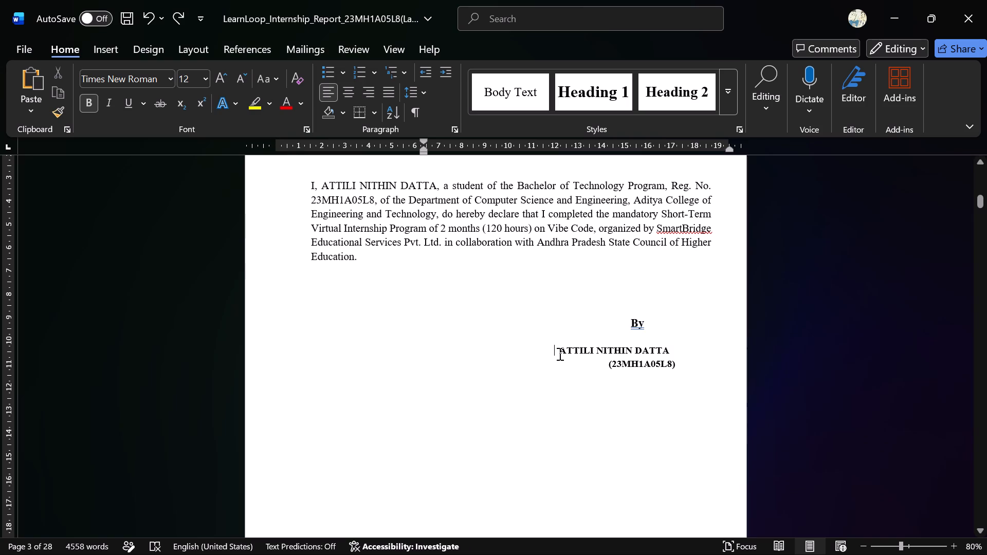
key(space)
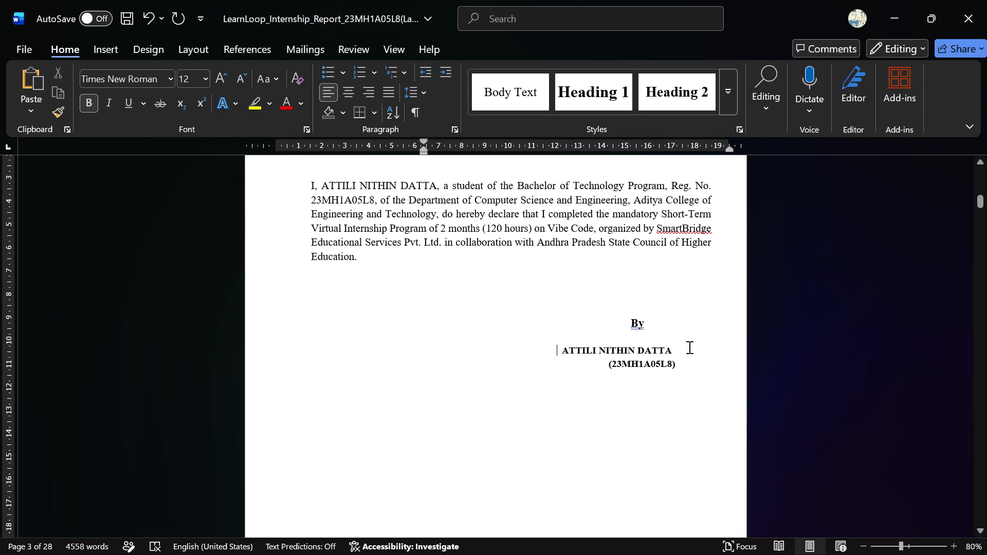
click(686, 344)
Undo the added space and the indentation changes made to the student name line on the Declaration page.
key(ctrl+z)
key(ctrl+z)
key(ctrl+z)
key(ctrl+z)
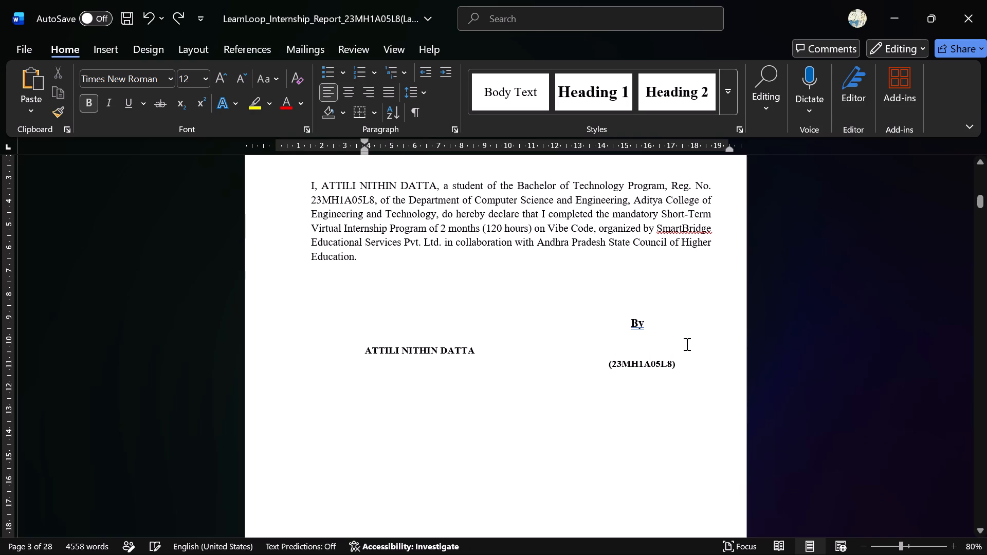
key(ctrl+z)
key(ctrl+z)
Check the area around Fig-5 and the Live Application Link heading, and return to the title page.
scroll(686, 344, up, 1)
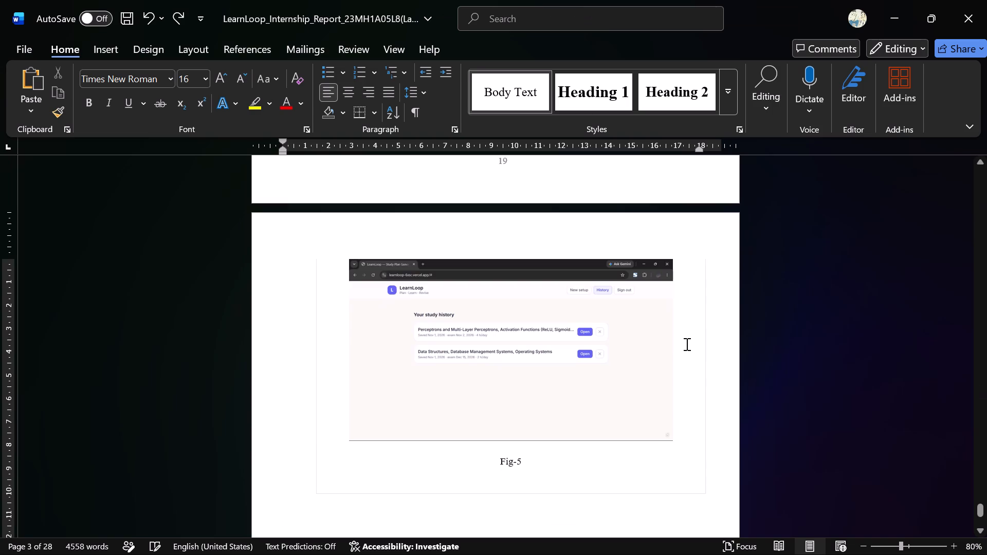
scroll(686, 344, up, 3)
scroll(686, 344, down, 3)
scroll(686, 344, up, 1)
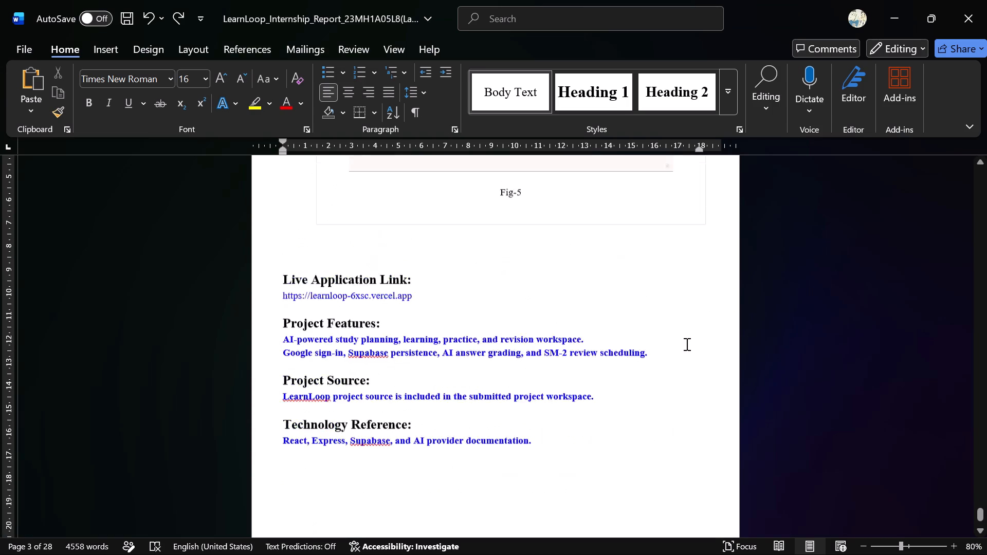
scroll(686, 344, up, 1)
drag(978, 519, 982, 434)
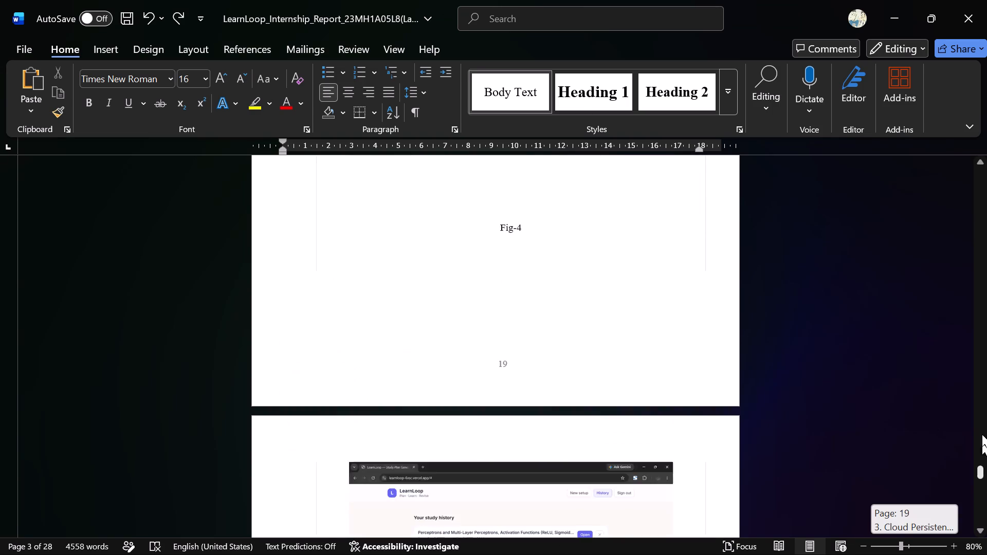
drag(982, 434, 963, 143)
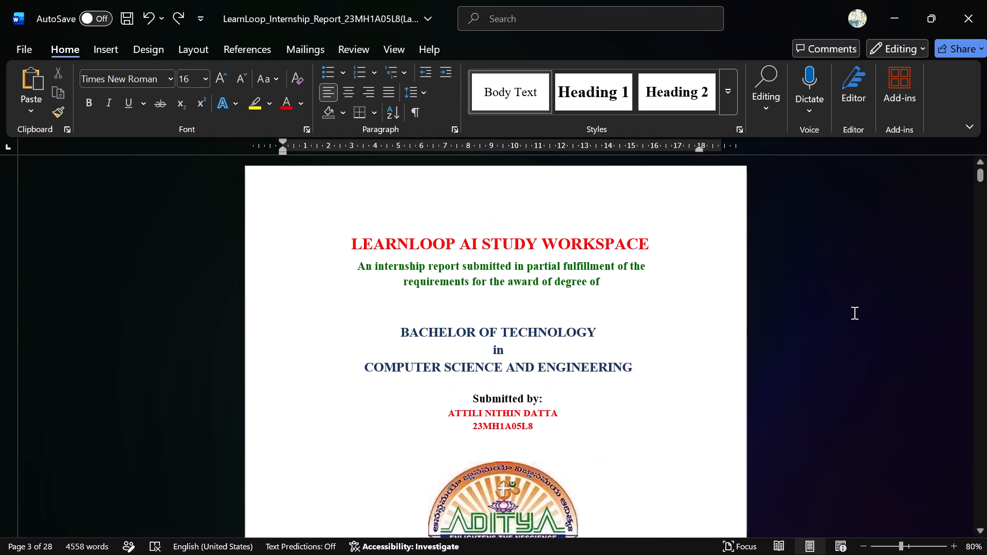
Ignore the grammar suggestion on "By" in the Declaration signature block.
scroll(799, 377, down, 8)
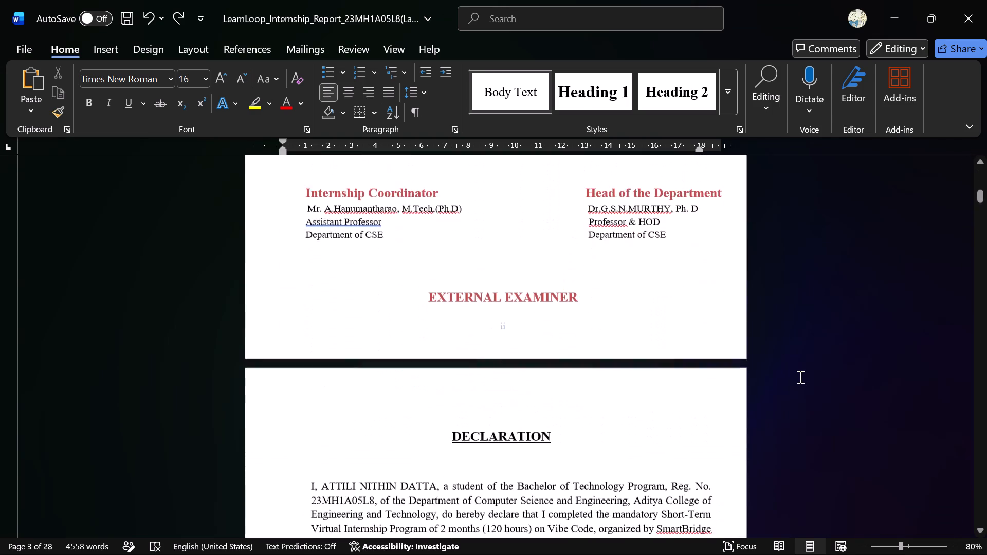
scroll(799, 377, down, 2)
scroll(799, 377, up, 2)
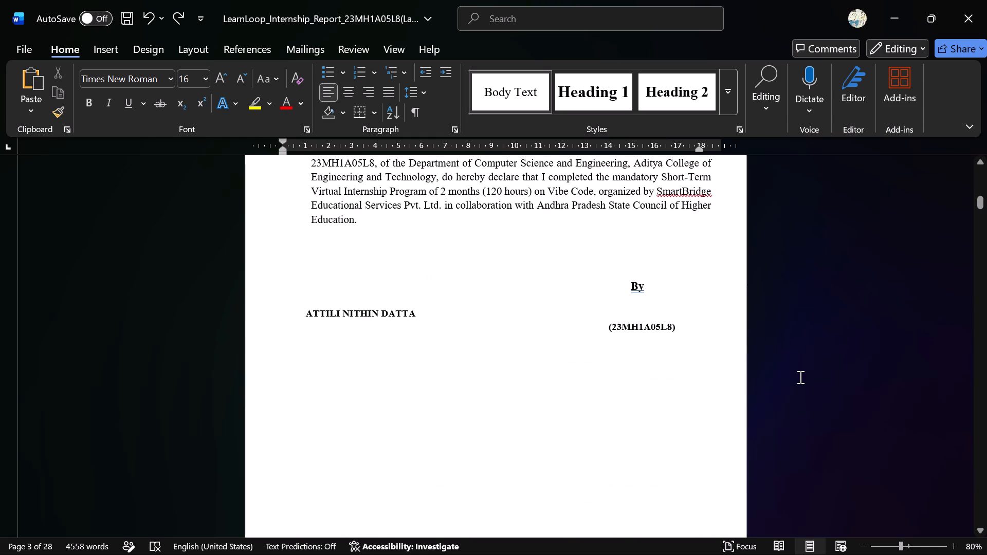
click(628, 290)
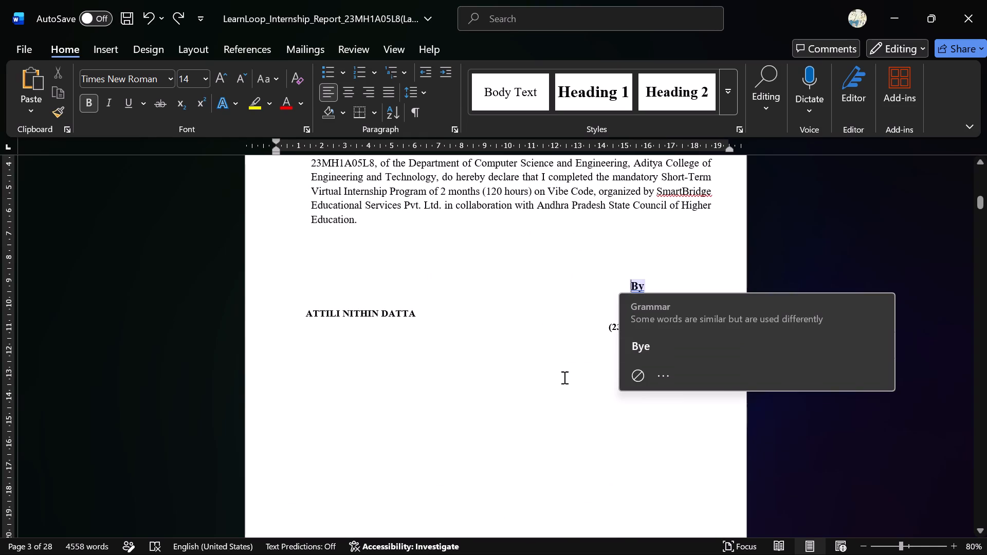
click(630, 377)
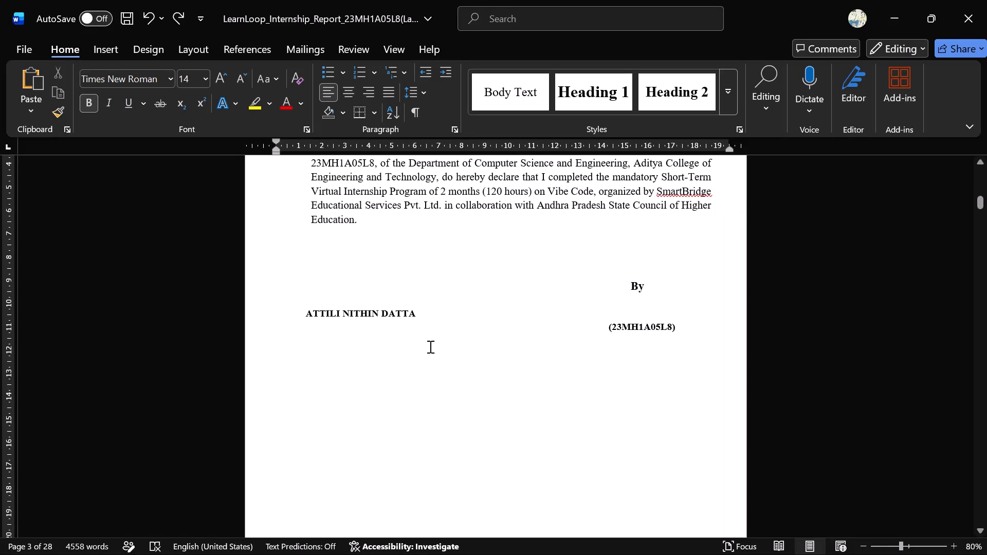
Right-align the student name line below "By" on the Declaration page.
click(306, 313)
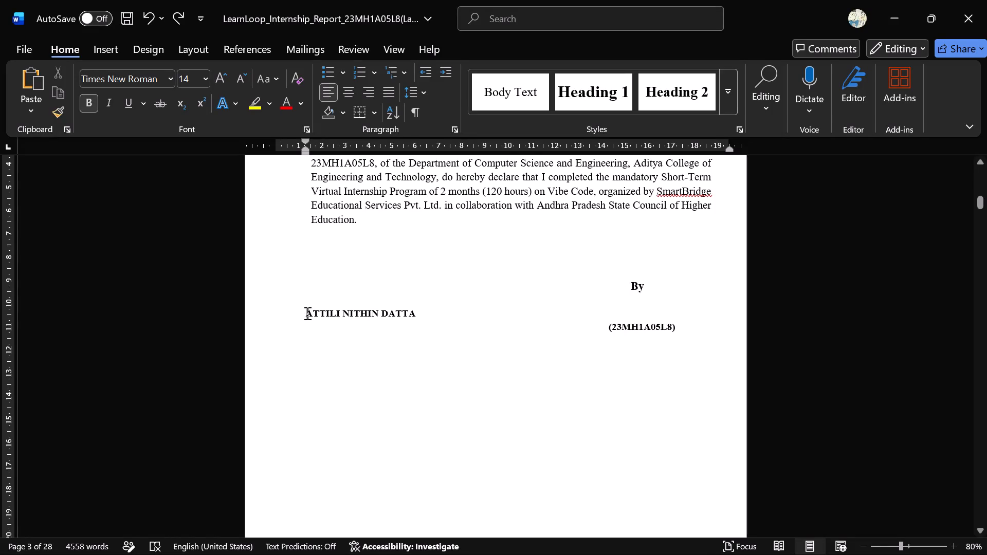
click(368, 88)
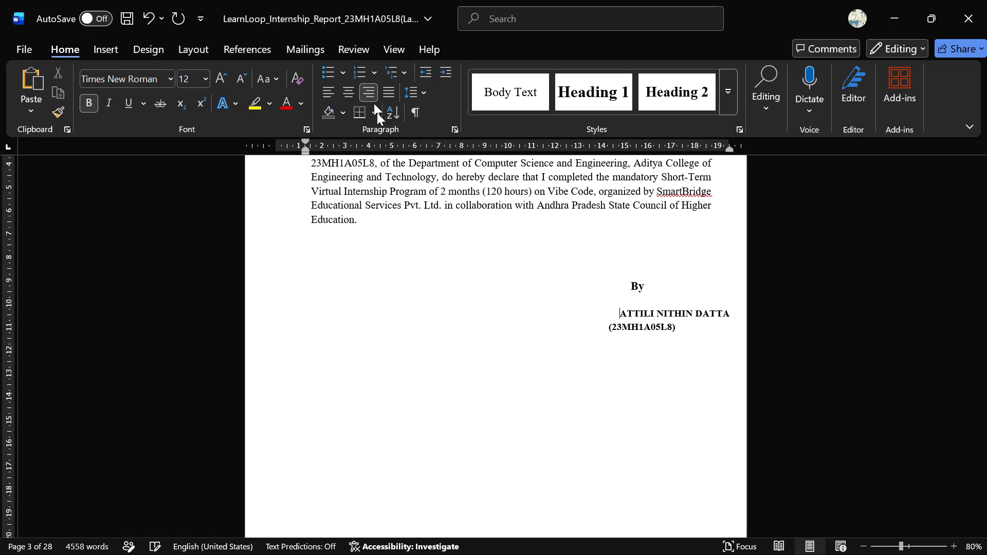
Move the "By" line's right indent inward to the body text's right edge and right-align the line.
click(628, 286)
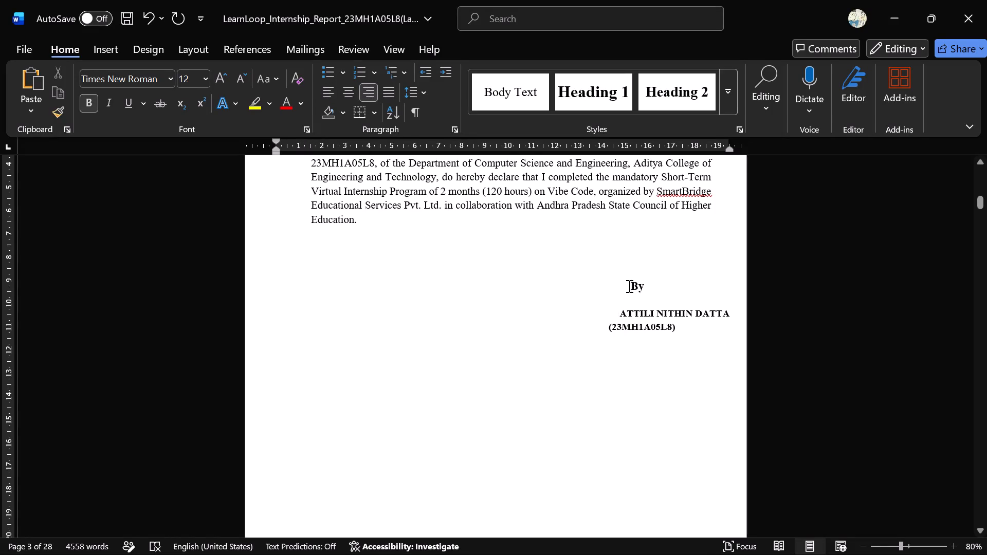
drag(728, 149, 716, 149)
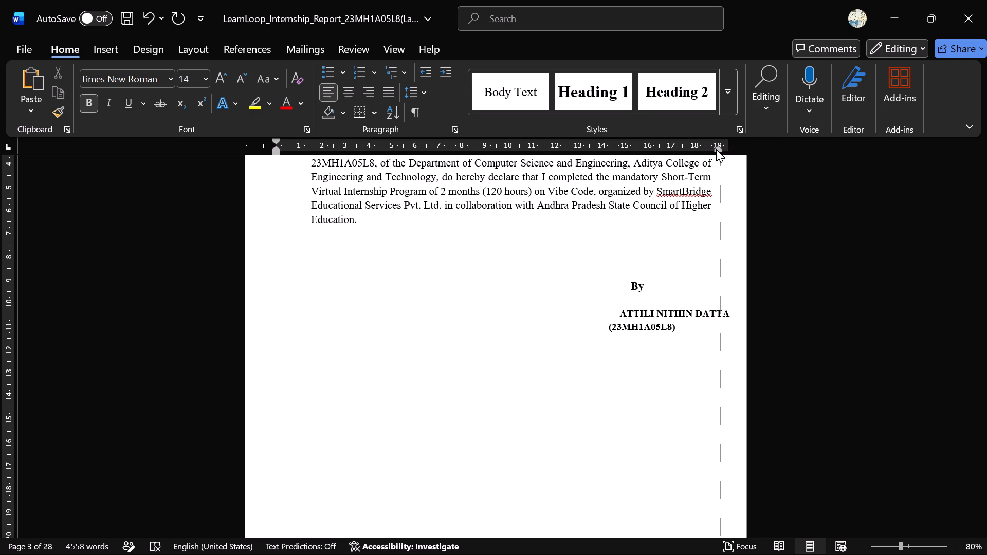
drag(716, 149, 710, 150)
click(683, 293)
click(630, 287)
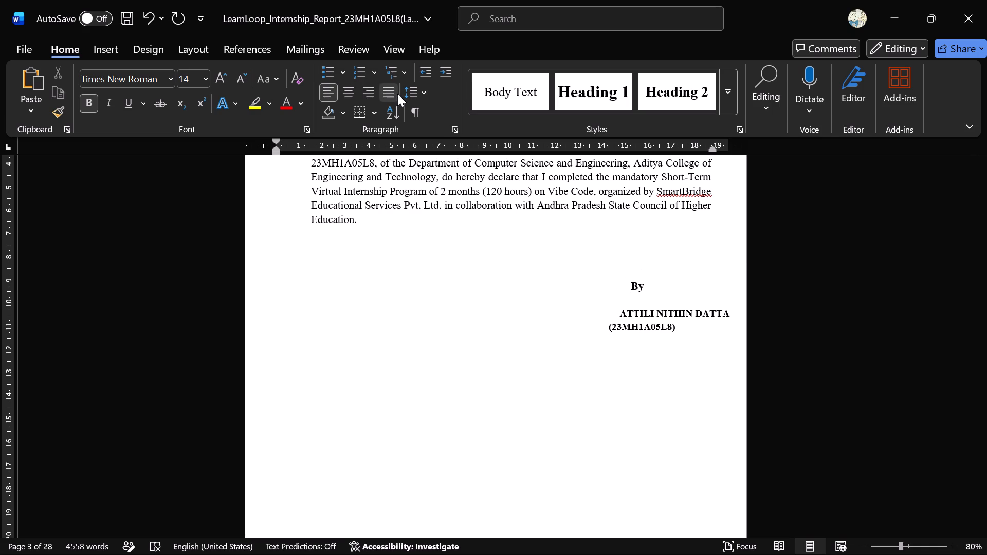
click(369, 101)
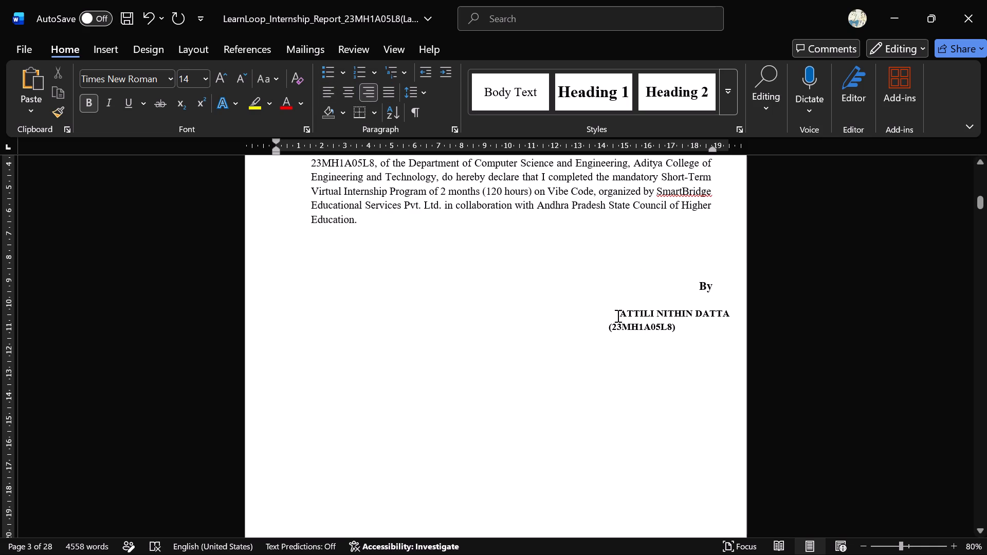
Move the student name line's right indent inward so the name ends flush with "By" and the body text.
click(614, 312)
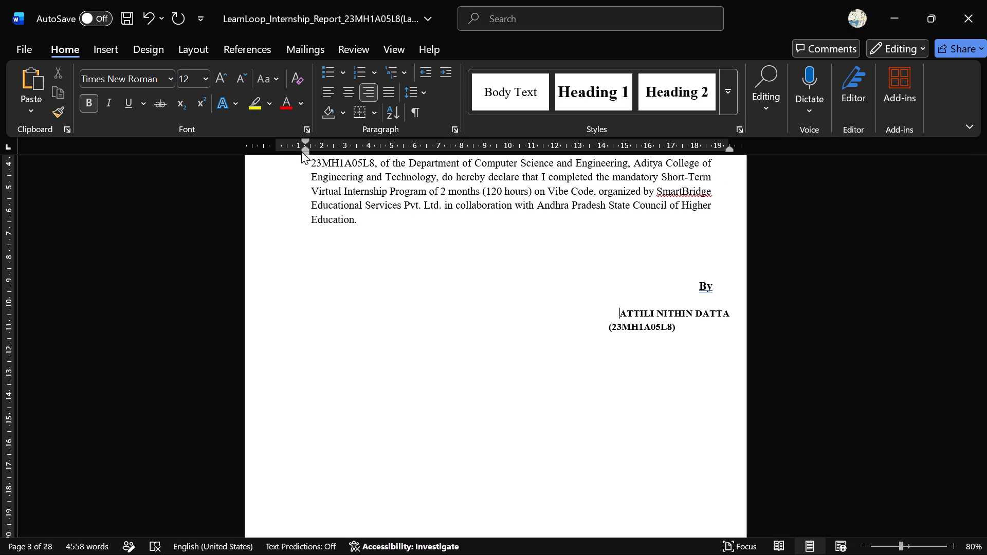
drag(301, 151, 499, 161)
drag(499, 161, 294, 168)
drag(729, 149, 742, 149)
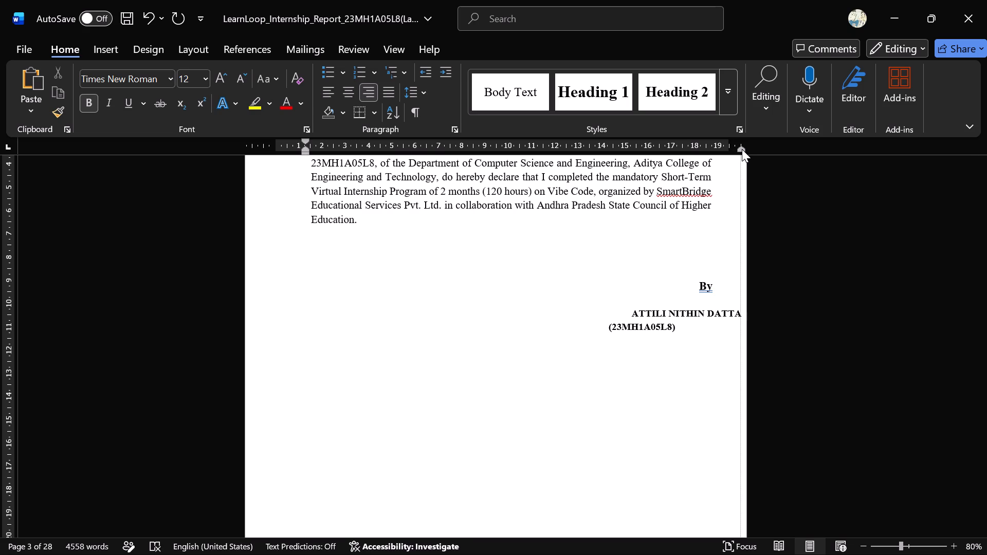
drag(742, 149, 745, 149)
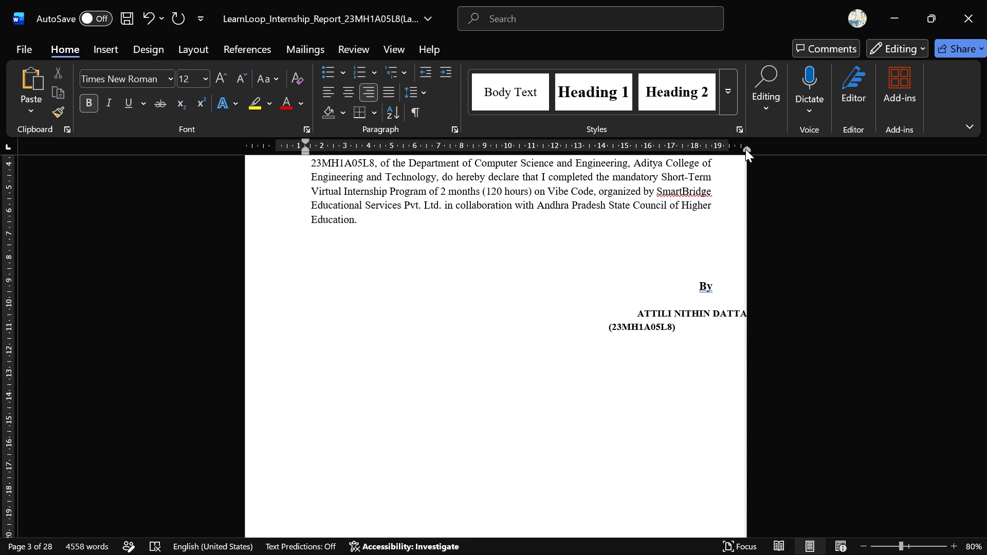
drag(745, 149, 709, 154)
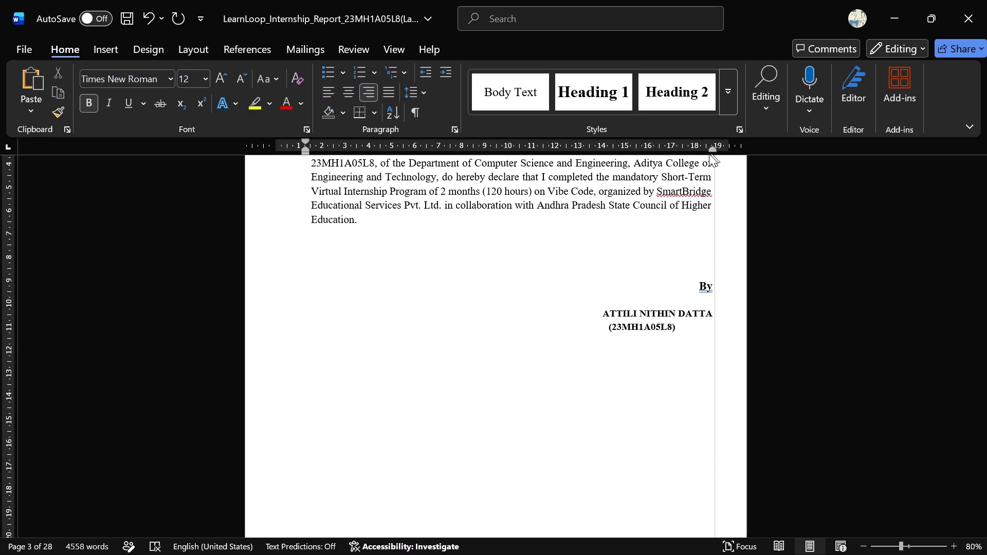
drag(709, 154, 723, 151)
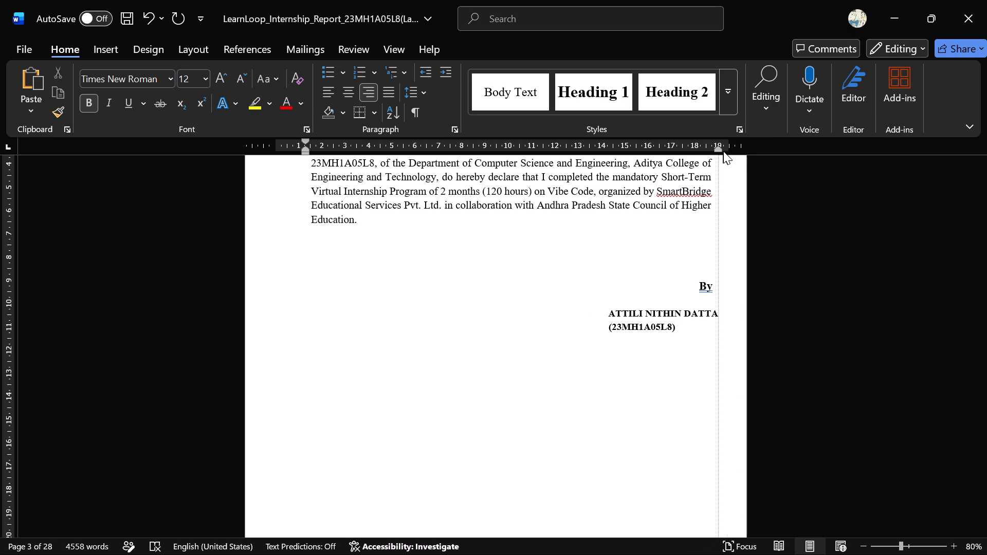
drag(723, 151, 735, 144)
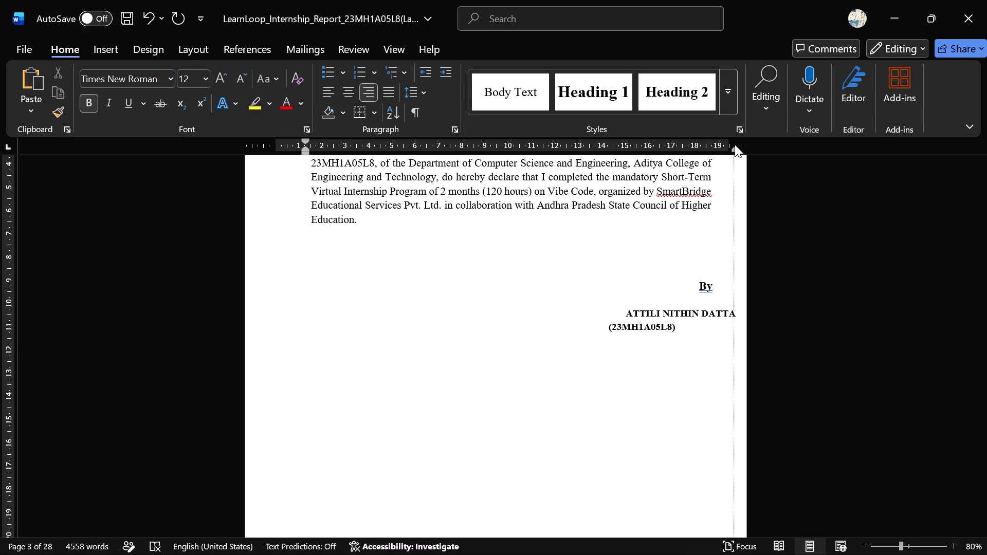
drag(735, 144, 720, 148)
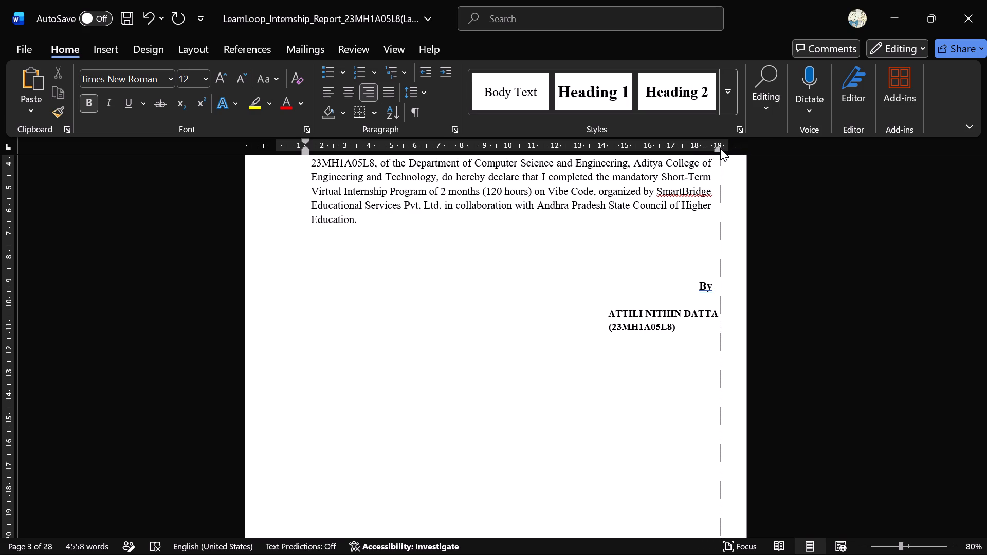
drag(720, 148, 718, 149)
drag(718, 149, 714, 153)
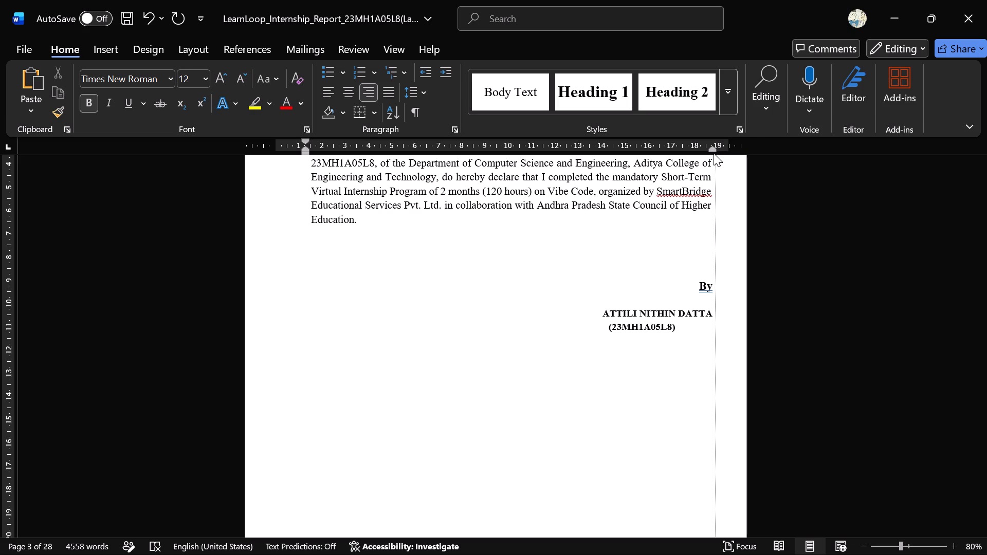
drag(714, 153, 714, 151)
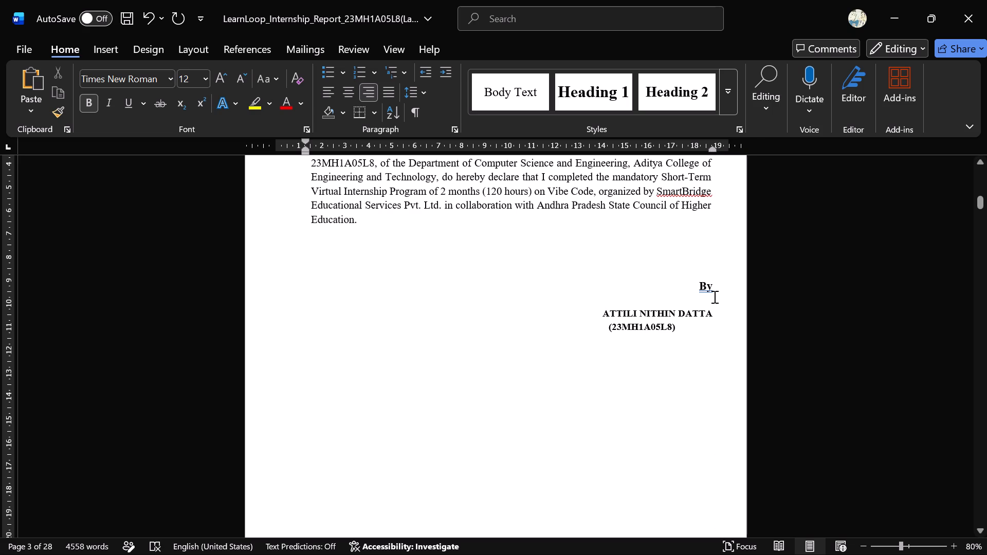
Remove the blank line between "By" and the student name in the signature block.
click(712, 297)
click(710, 289)
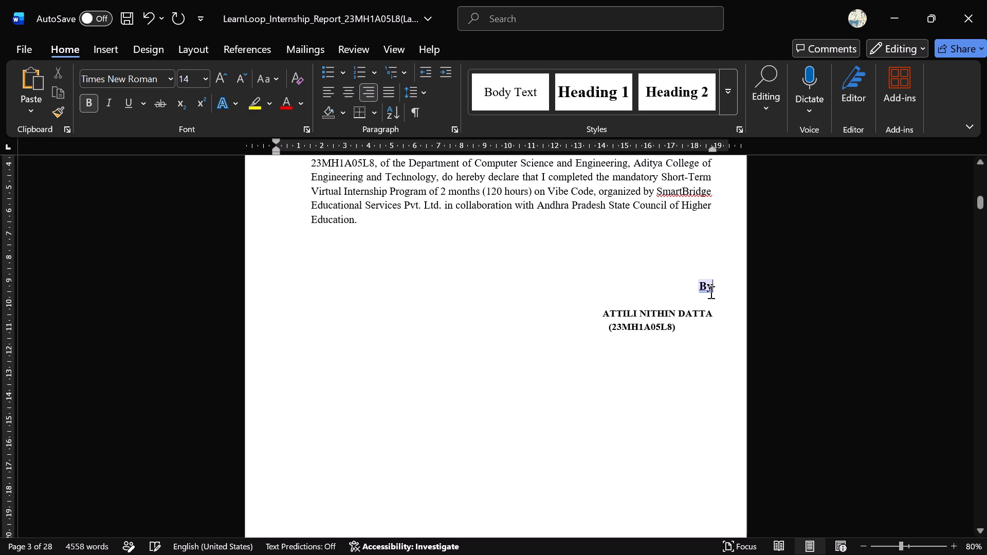
click(606, 329)
click(606, 329)
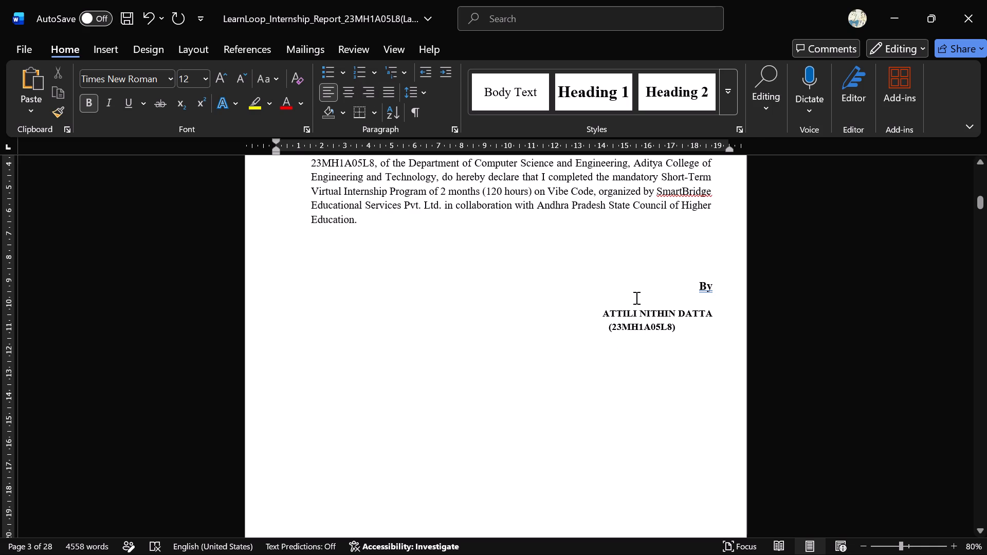
click(635, 298)
key(BackSpace)
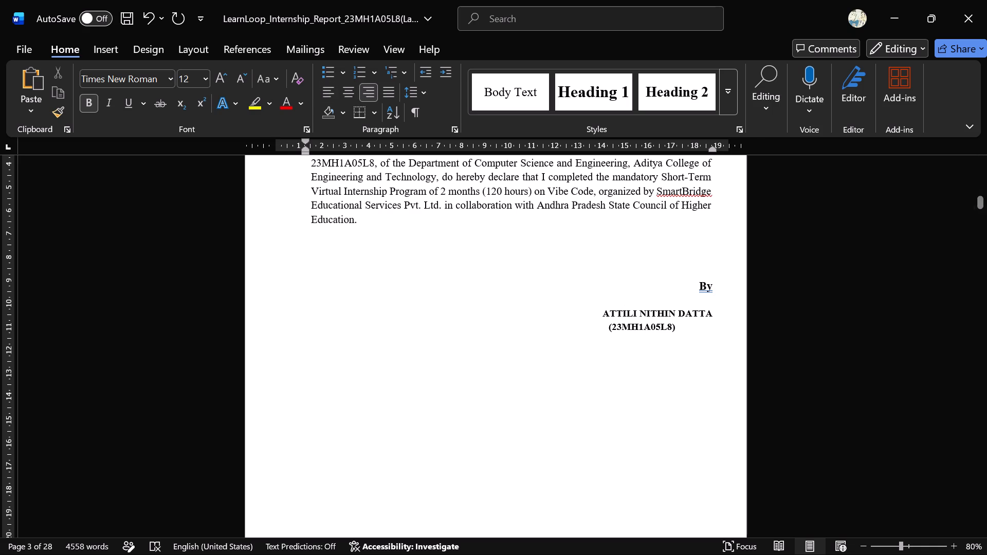
key(BackSpace)
key(BackSpace)
key(BackSpace)
key(BackSpace)
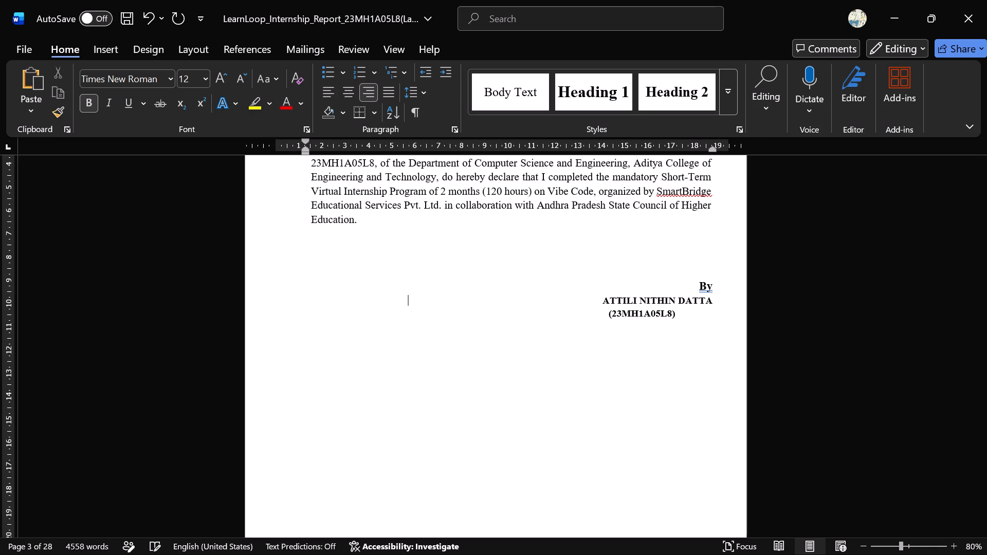
Extend the registration number line's right indent to about the 20 cm ruler mark and right-align the line.
click(678, 309)
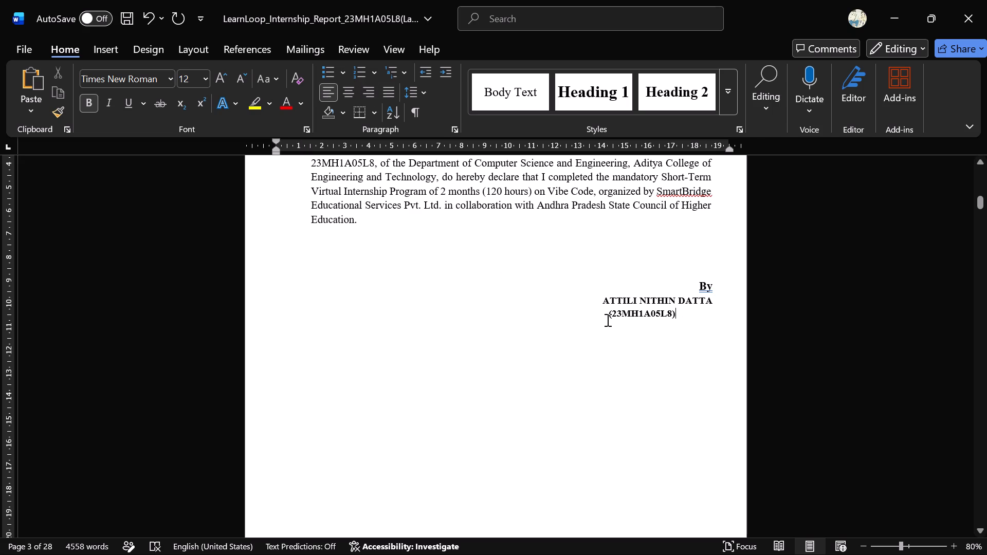
click(604, 317)
click(609, 316)
drag(728, 150, 741, 150)
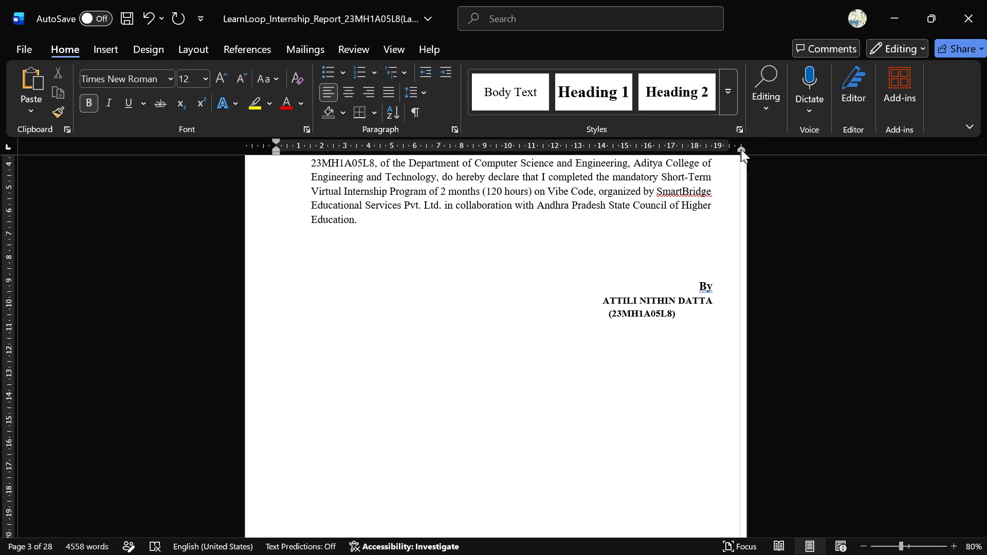
drag(741, 150, 742, 149)
drag(608, 311, 667, 309)
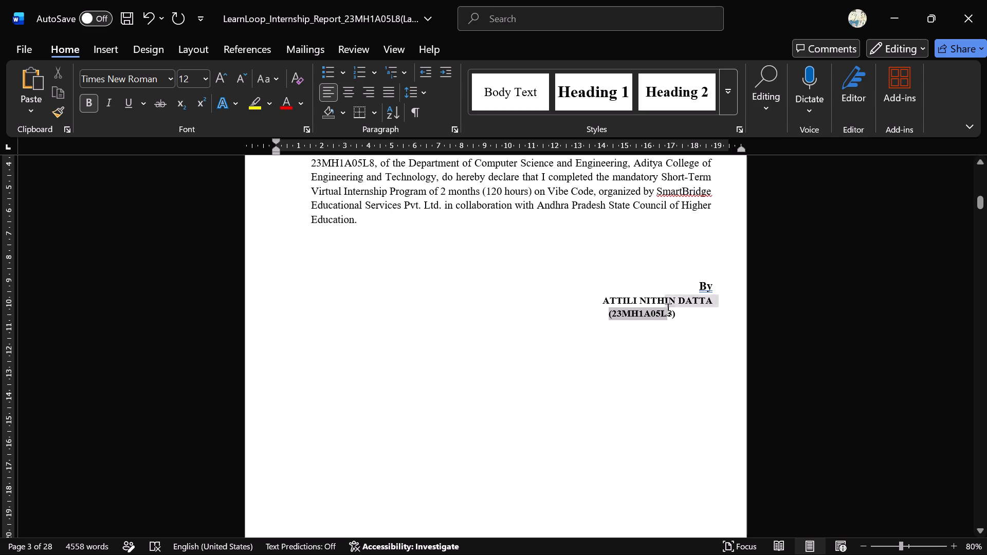
drag(667, 309, 675, 311)
click(367, 95)
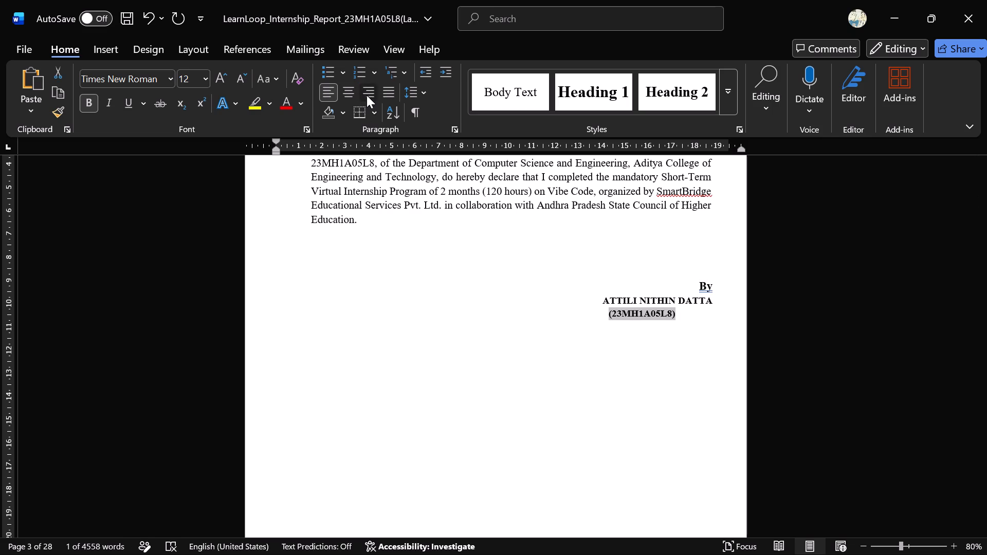
click(471, 225)
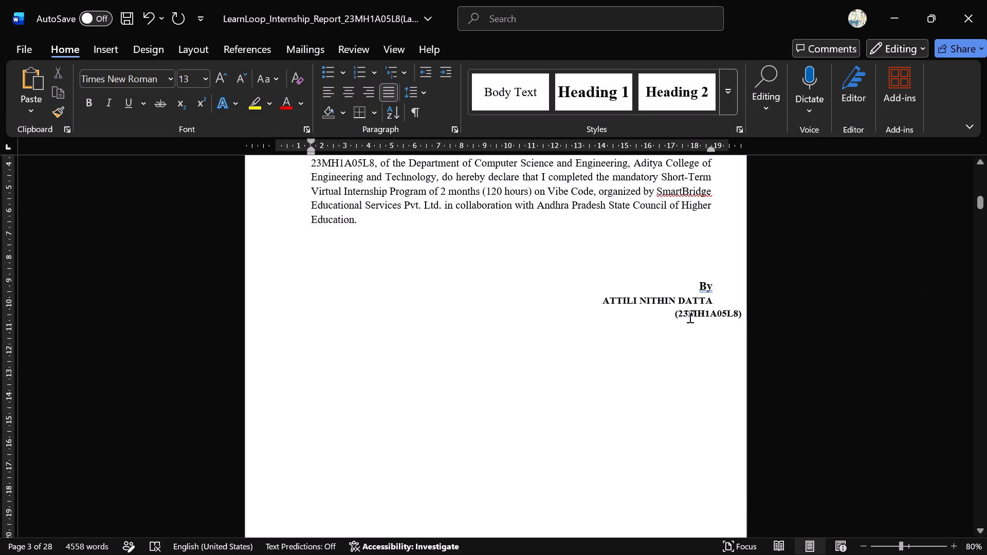
Move the registration number line's right indent inward so it ends flush with the student name and "By" lines above.
click(671, 316)
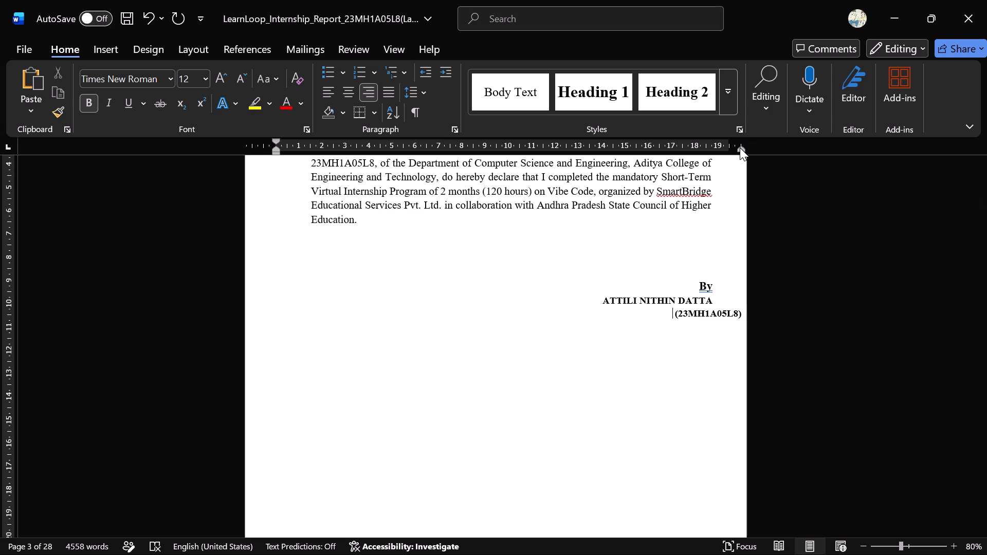
drag(740, 147, 719, 150)
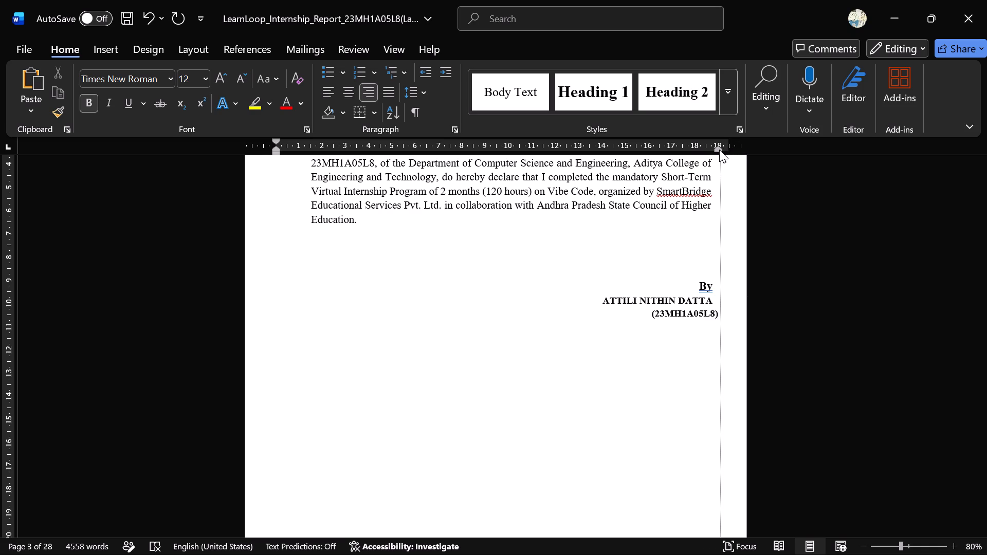
drag(719, 150, 714, 151)
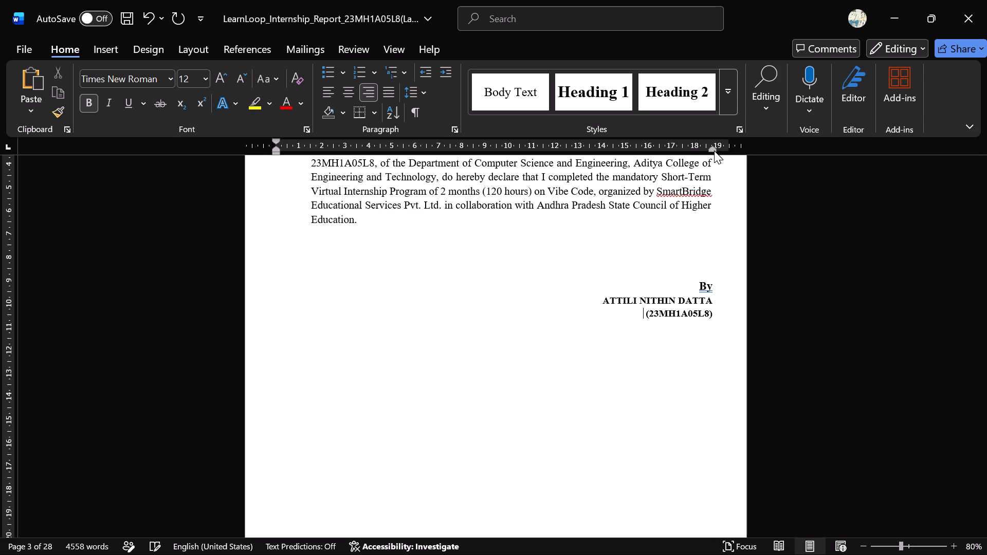
click(710, 336)
Review the layout of the Declaration, Internship Completion Certificate and Acknowledgement pages in the distraction-free Focus view.
scroll(710, 336, up, 1)
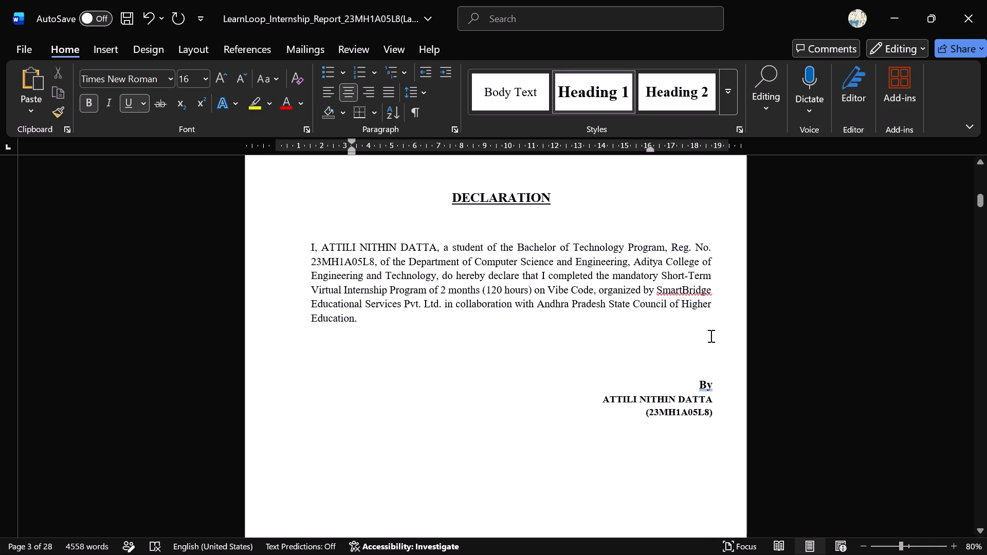
click(732, 546)
scroll(671, 338, down, 1)
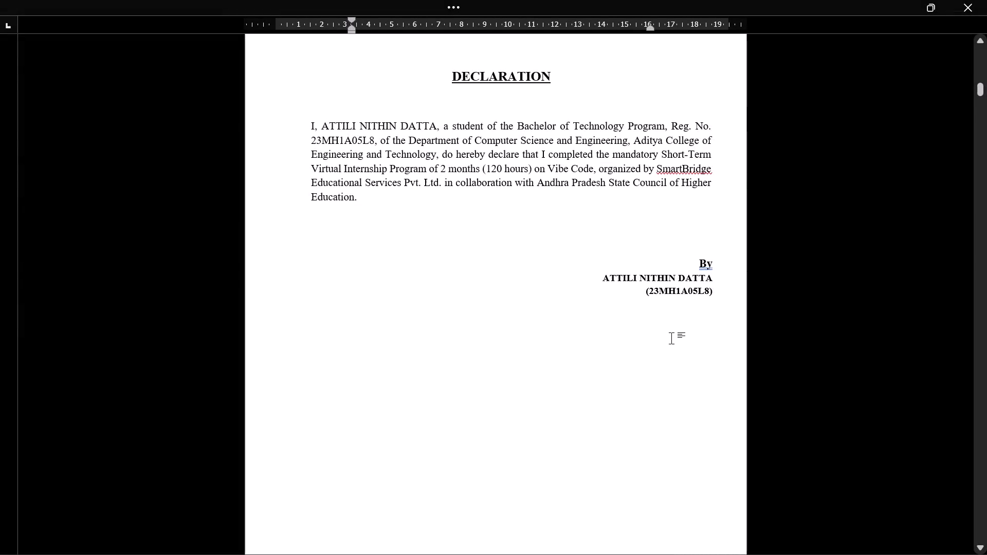
scroll(671, 338, down, 3)
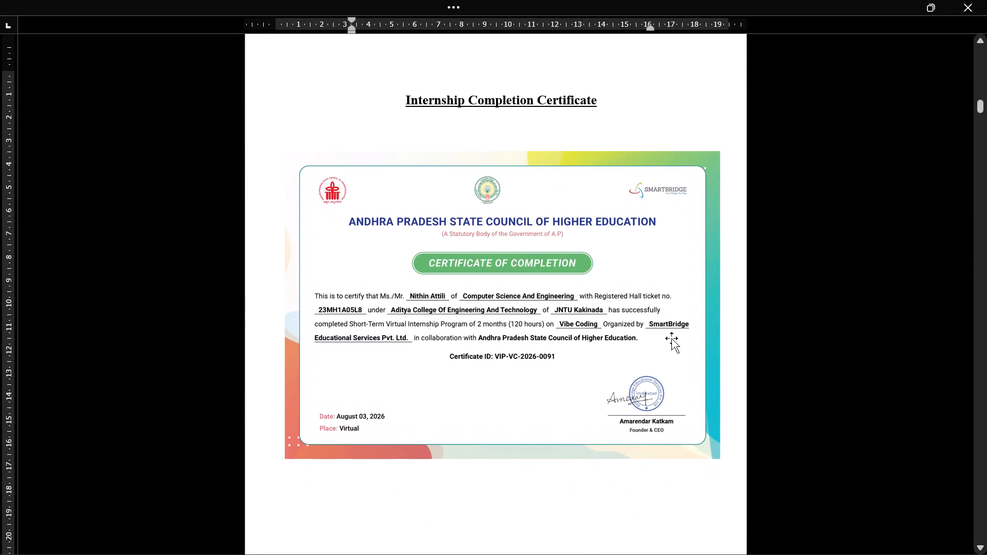
scroll(671, 338, down, 1)
scroll(671, 338, up, 1)
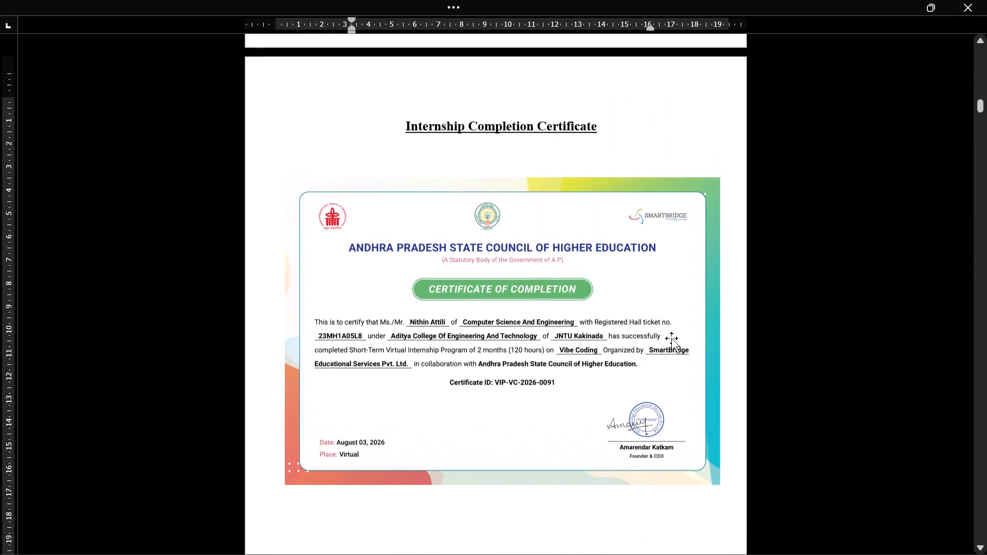
scroll(671, 338, up, 1)
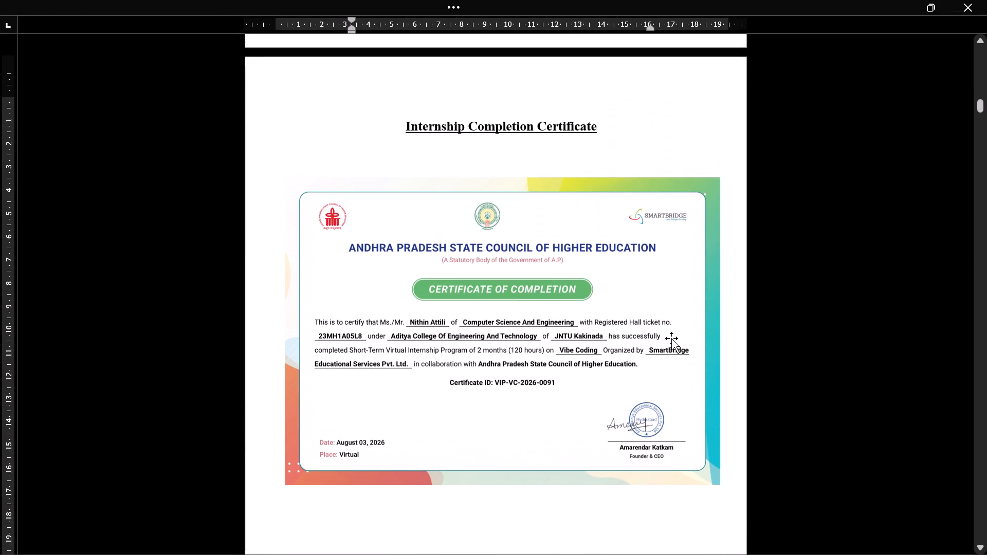
scroll(671, 338, down, 1)
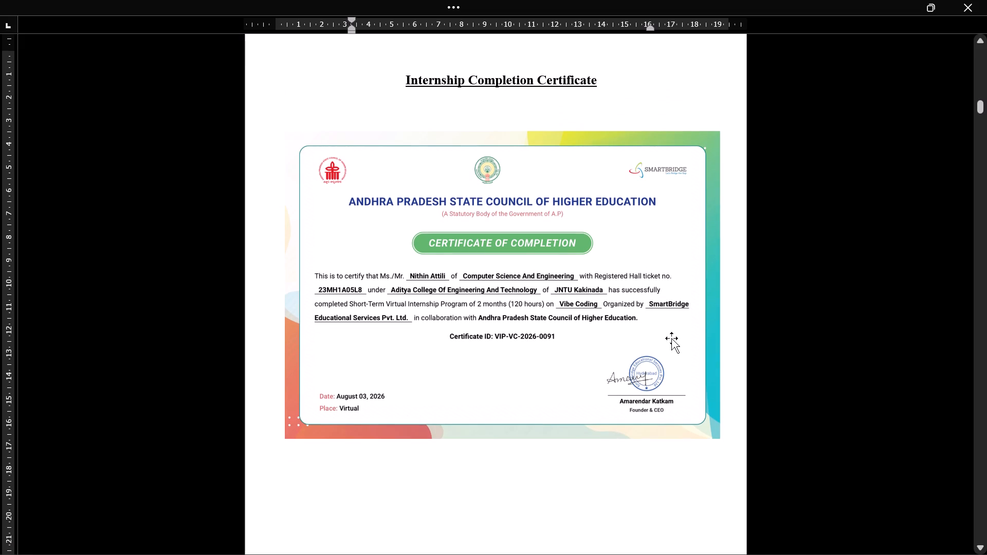
scroll(671, 338, down, 1)
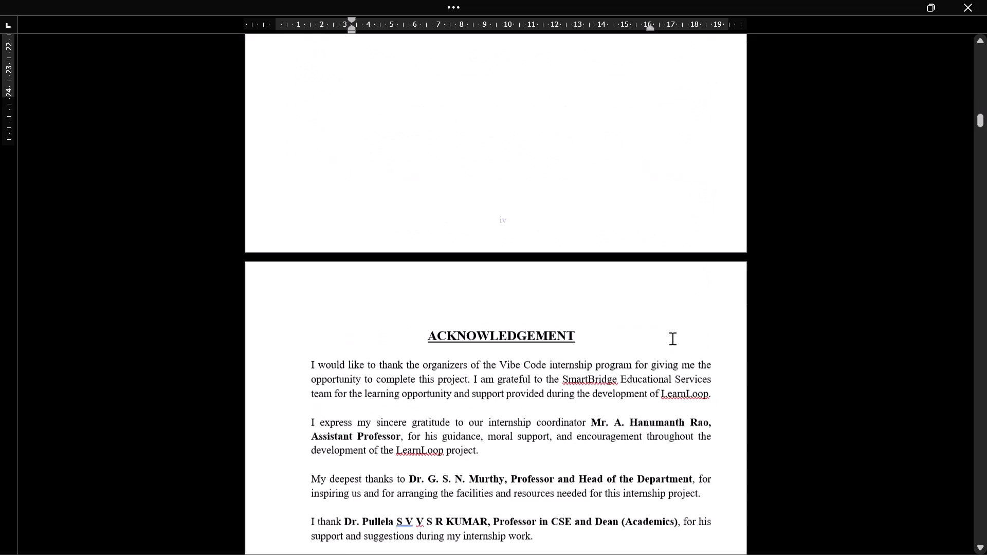
scroll(671, 338, down, 3)
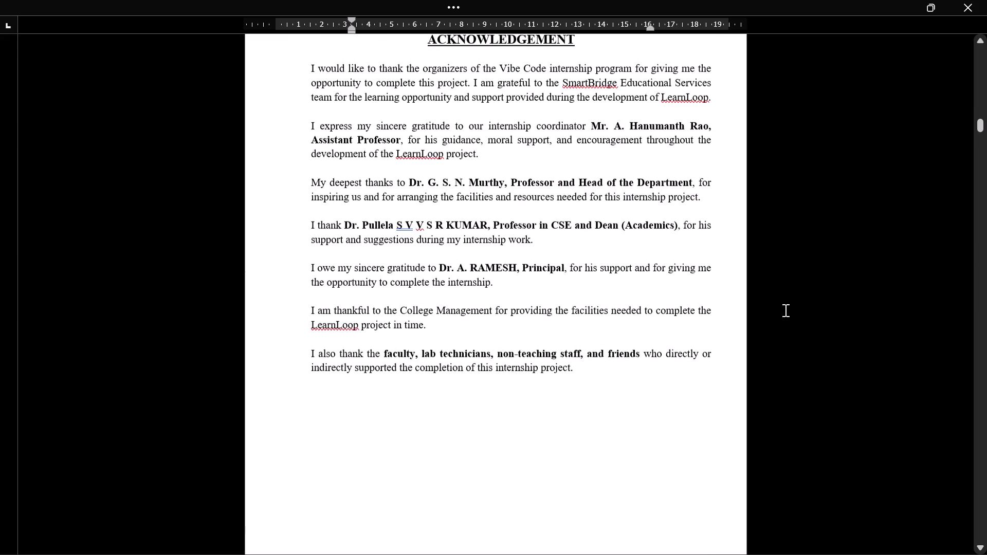
scroll(784, 310, up, 2)
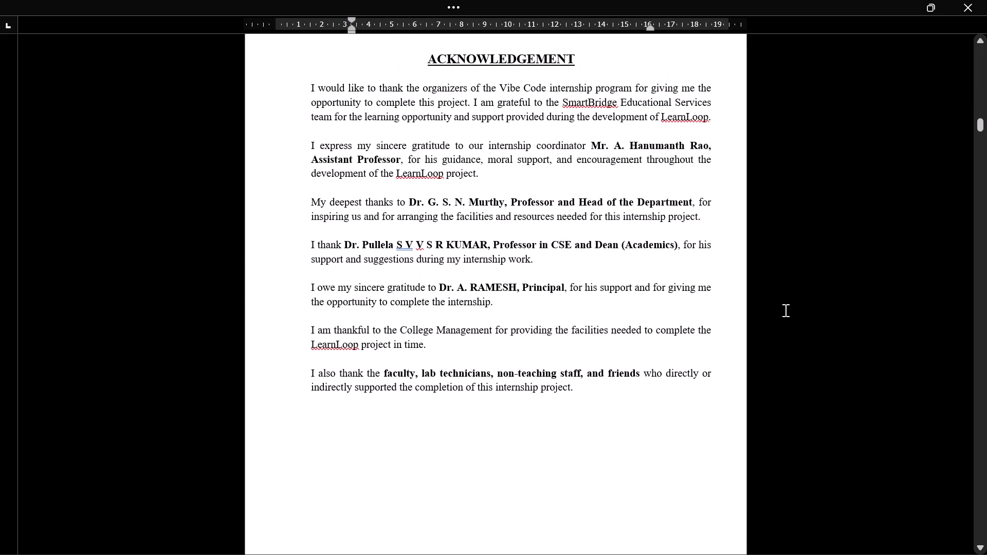
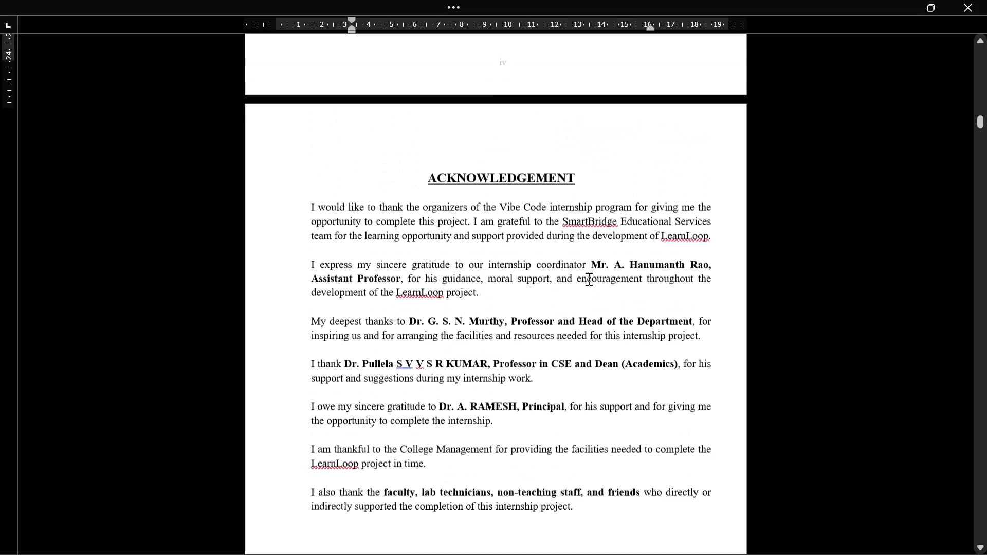
Review the layout of the Acknowledgement page down to the Institute Vision and Mission page.
scroll(588, 279, down, 1)
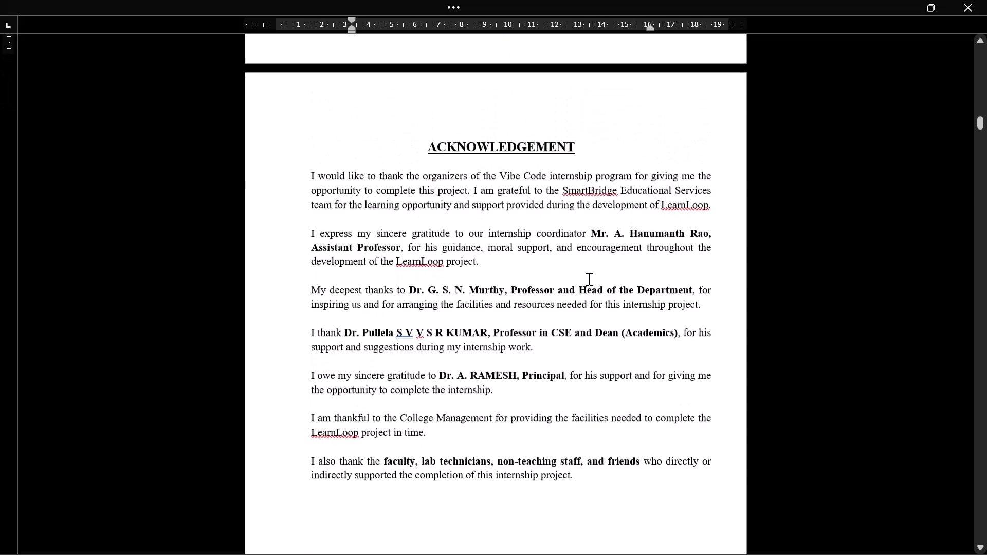
scroll(588, 279, down, 2)
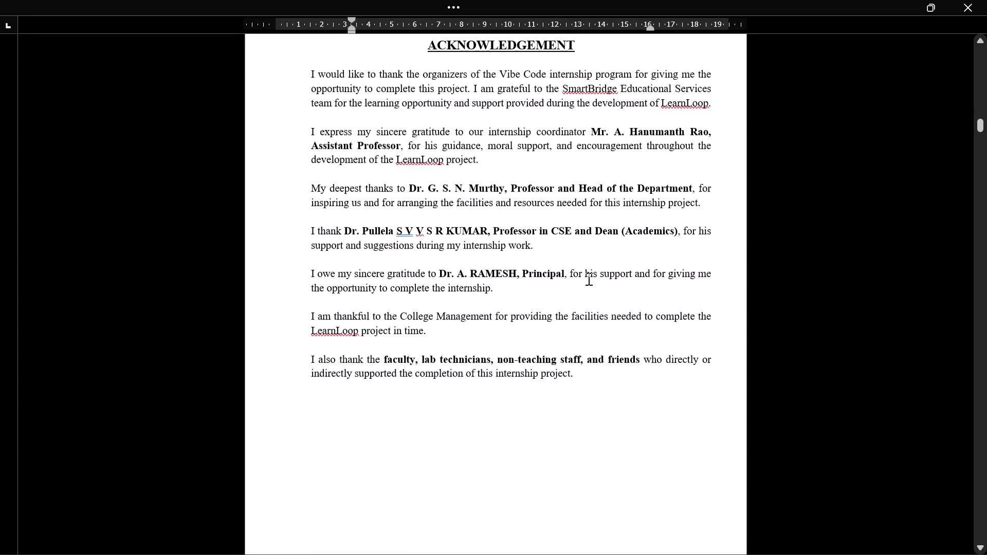
scroll(588, 279, down, 1)
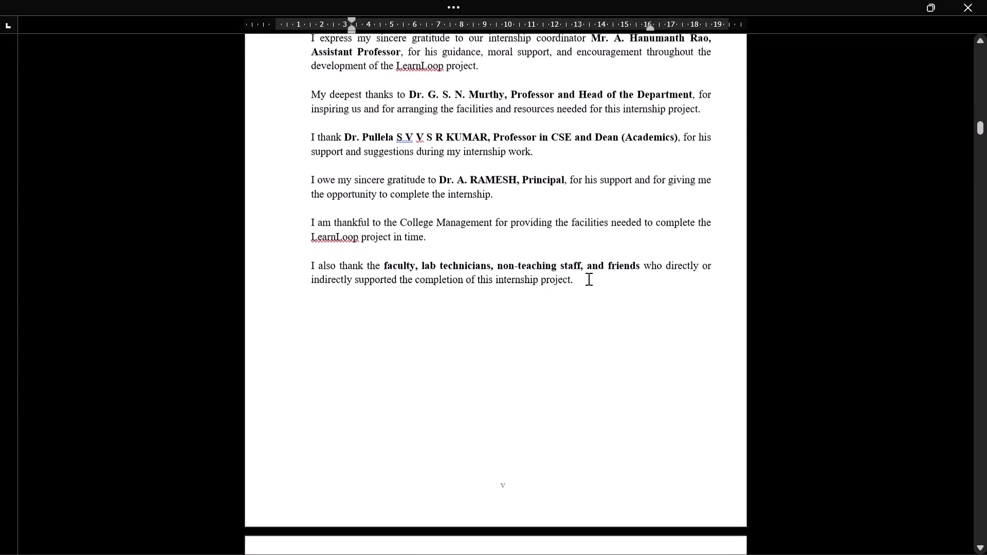
scroll(588, 279, down, 1)
scroll(588, 279, up, 1)
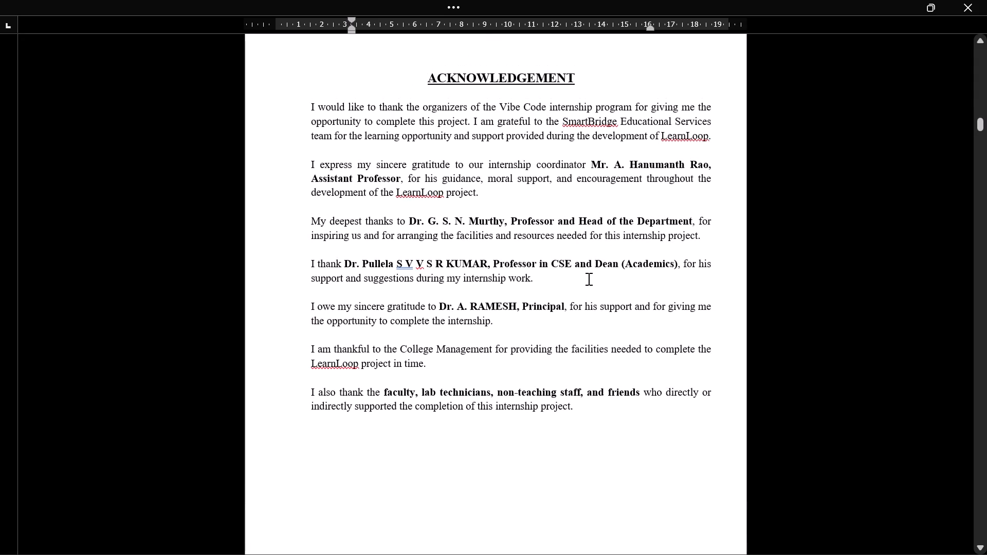
scroll(588, 279, down, 2)
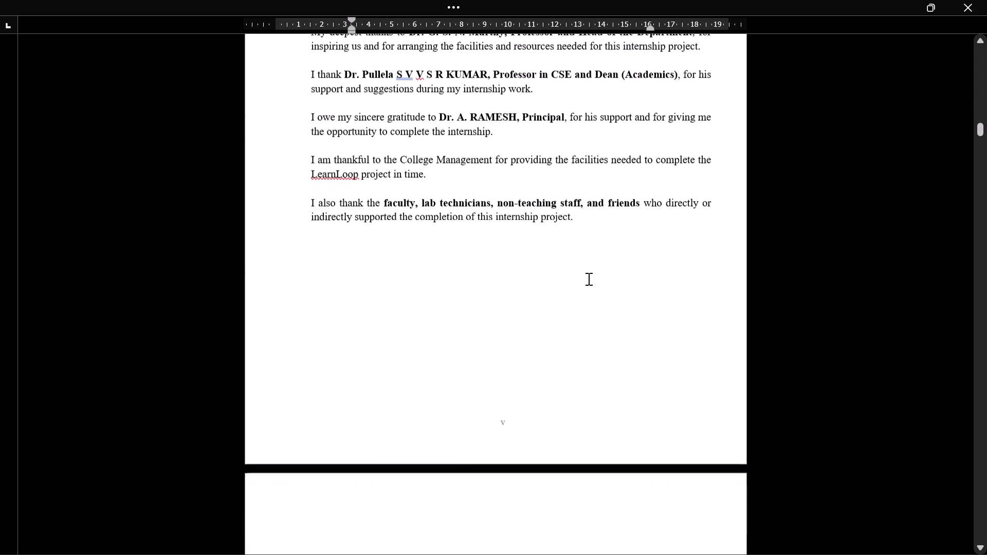
scroll(588, 279, down, 4)
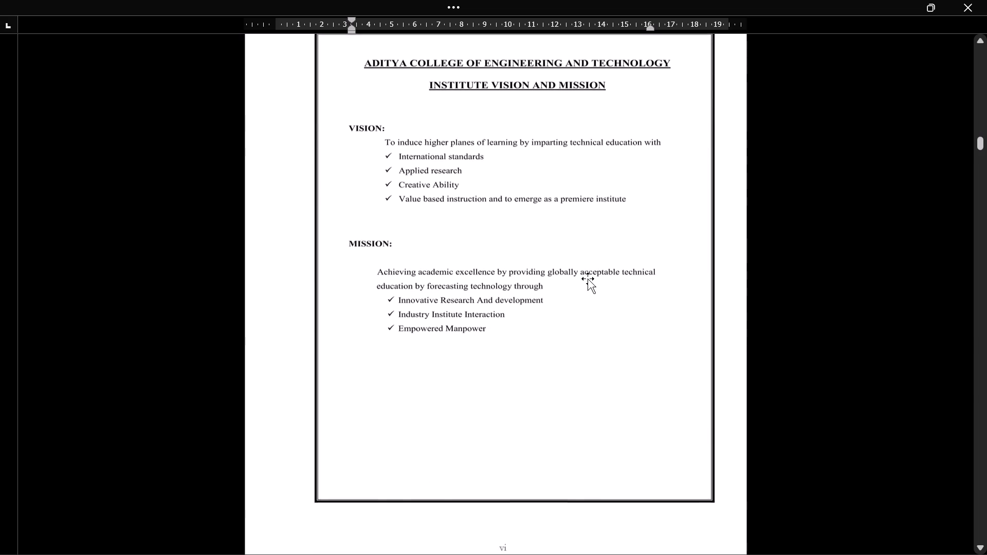
Set the Institute Vision and Mission picture's text wrapping to Top and Bottom, keeping its position fixed on the page.
click(576, 288)
scroll(576, 288, up, 1)
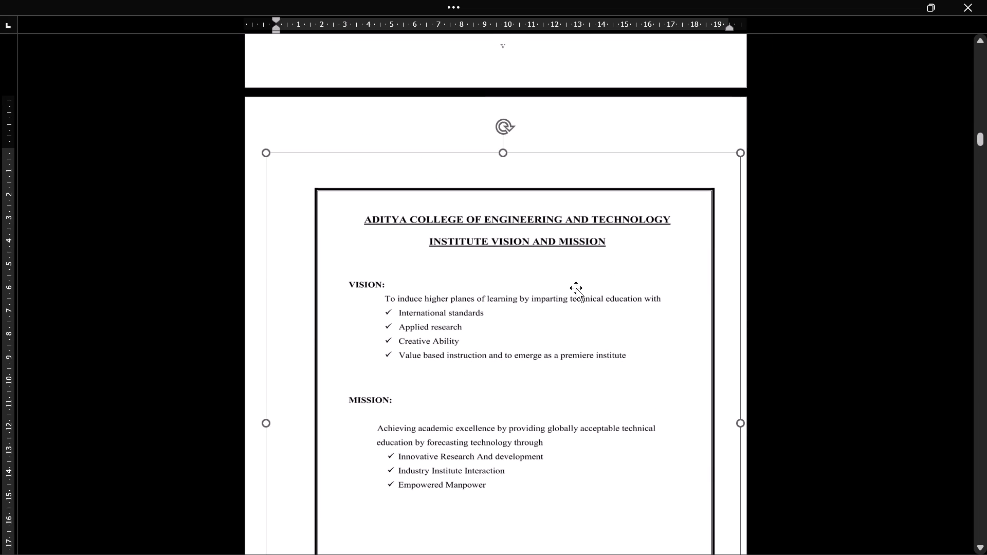
scroll(576, 288, down, 1)
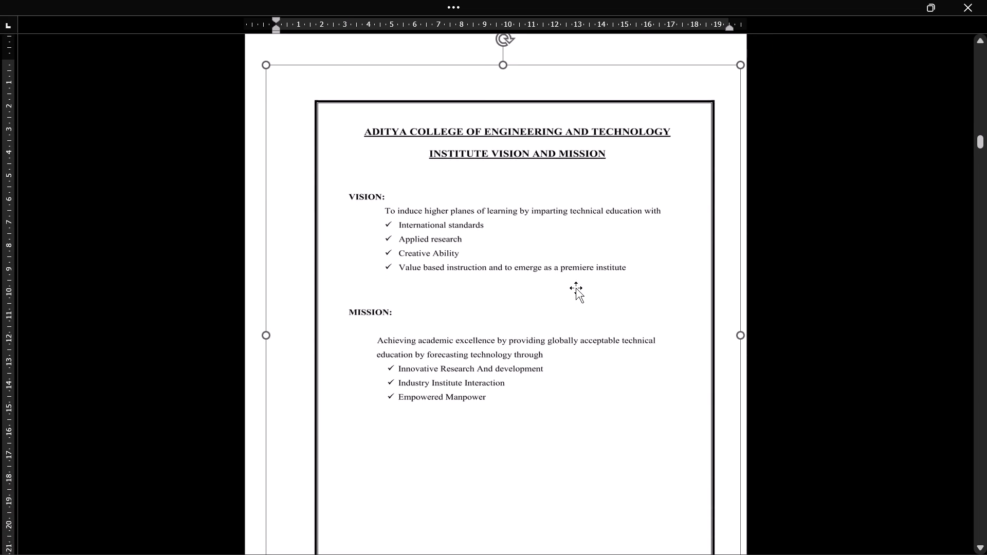
scroll(576, 288, down, 2)
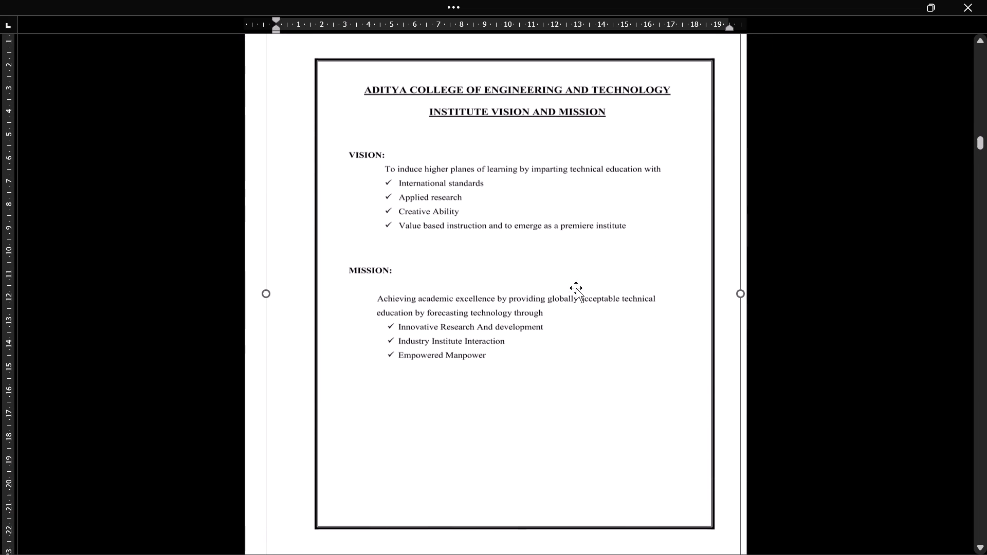
scroll(576, 288, down, 1)
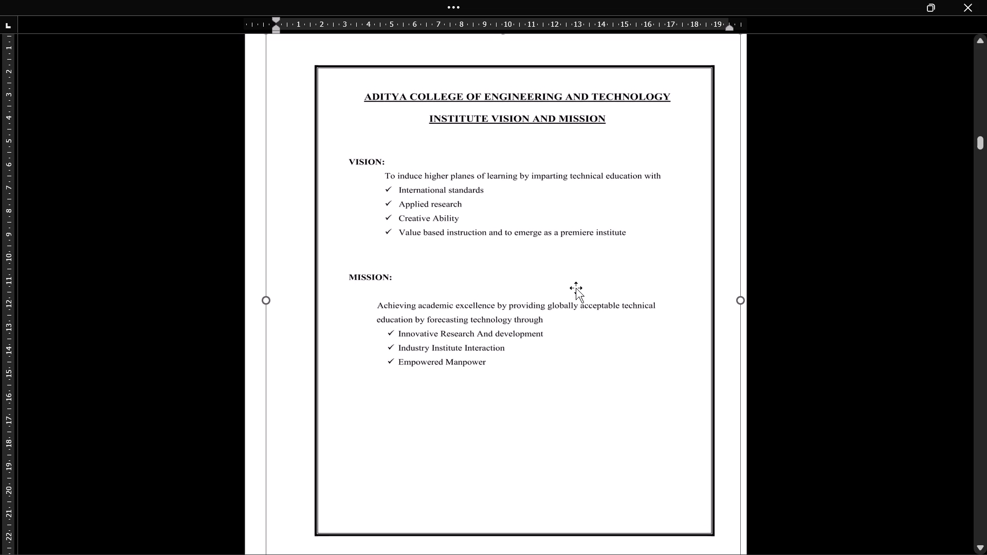
scroll(576, 288, down, 1)
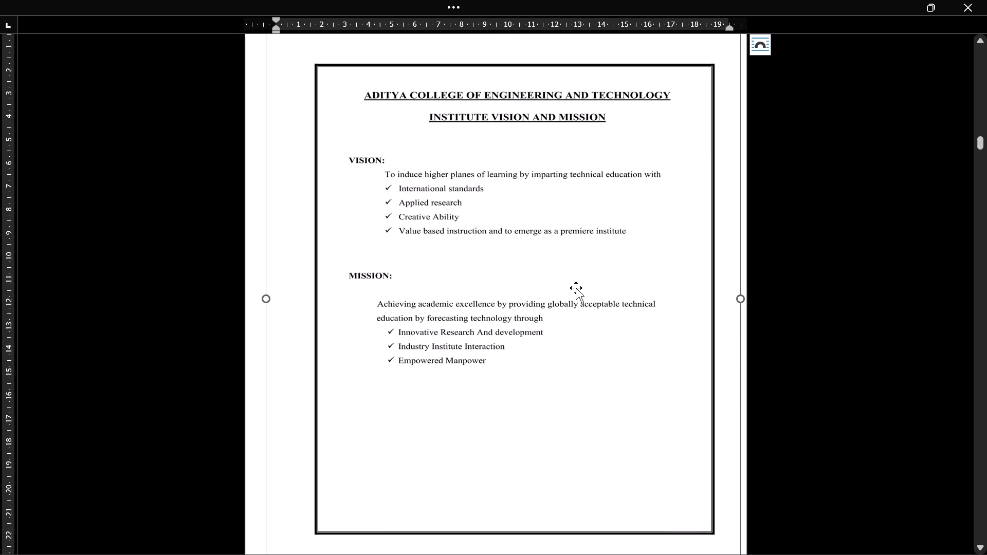
scroll(576, 288, up, 1)
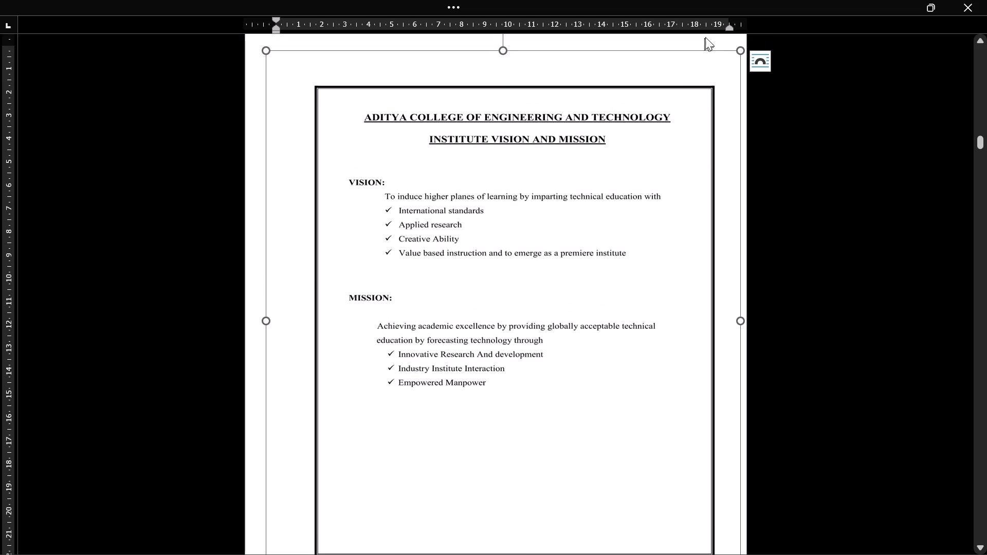
click(758, 51)
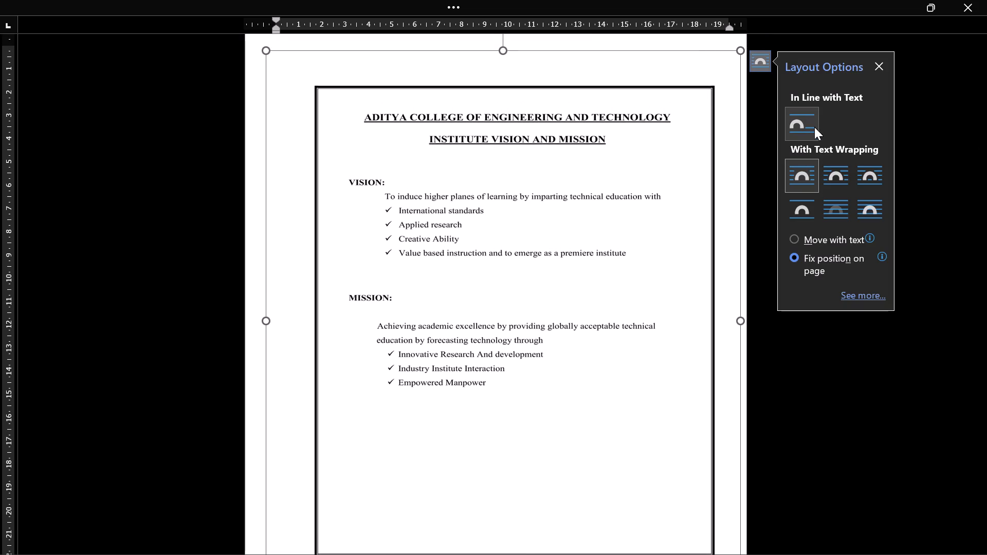
click(800, 211)
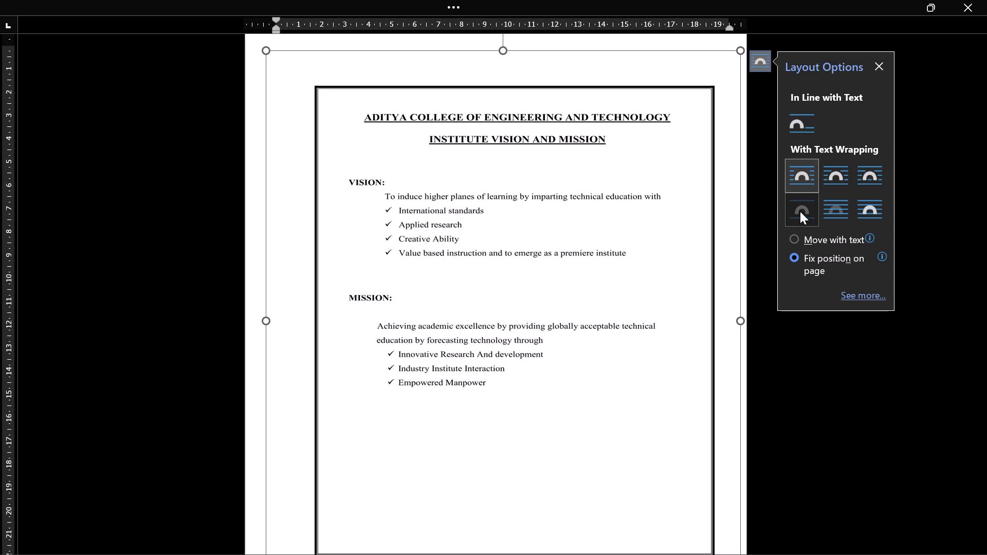
click(801, 174)
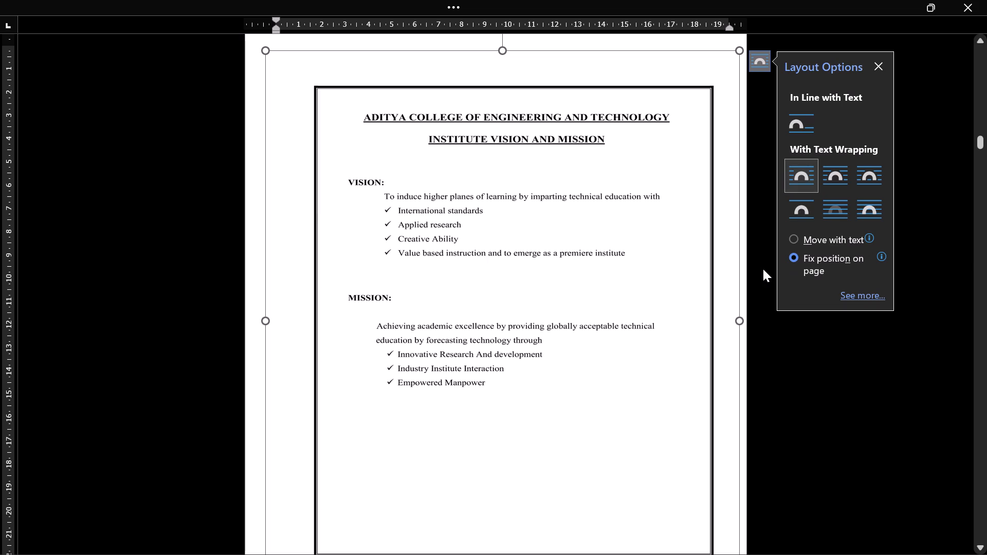
click(801, 203)
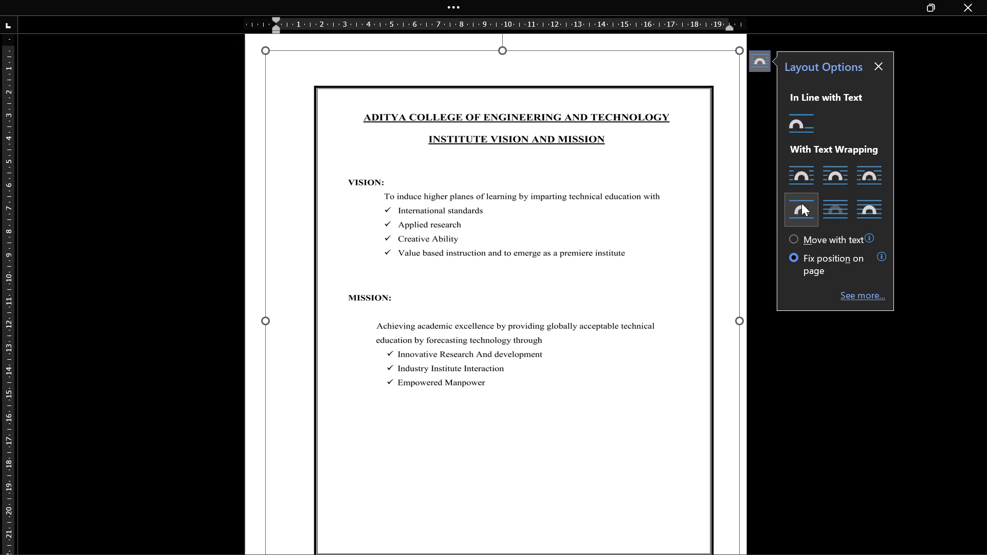
click(883, 65)
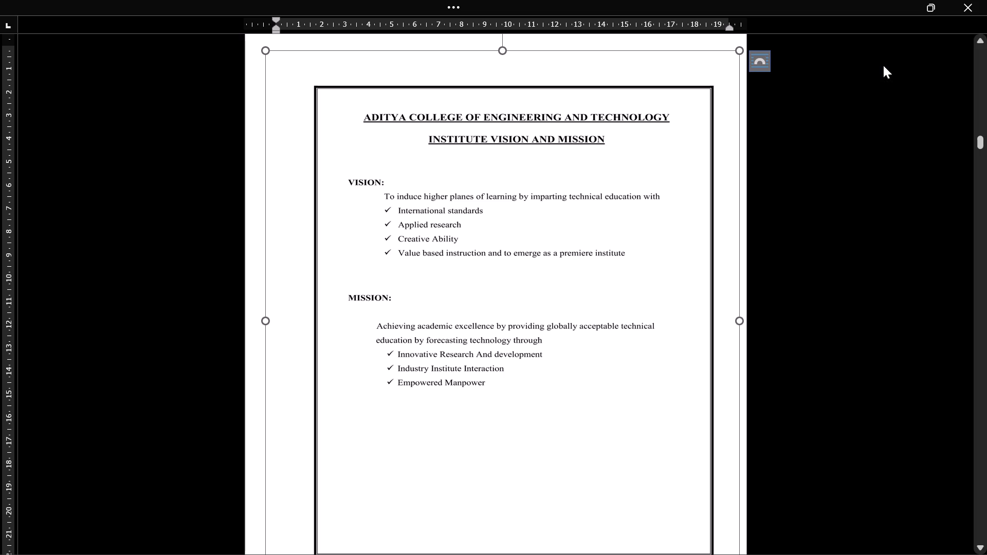
Move the Institute Vision and Mission picture slightly so it aligns with the horizontal and vertical centre guides of the page.
drag(684, 209, 674, 207)
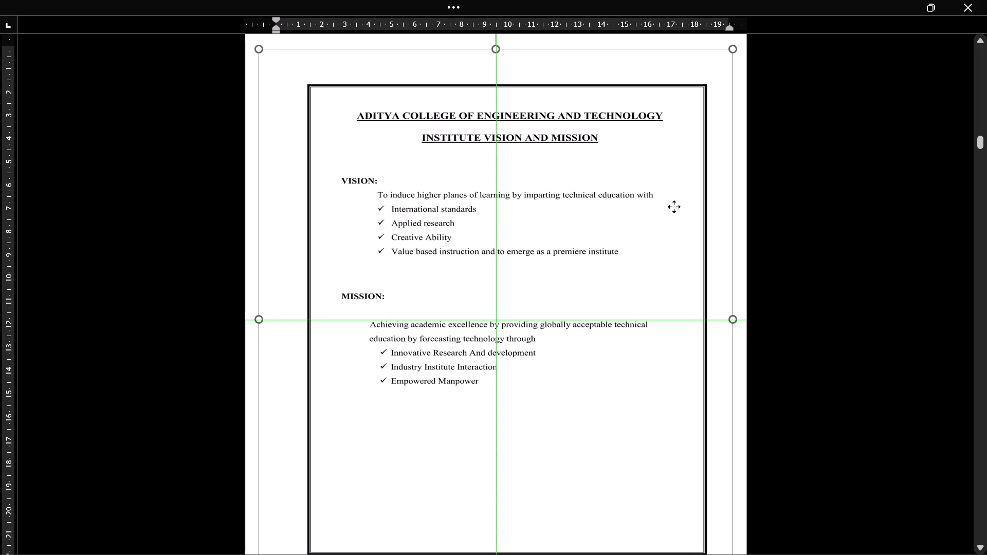
drag(674, 207, 678, 206)
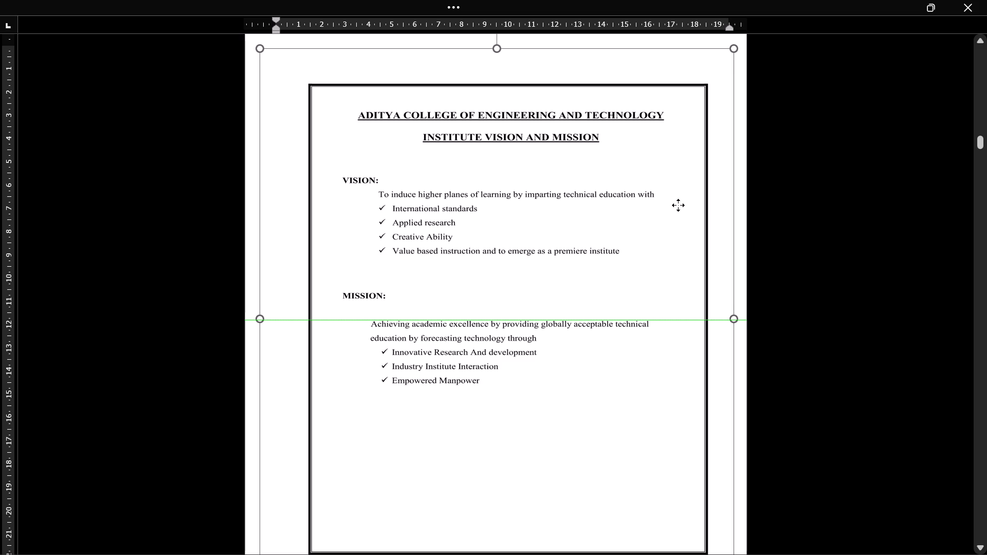
drag(678, 206, 675, 209)
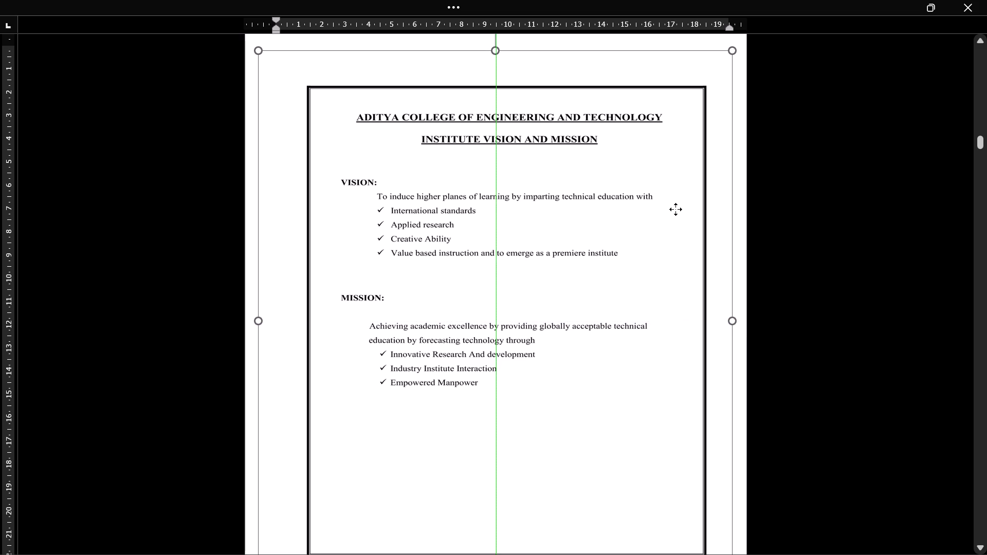
drag(675, 209, 675, 207)
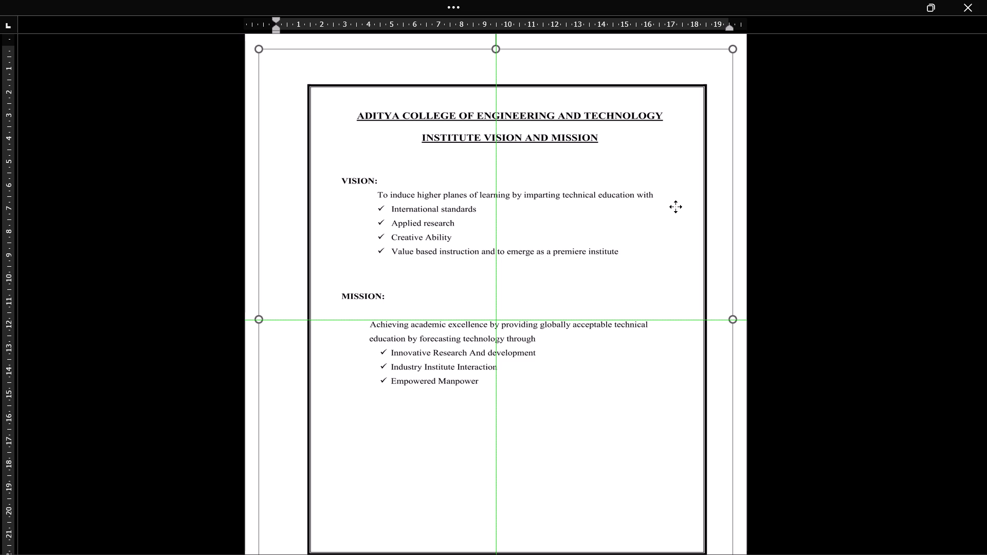
drag(675, 207, 675, 206)
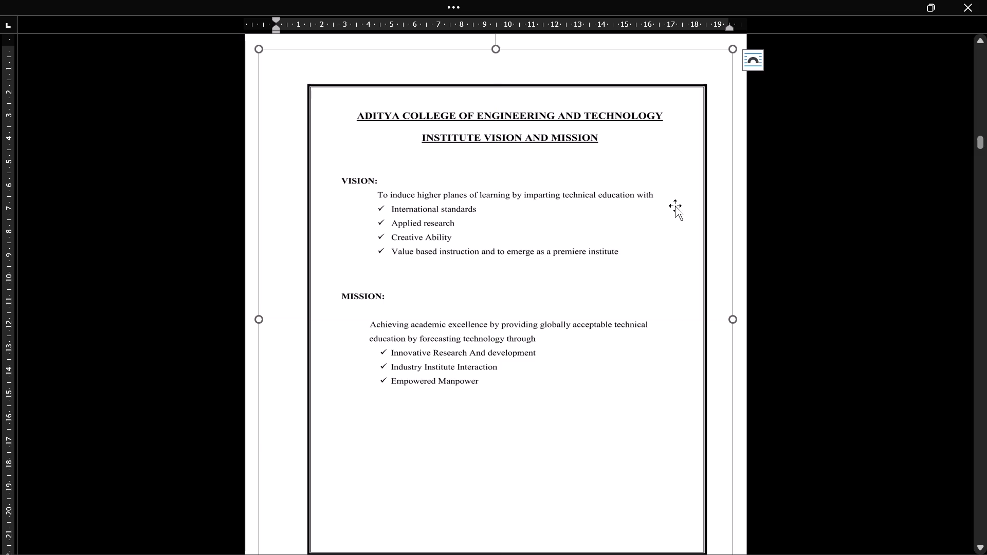
Compare the frame placement on the Institute and Department Vision and Mission pages.
scroll(675, 206, up, 2)
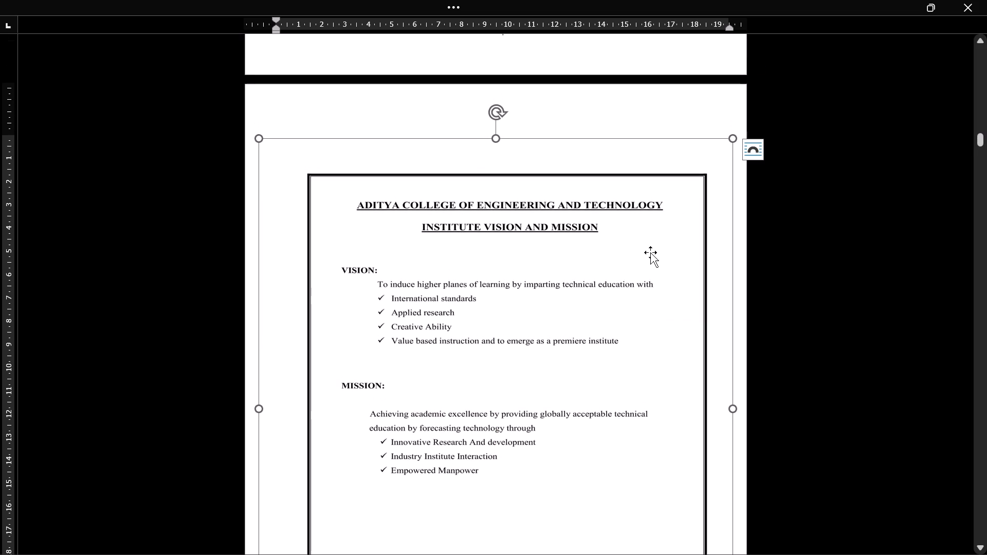
scroll(646, 254, down, 5)
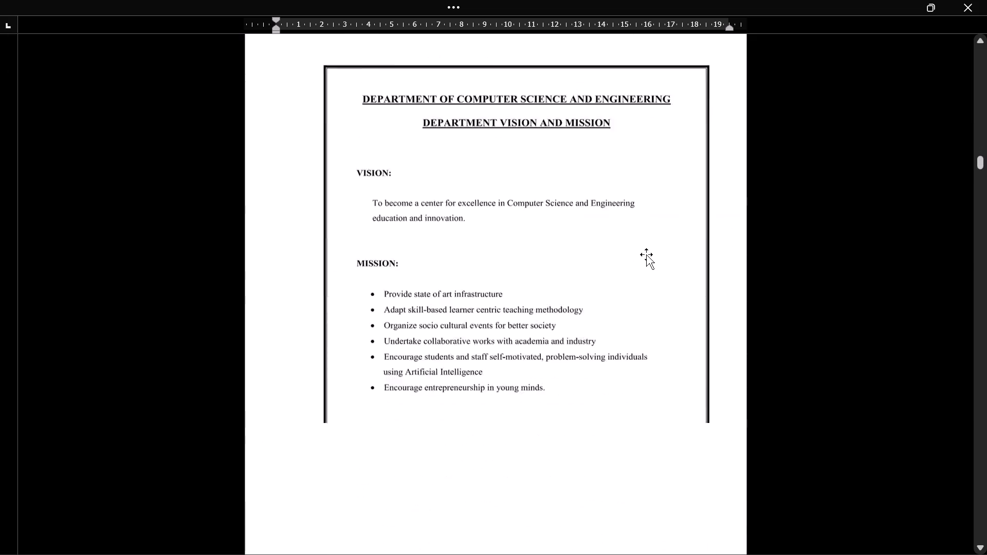
scroll(646, 254, down, 1)
scroll(646, 254, up, 2)
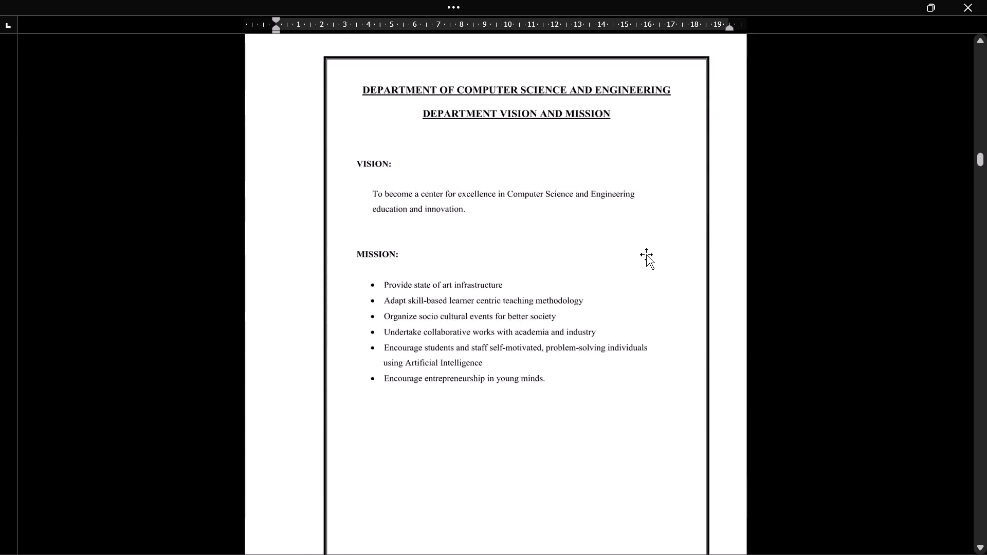
scroll(646, 254, up, 3)
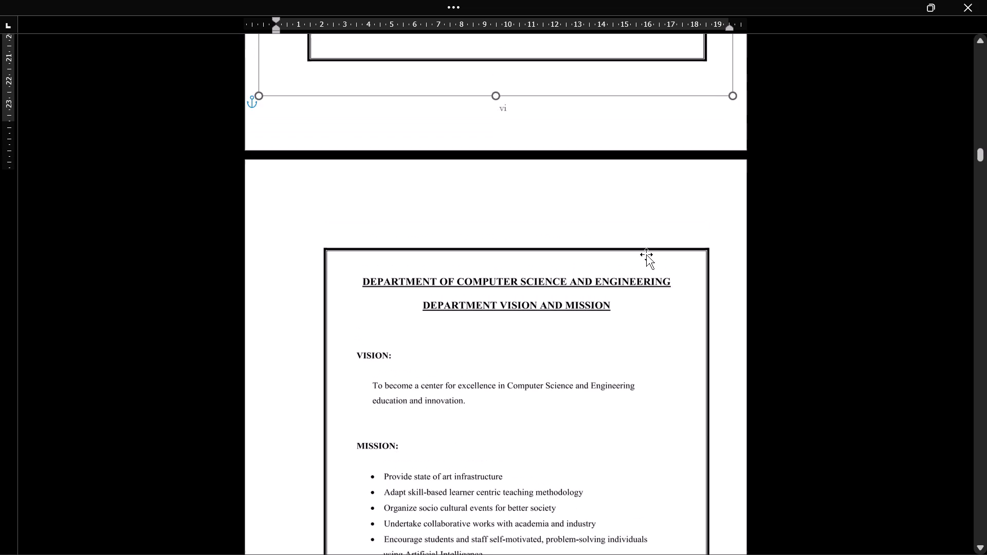
scroll(646, 254, up, 2)
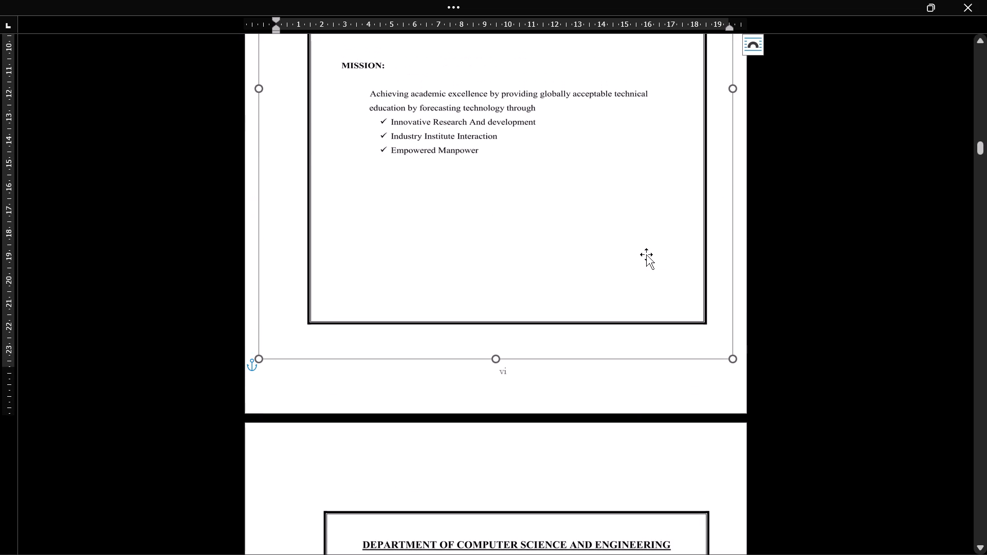
click(583, 235)
scroll(583, 235, down, 3)
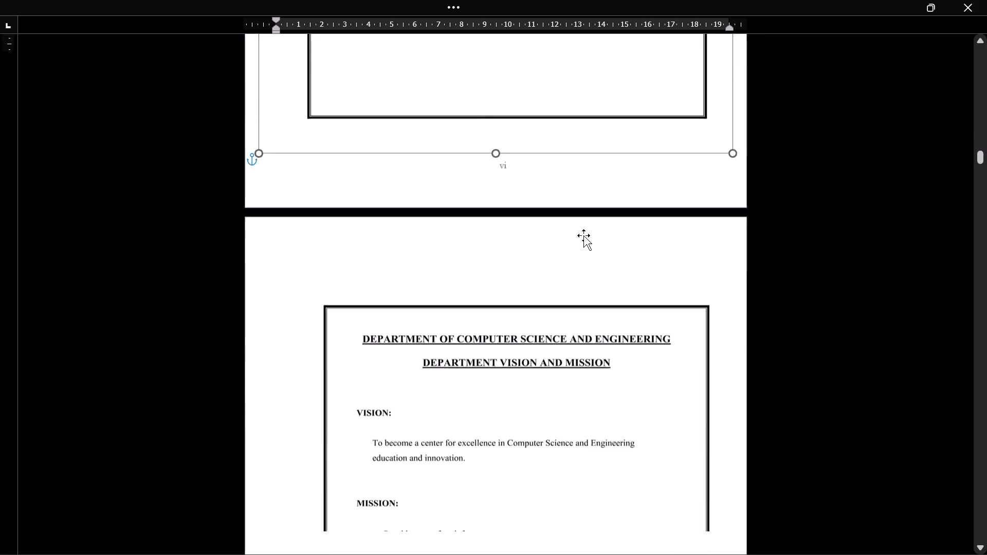
Set the Department Vision and Mission picture's text wrapping to Top and Bottom.
click(574, 298)
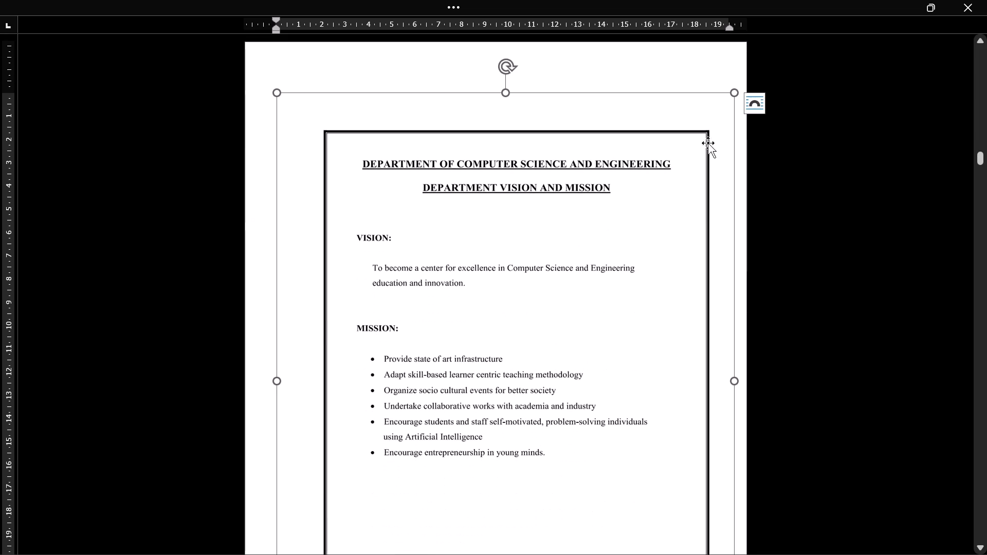
click(760, 93)
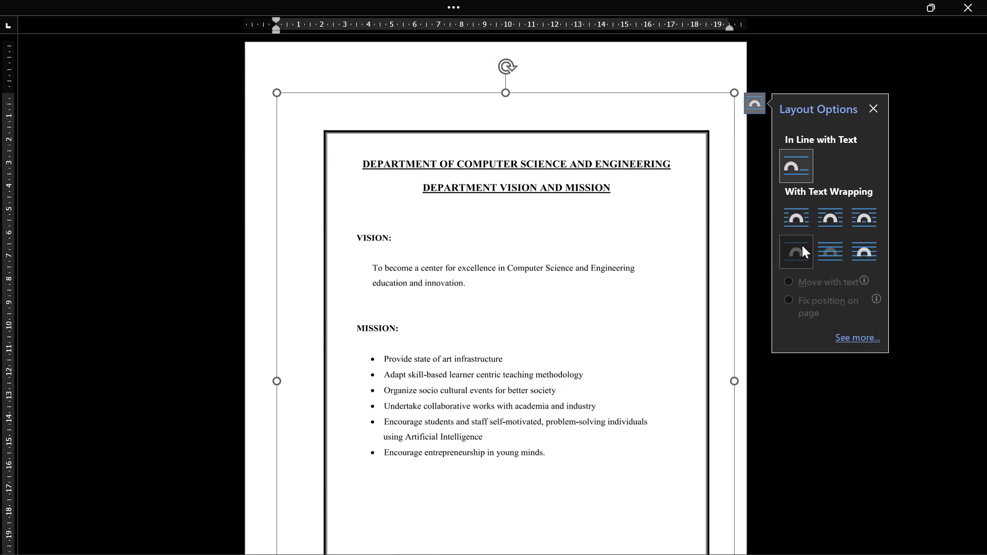
click(802, 245)
click(566, 281)
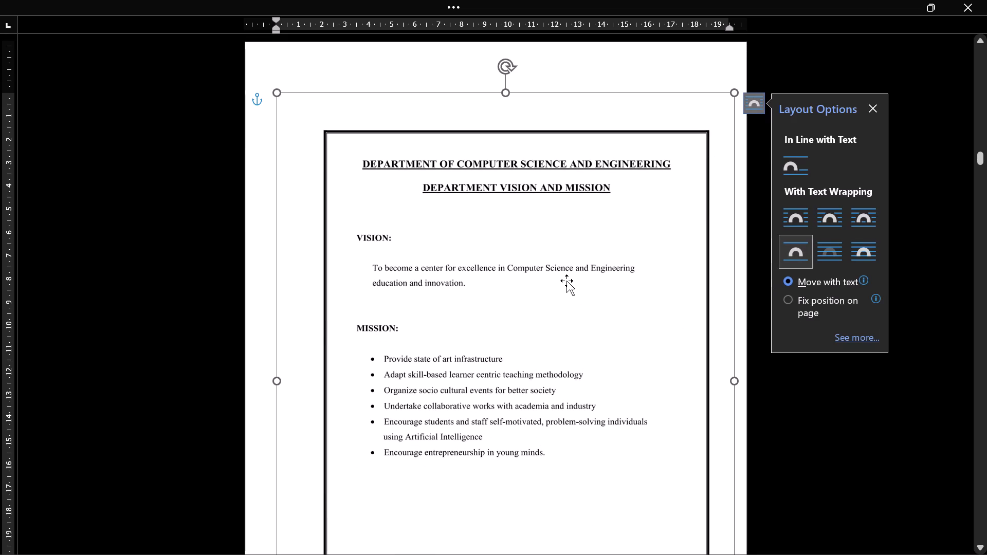
key(Escape)
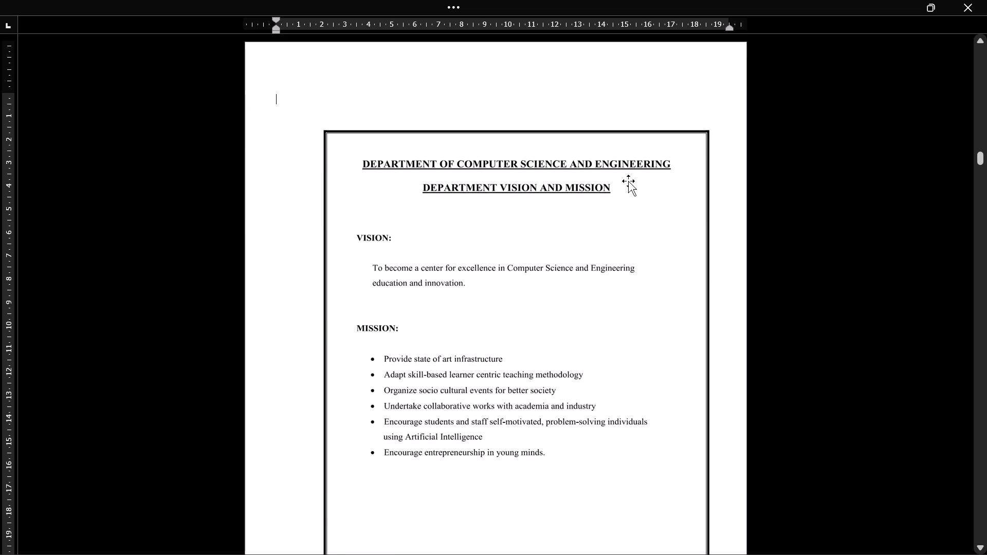
Leave the focus view and set the Institute Vision and Mission picture's height to 23.3 cm.
key(Escape)
scroll(628, 181, up, 5)
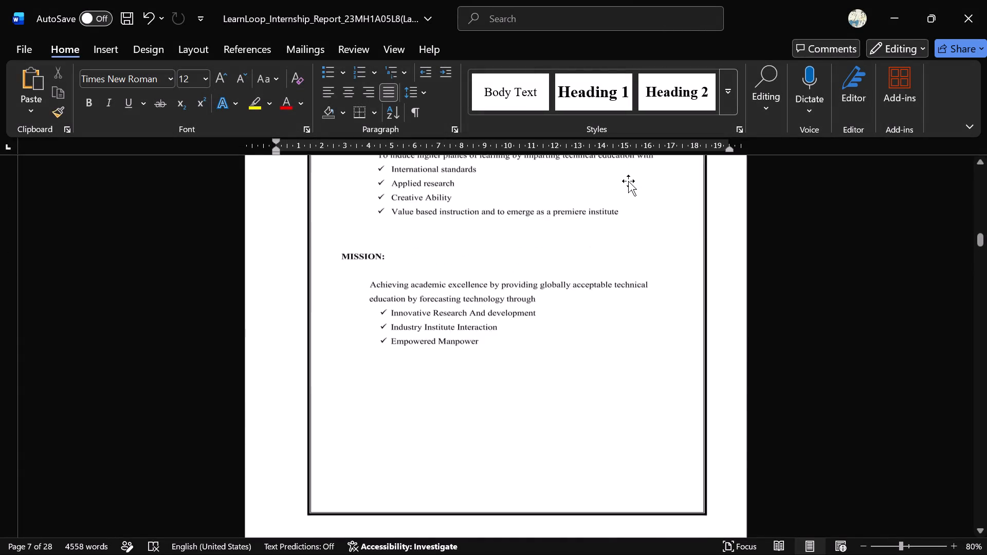
click(600, 216)
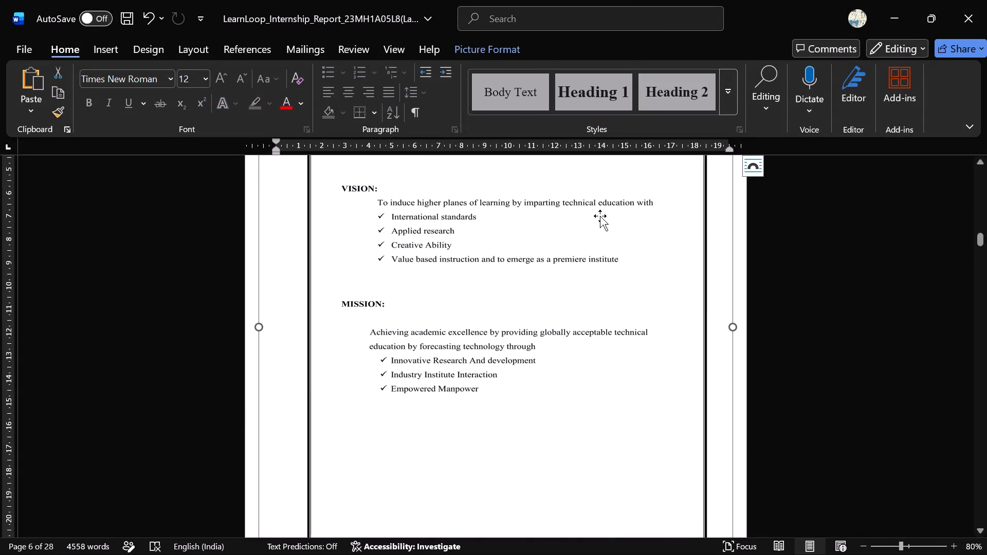
click(477, 49)
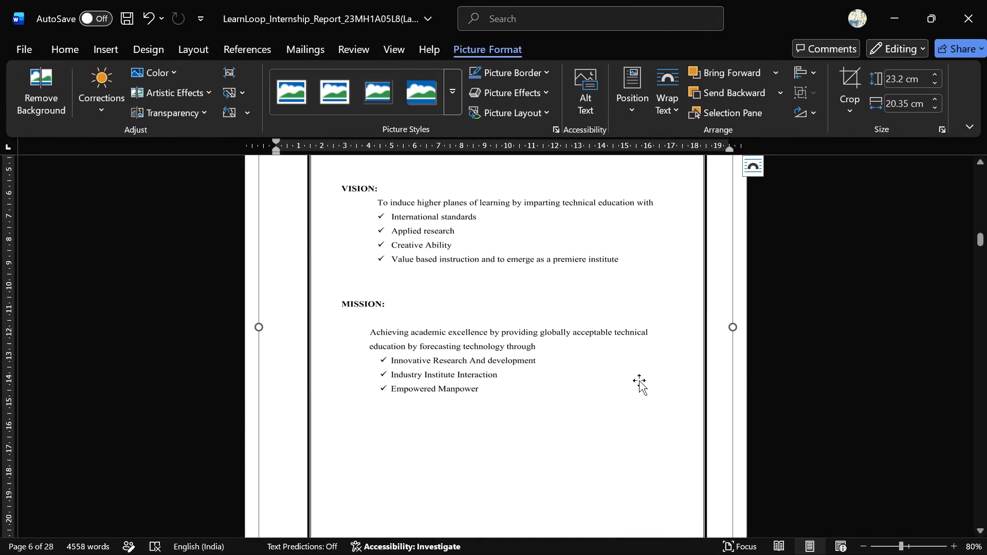
scroll(882, 209, up, 2)
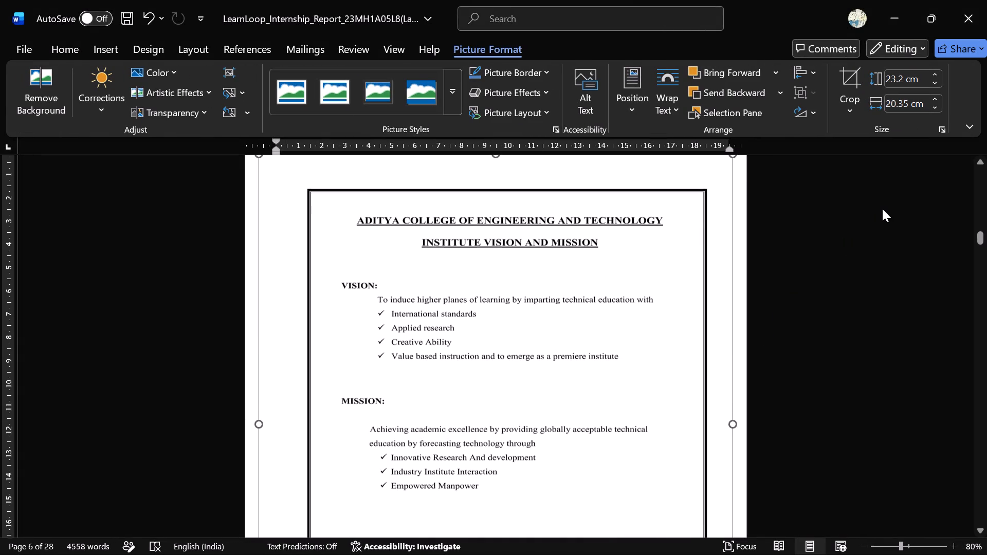
scroll(882, 209, up, 1)
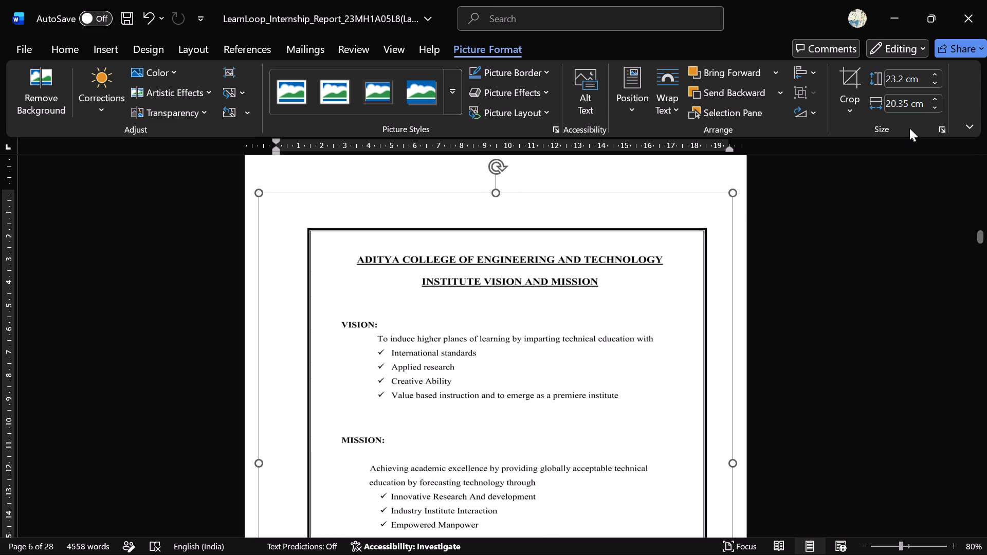
triple_click(933, 73)
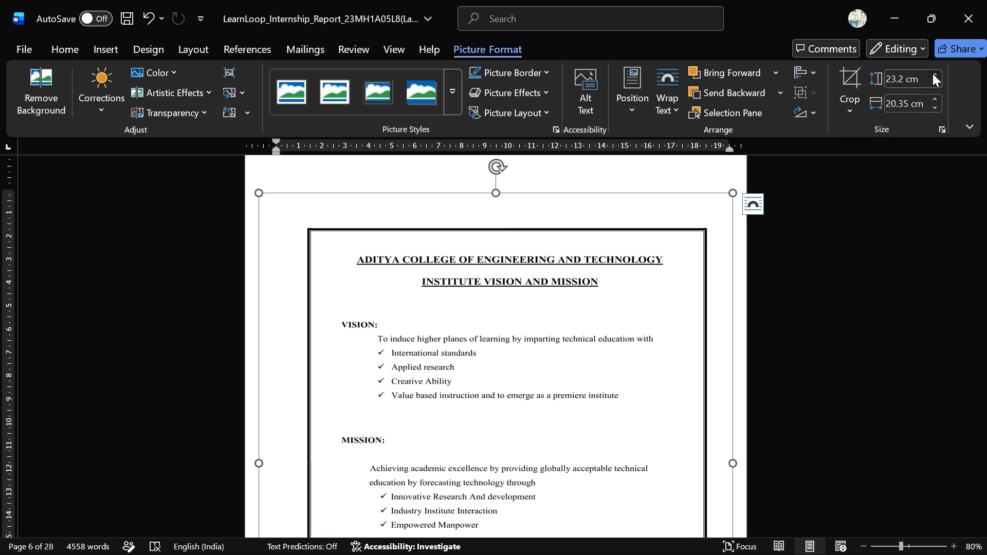
click(933, 73)
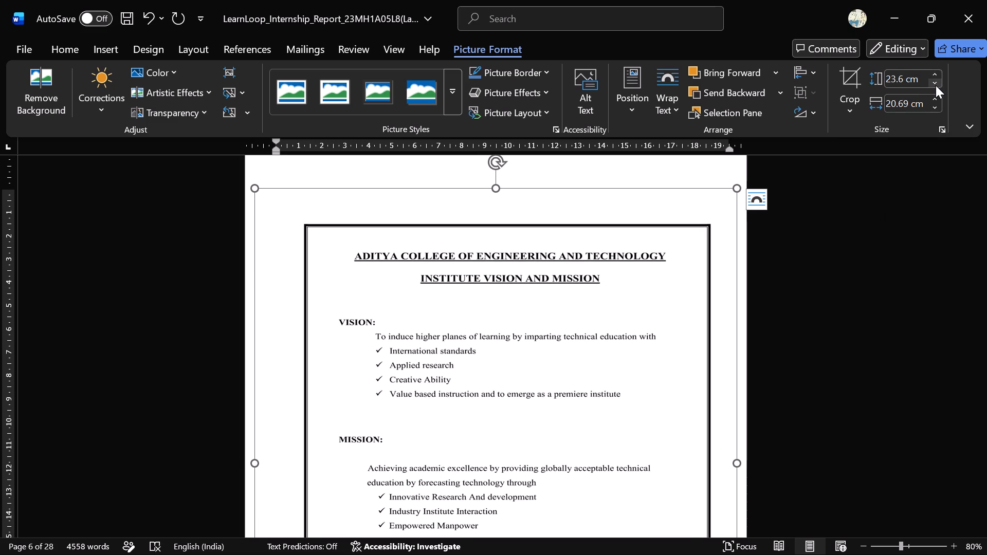
double_click(936, 85)
click(936, 85)
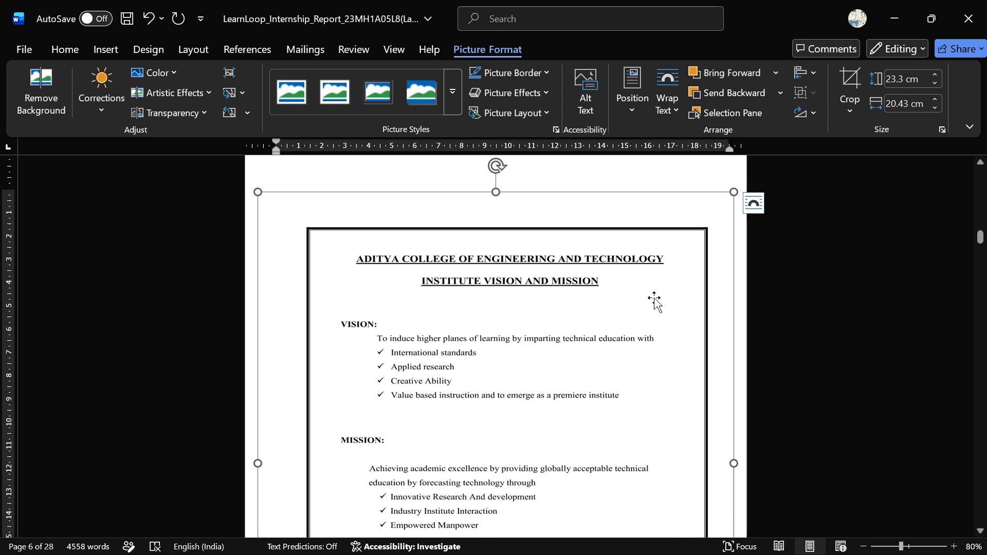
Reposition the Institute Vision and Mission picture so it is centred between the page margins, using the horizontal and vertical centre guides.
drag(654, 298, 652, 295)
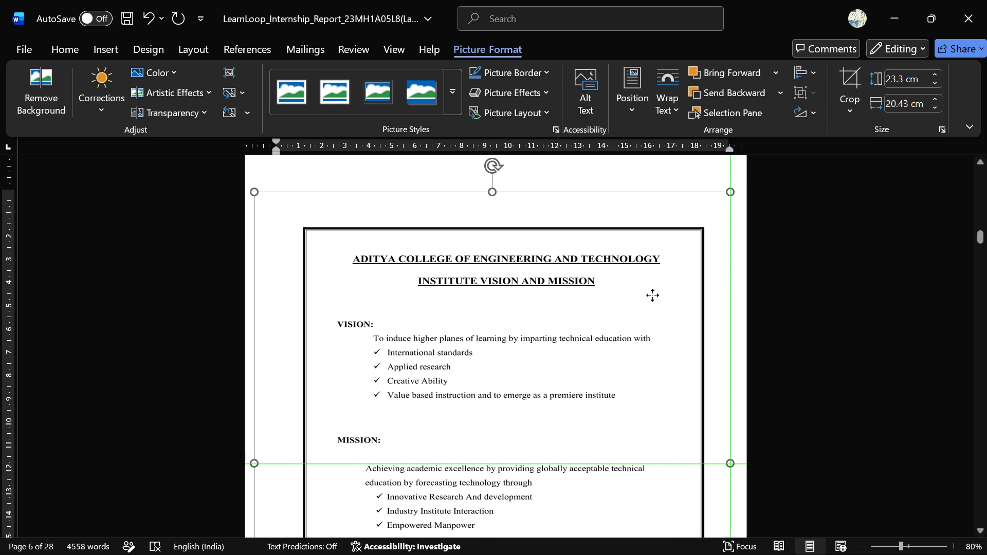
drag(652, 295, 653, 298)
drag(653, 298, 652, 294)
drag(652, 294, 658, 270)
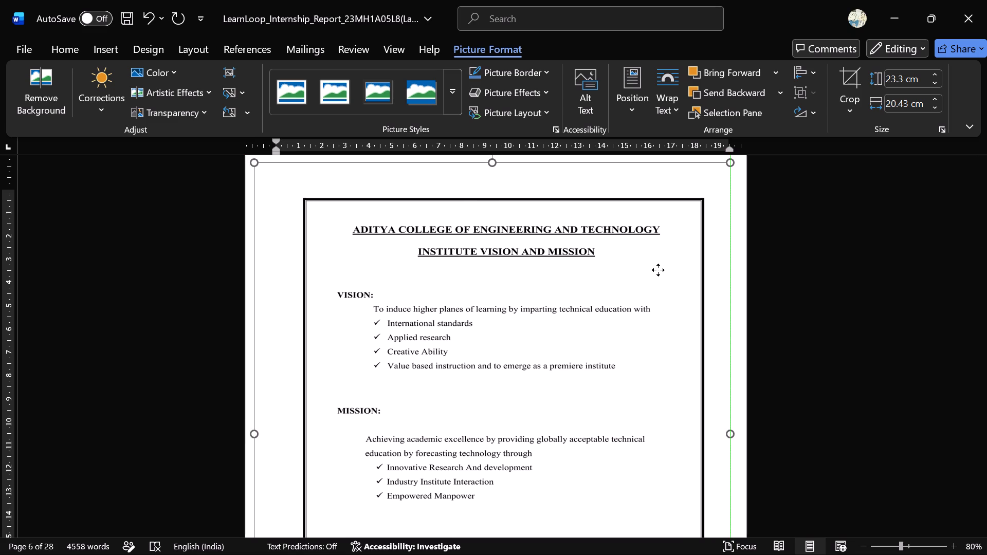
drag(658, 270, 651, 271)
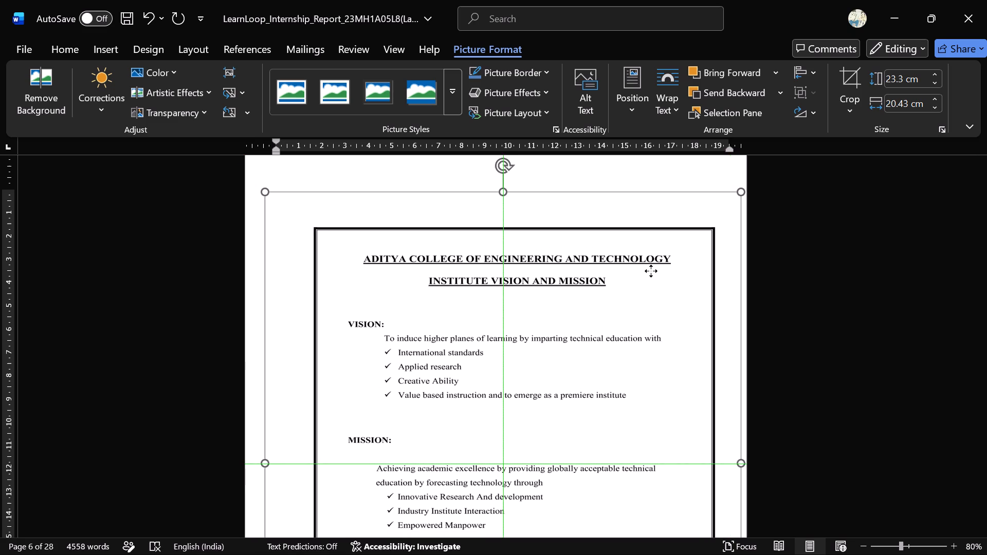
drag(651, 271, 650, 273)
Set the Institute Vision and Mission picture's height to 23.5 cm.
scroll(650, 273, down, 2)
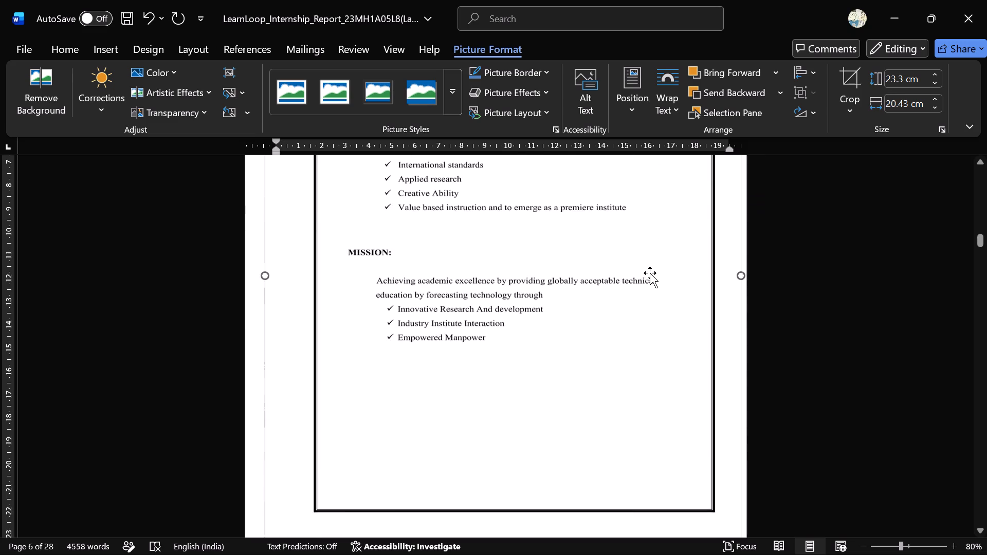
scroll(650, 273, up, 1)
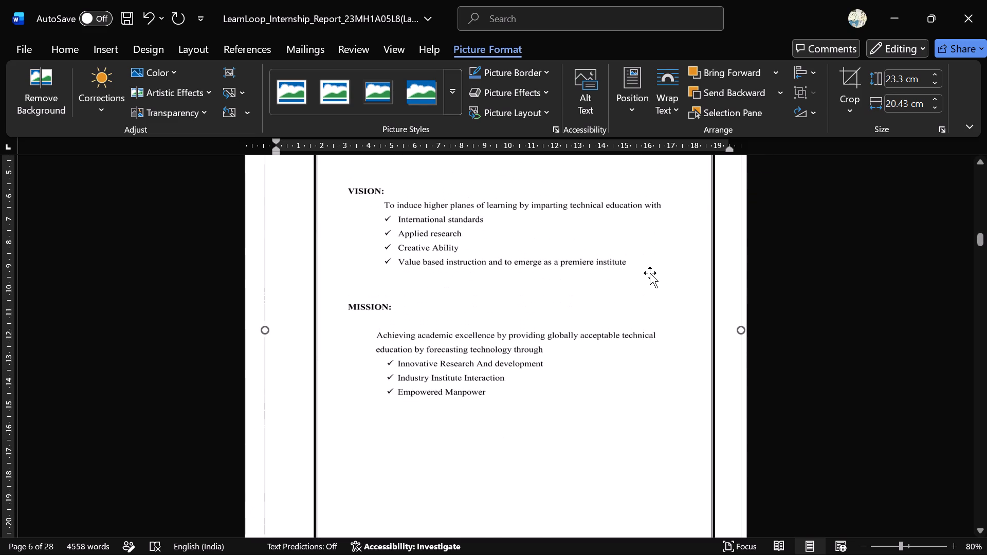
scroll(650, 273, up, 1)
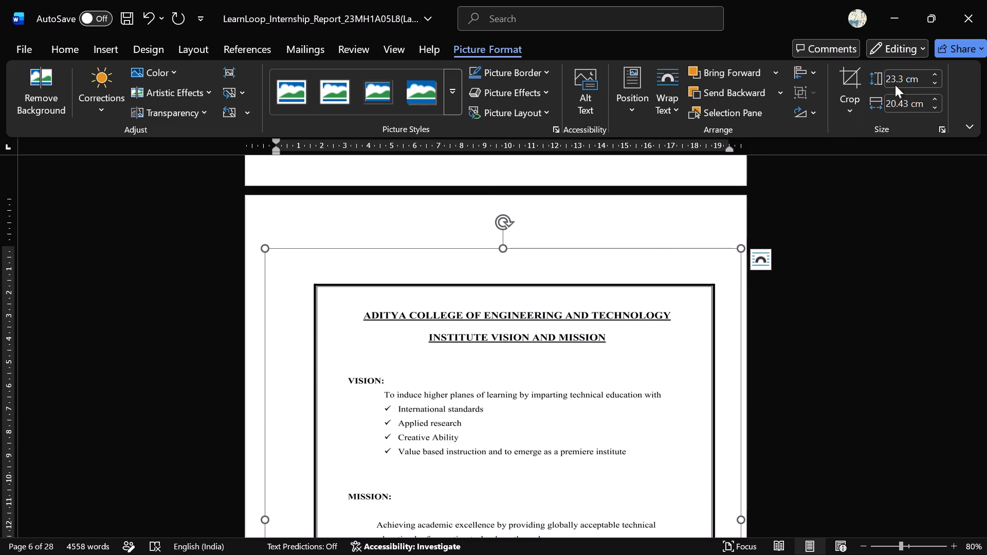
click(900, 78)
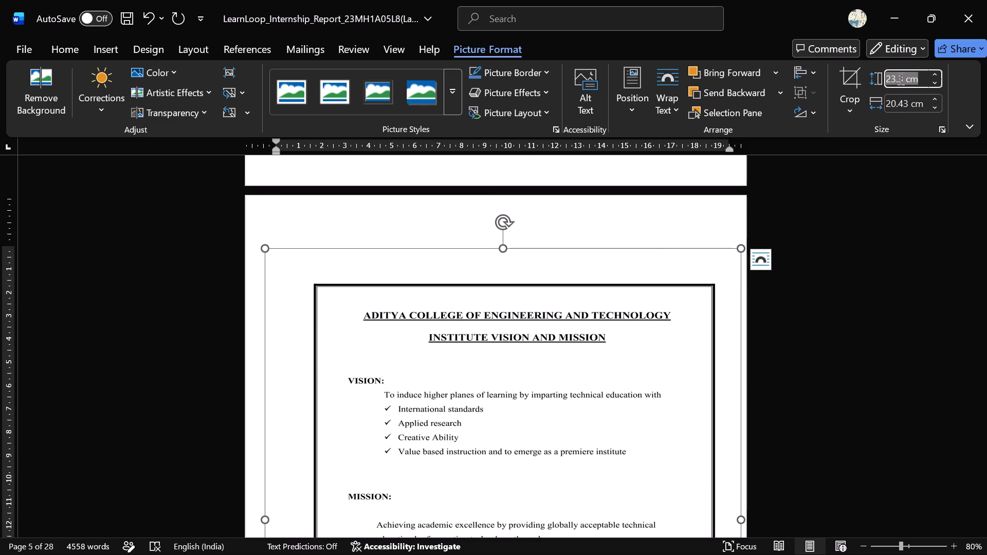
click(900, 78)
key(Right)
key(BackSpace)
key(5)
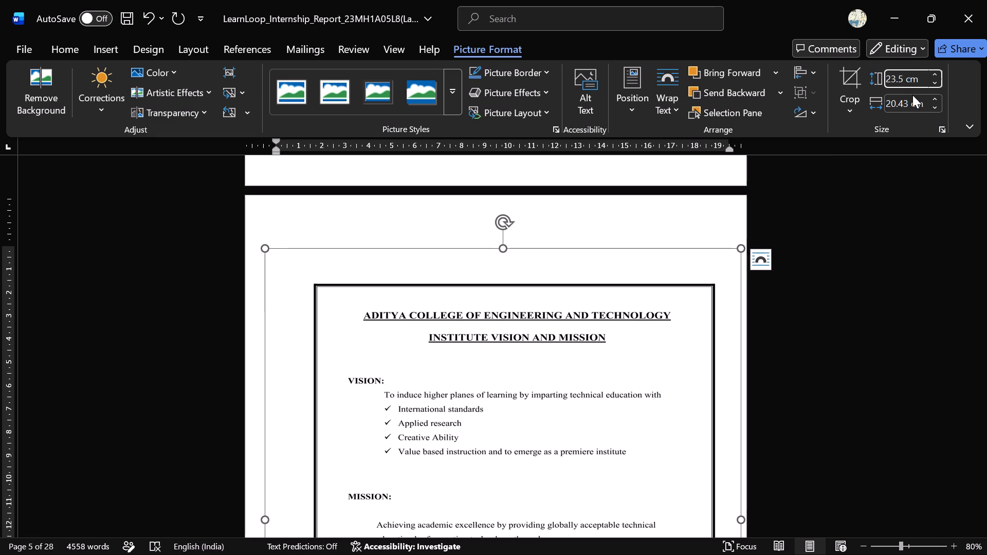
Open the Institute Vision and Mission picture's width for editing.
click(907, 104)
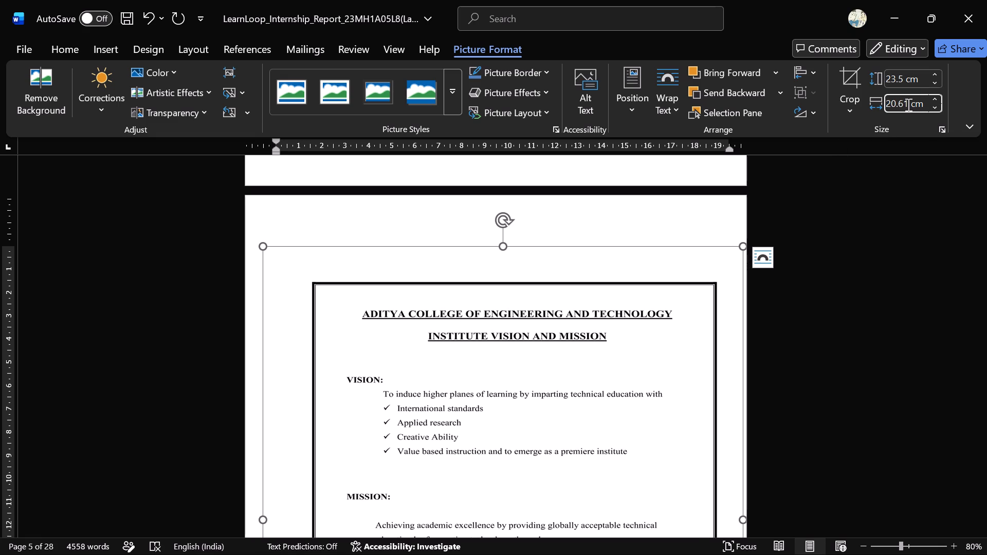
key(BackSpace)
click(907, 102)
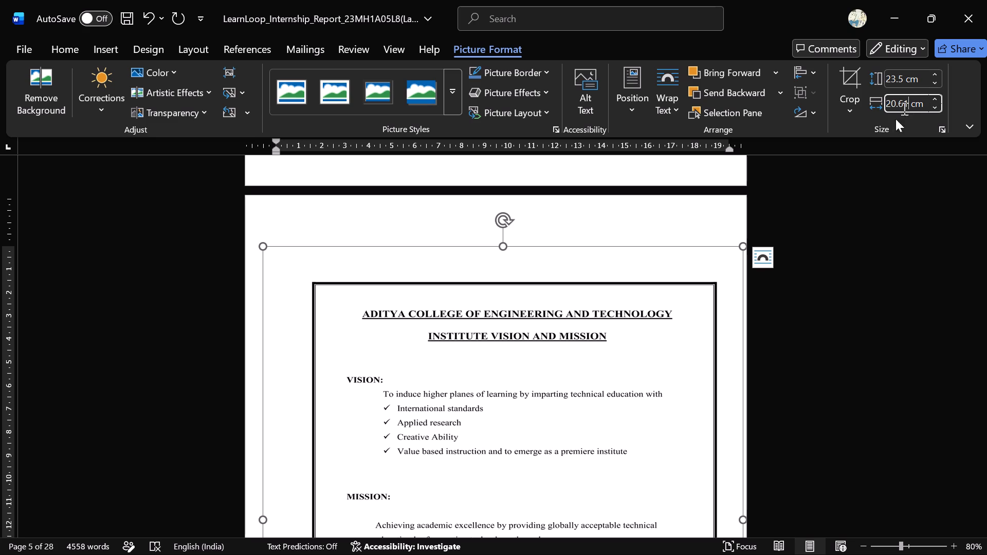
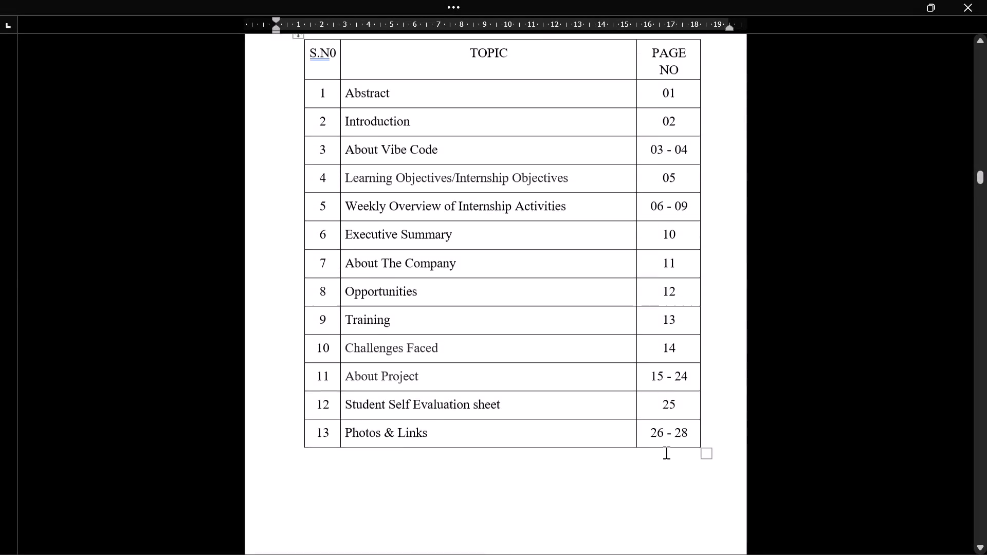
Review the Index table and the Abstract and Introduction pages that follow it.
scroll(665, 452, up, 1)
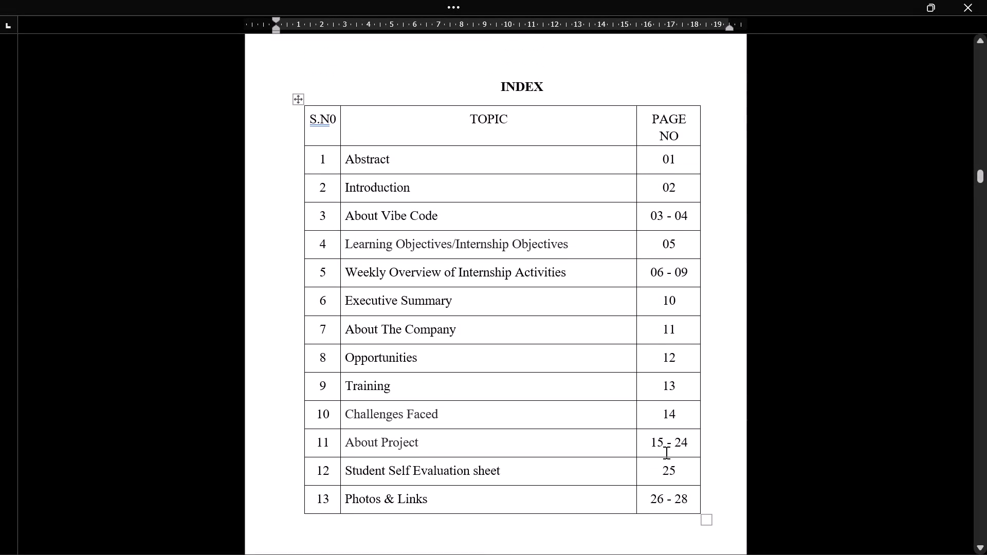
scroll(665, 452, down, 1)
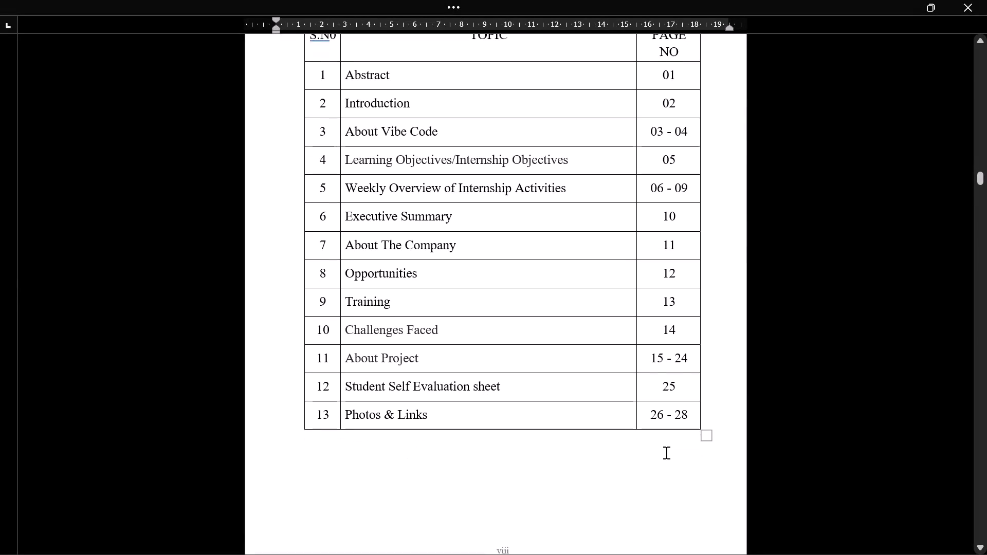
scroll(665, 452, down, 5)
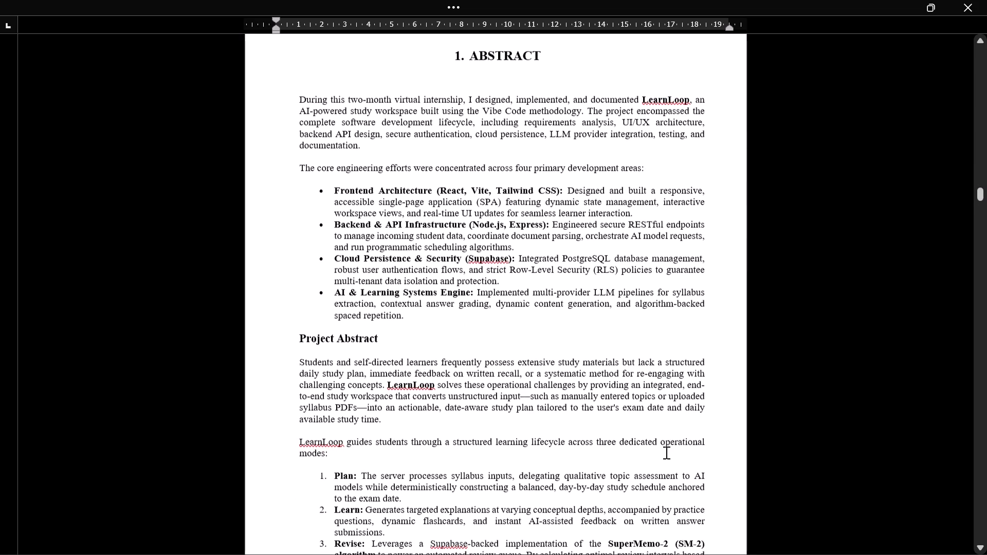
scroll(665, 452, down, 2)
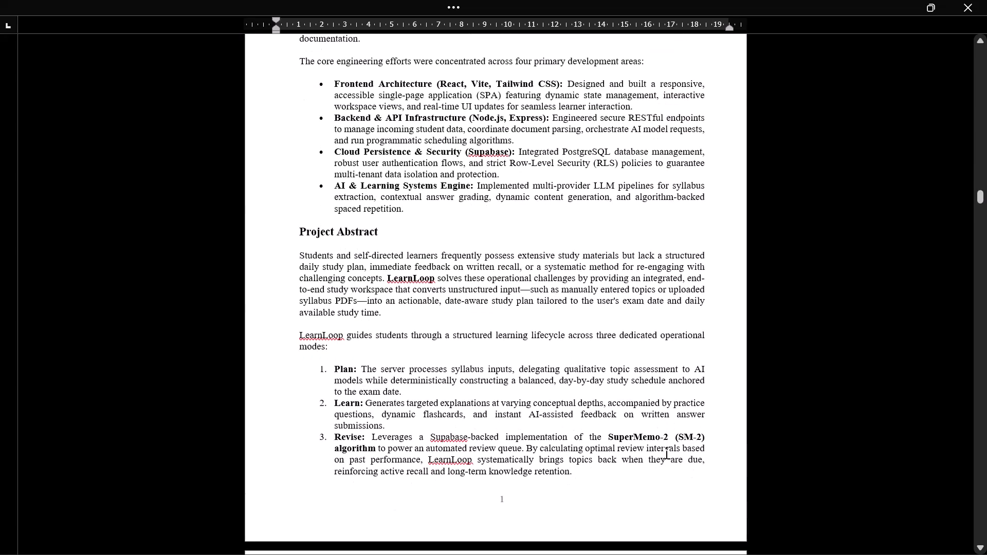
scroll(665, 452, down, 3)
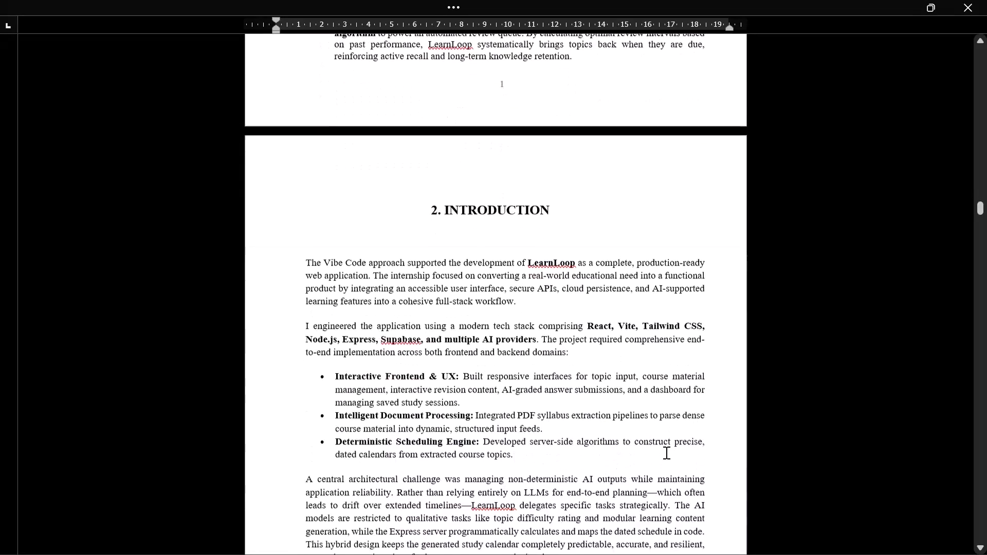
scroll(665, 452, down, 2)
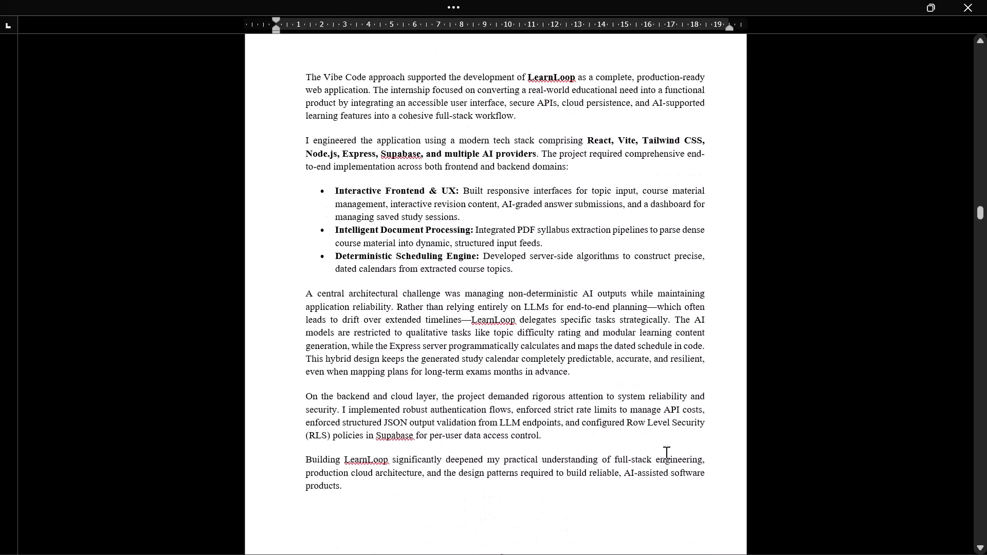
Recheck the Abstract page's layout against the Introduction page, and leave the focus view.
scroll(665, 452, up, 3)
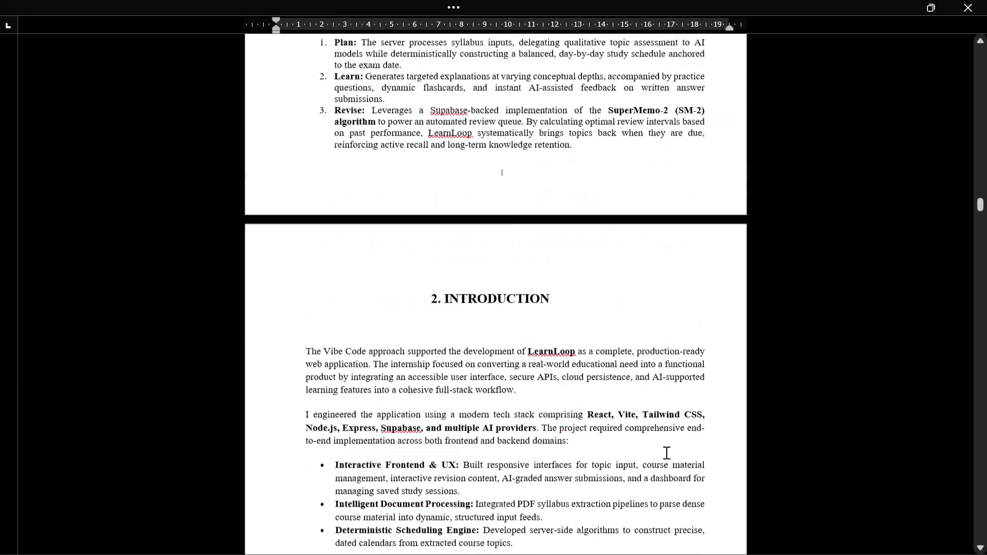
scroll(665, 452, up, 2)
scroll(665, 452, down, 2)
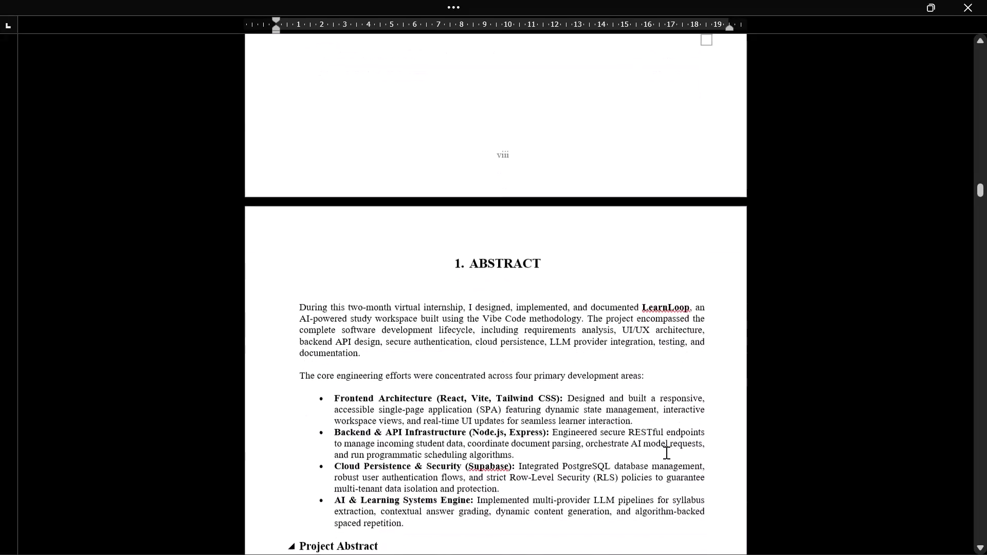
scroll(665, 452, down, 2)
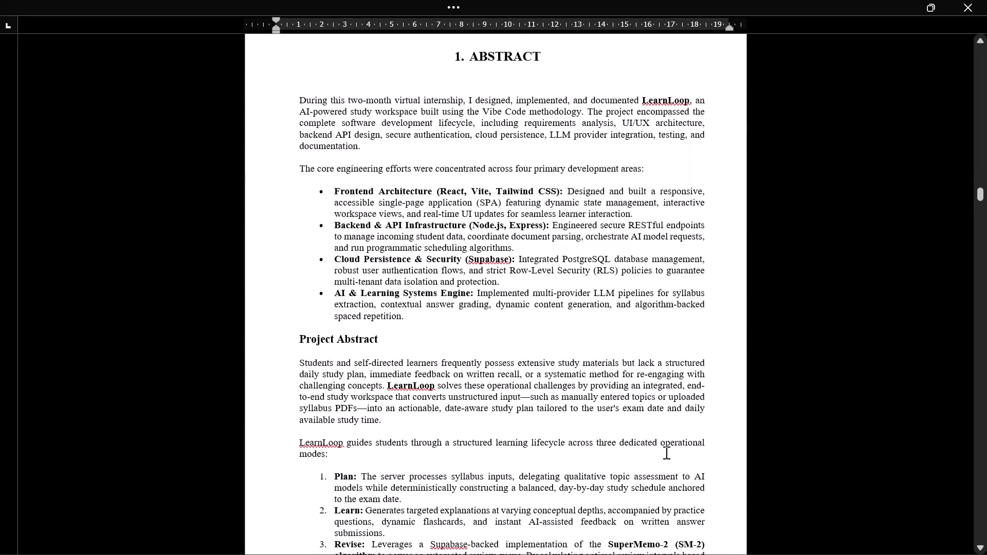
scroll(665, 452, down, 2)
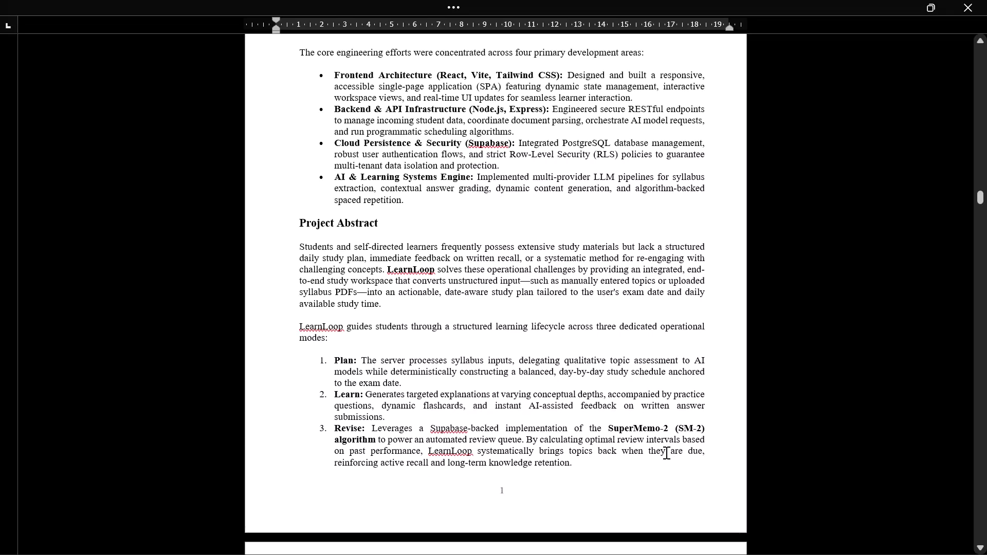
scroll(665, 452, up, 1)
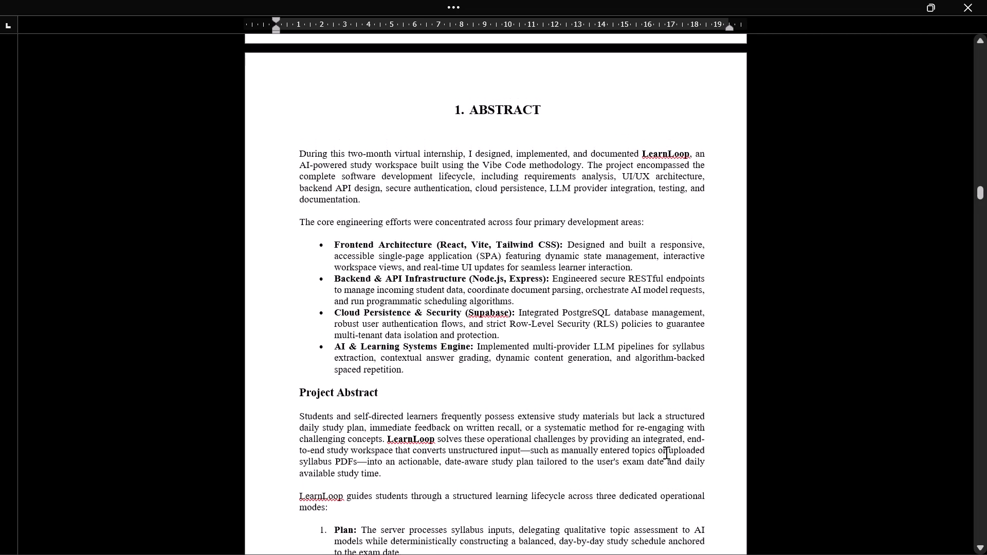
scroll(665, 452, down, 3)
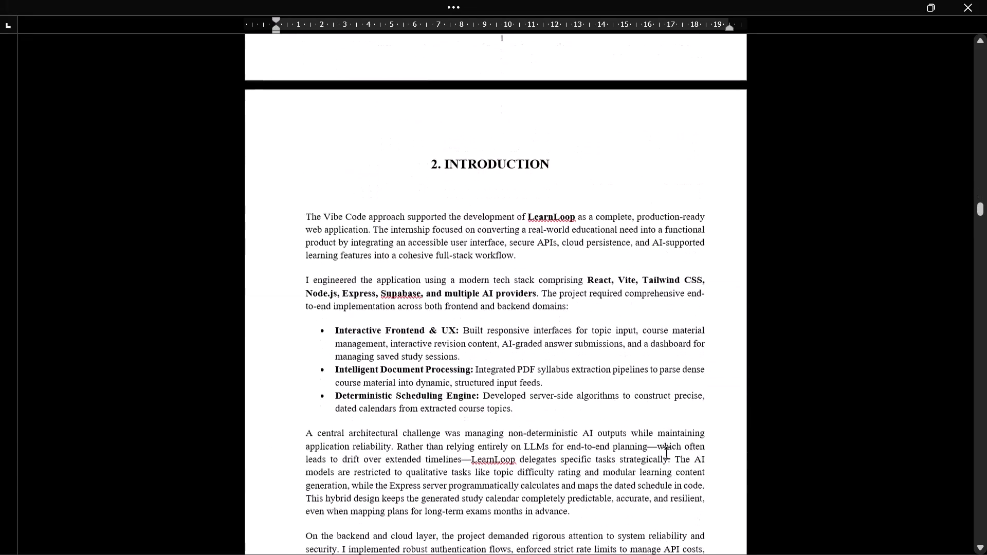
scroll(665, 452, down, 1)
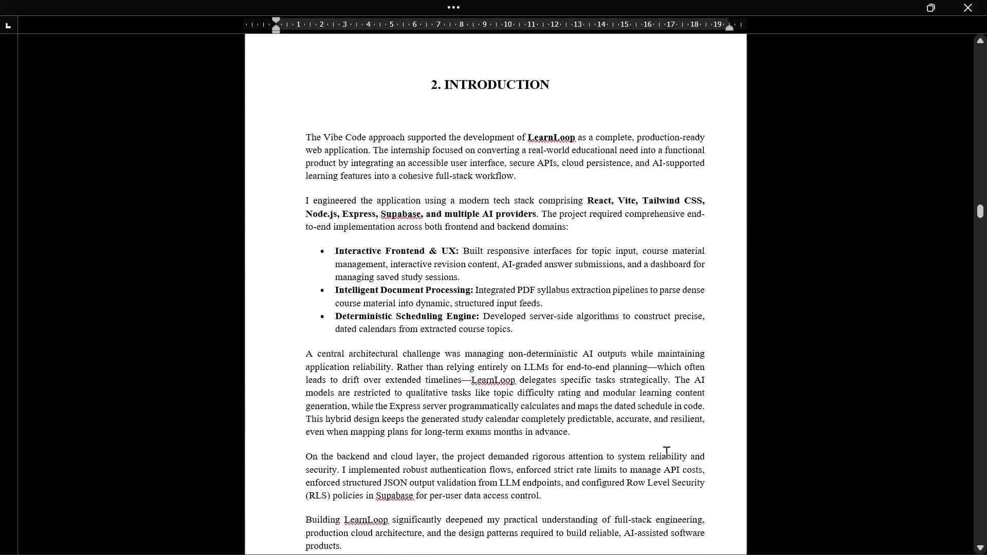
key(Escape)
key(Escape)
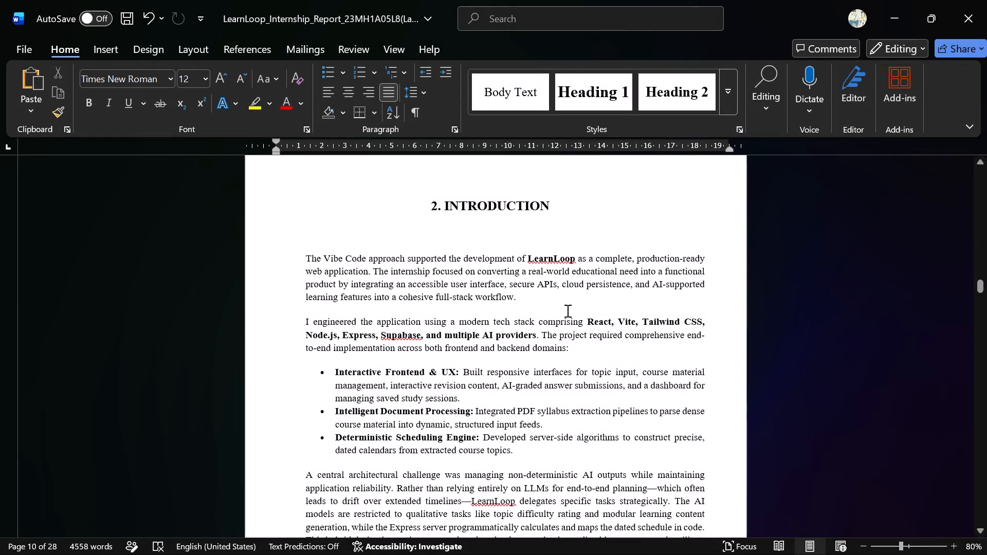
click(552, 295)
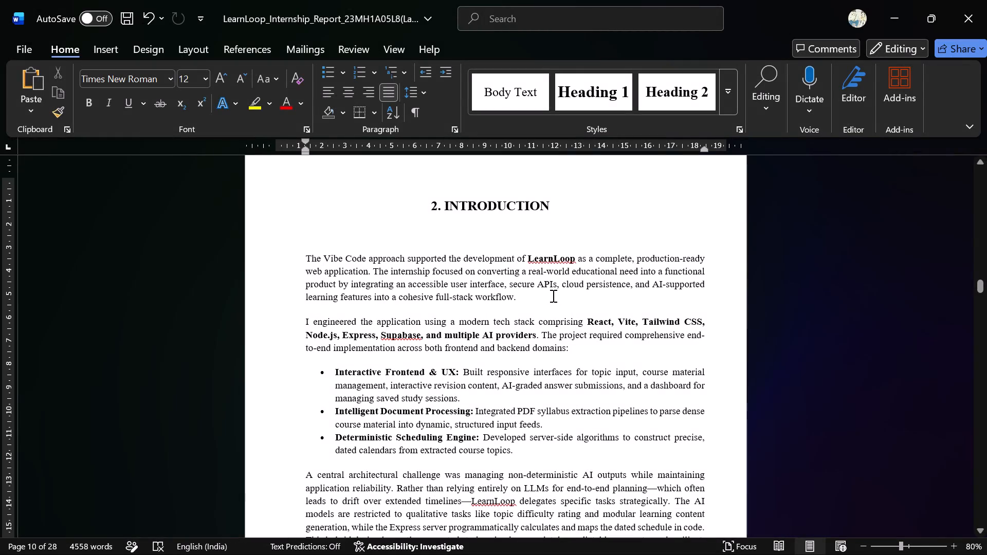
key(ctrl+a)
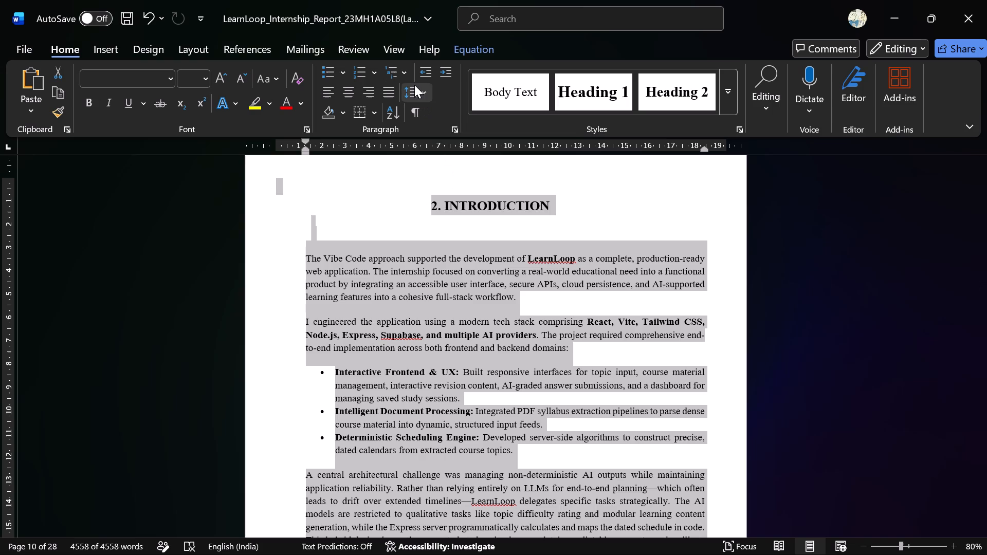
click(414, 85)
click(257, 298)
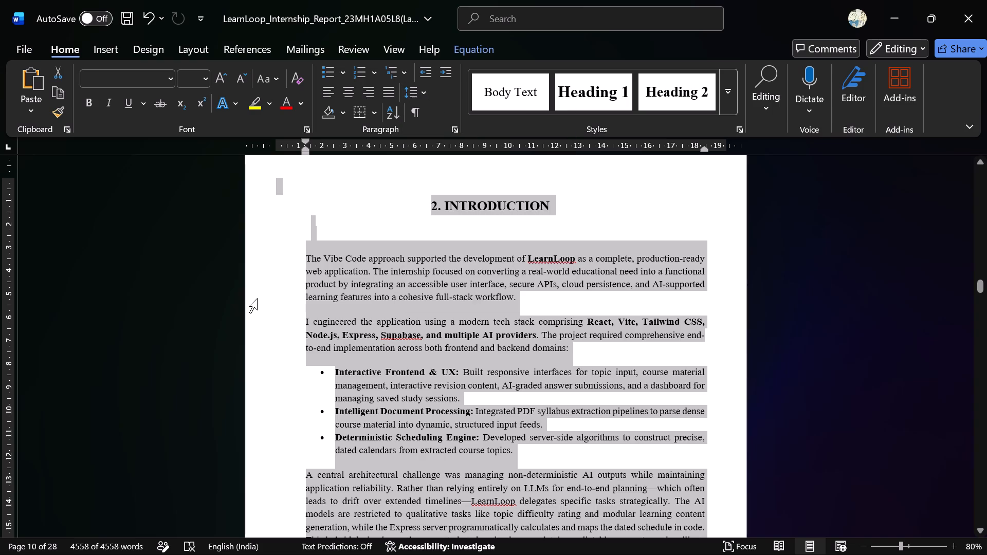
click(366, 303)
Skim ahead to the weekly tables, zoom in to 100% at Key Architectural Pillars, and reopen the focus view.
scroll(366, 303, down, 3)
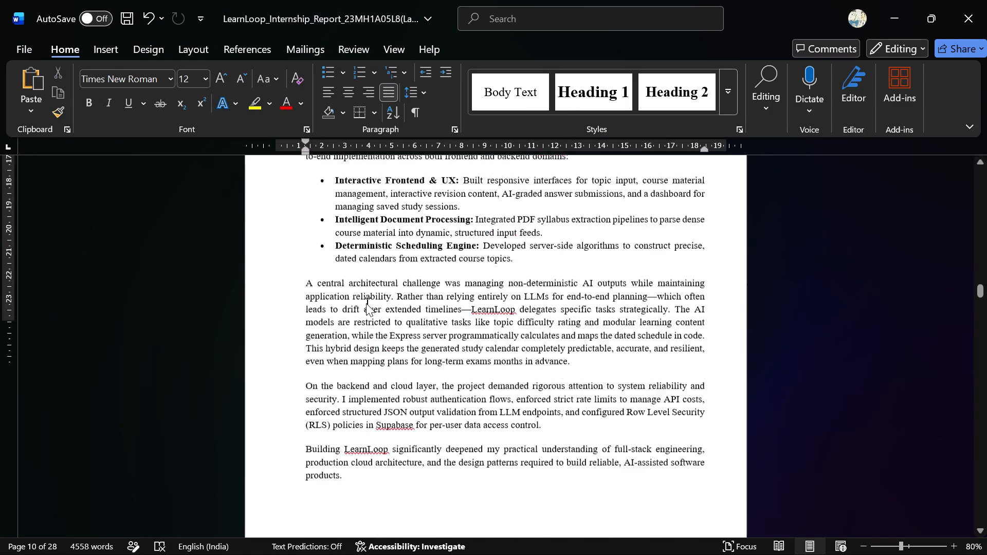
scroll(366, 303, down, 9)
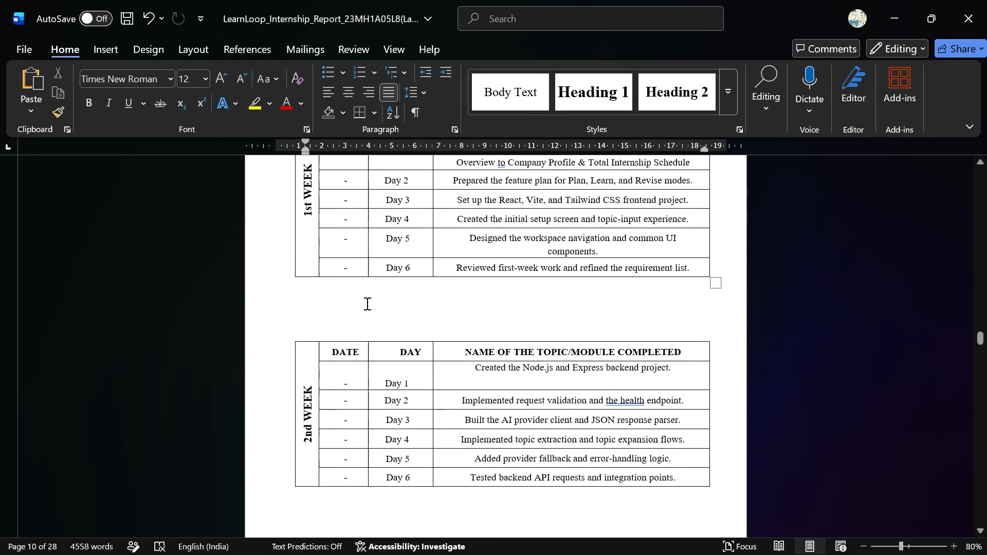
scroll(366, 303, up, 6)
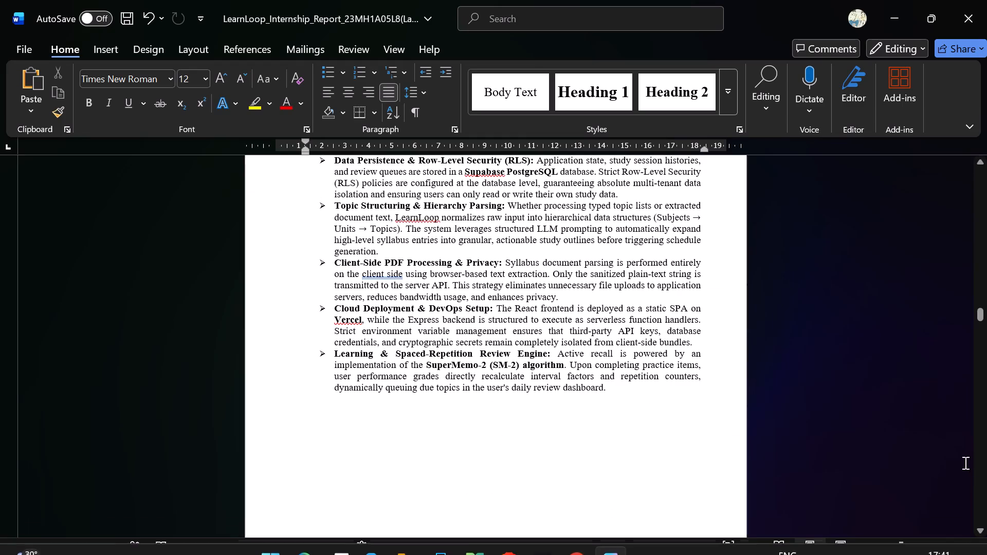
click(955, 544)
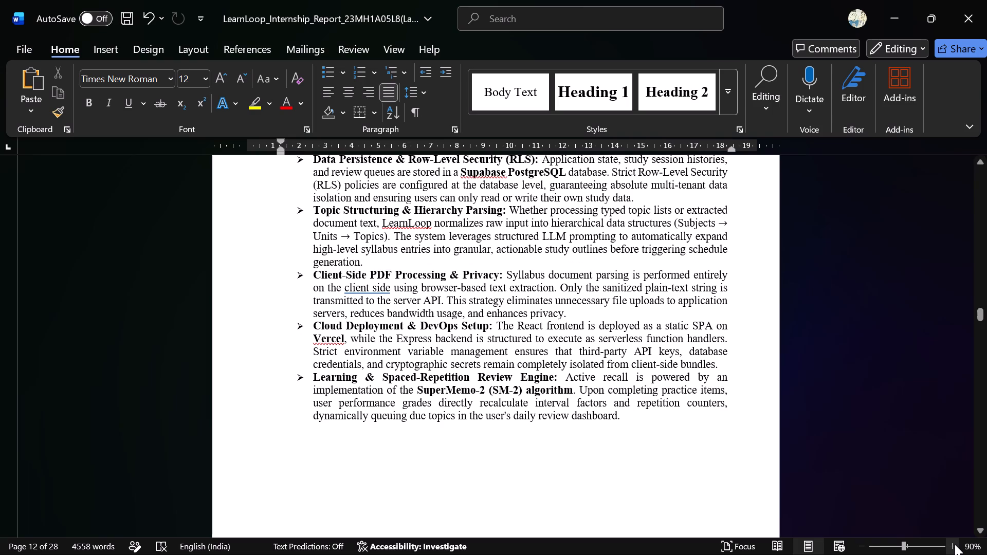
click(955, 544)
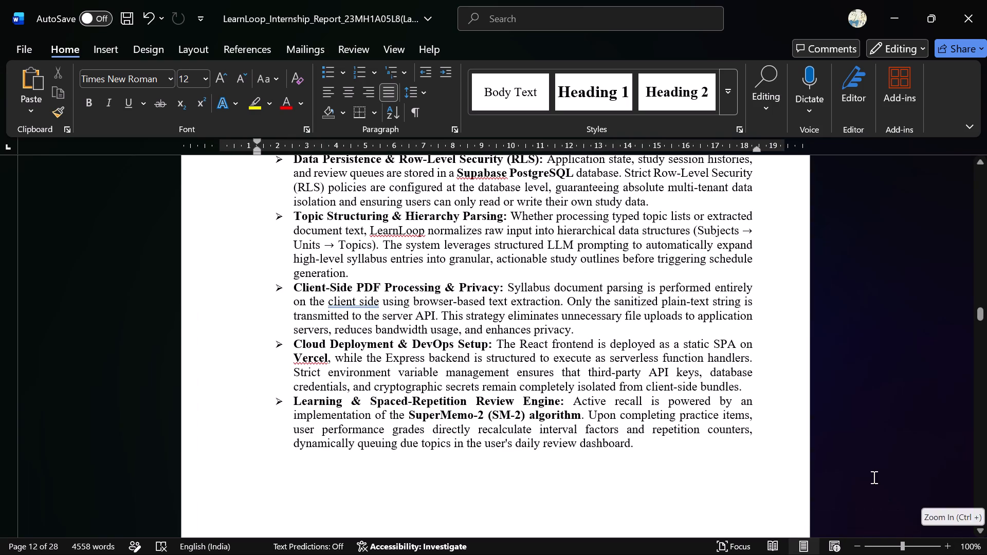
scroll(873, 477, up, 2)
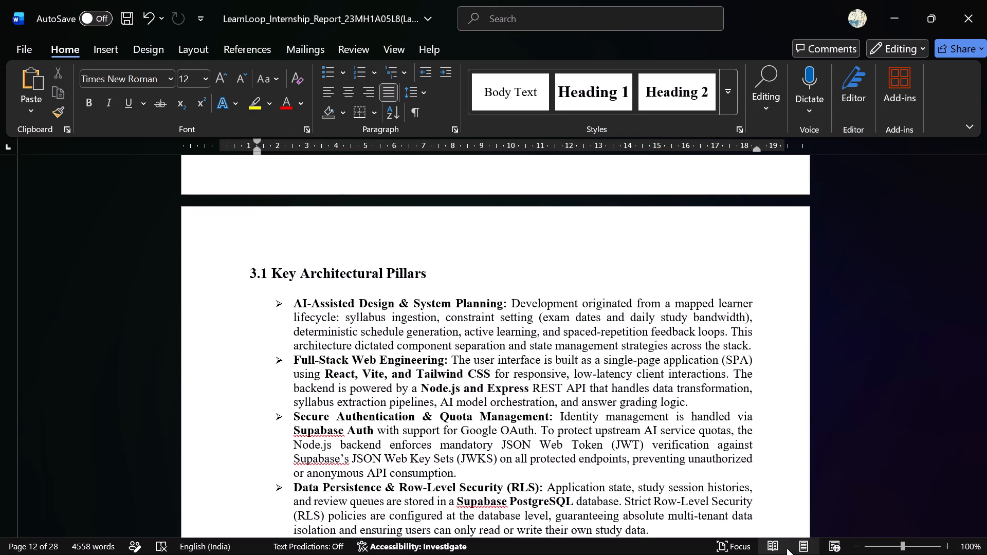
click(739, 544)
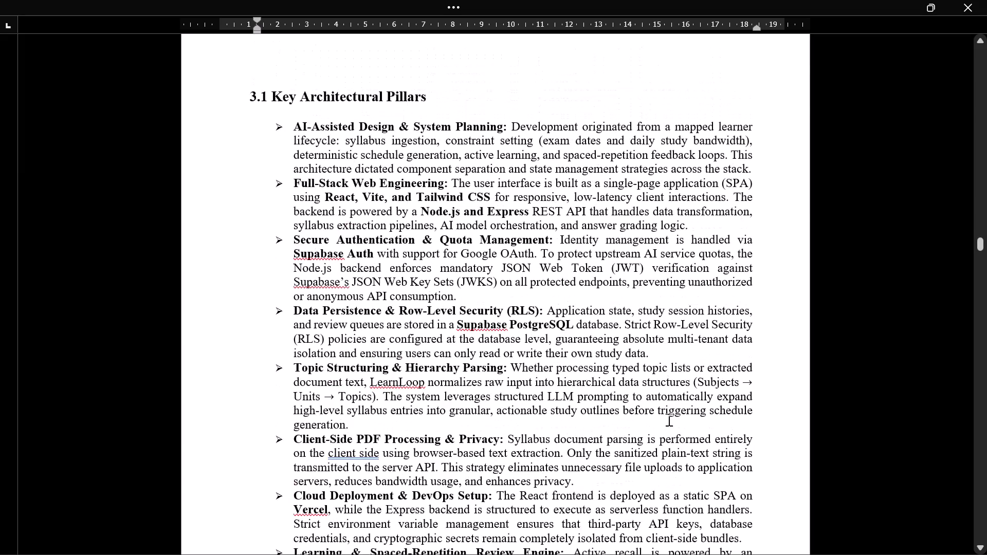
Review the Introduction, the About Vibe Code page with its diagram, and the 3.1 Key Architectural Pillars page.
scroll(668, 419, up, 6)
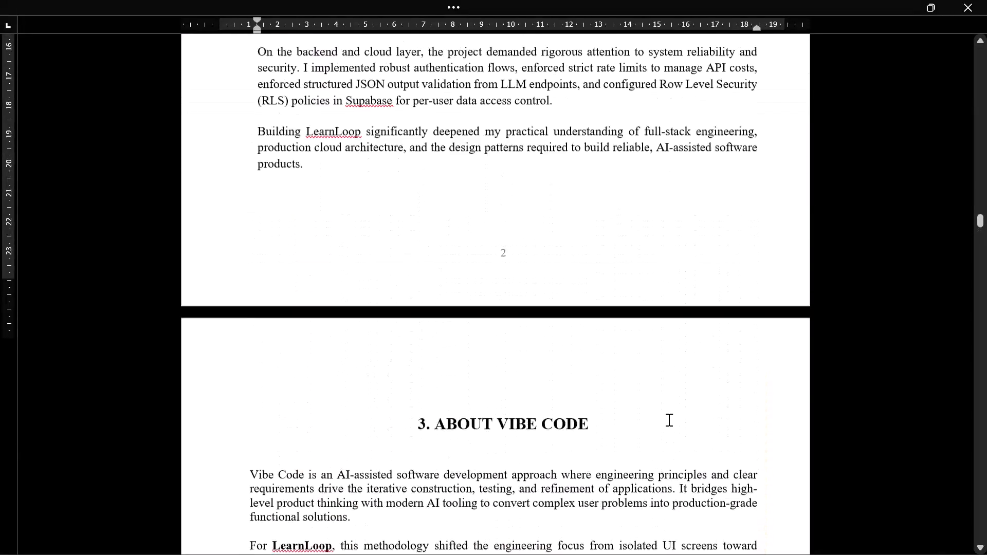
scroll(668, 419, up, 1)
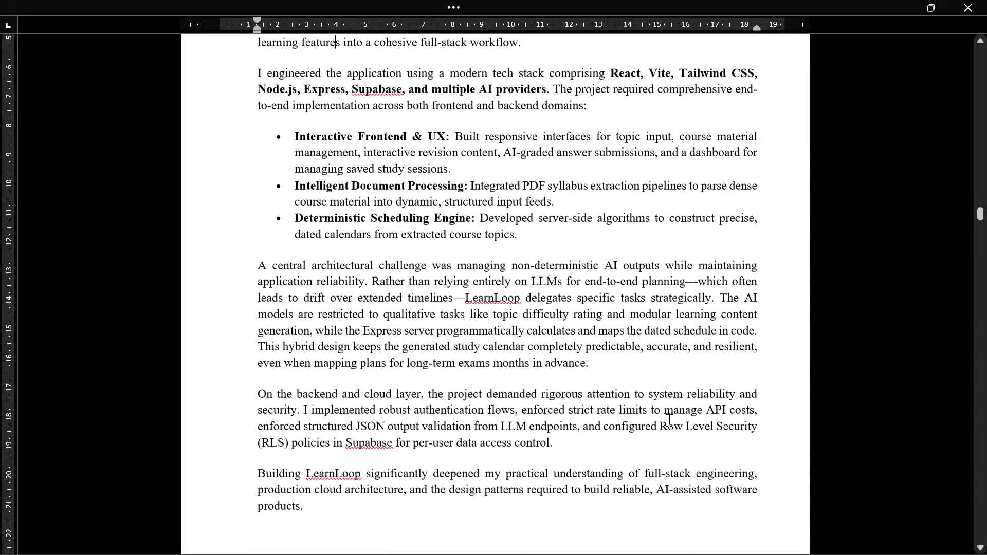
scroll(668, 419, down, 2)
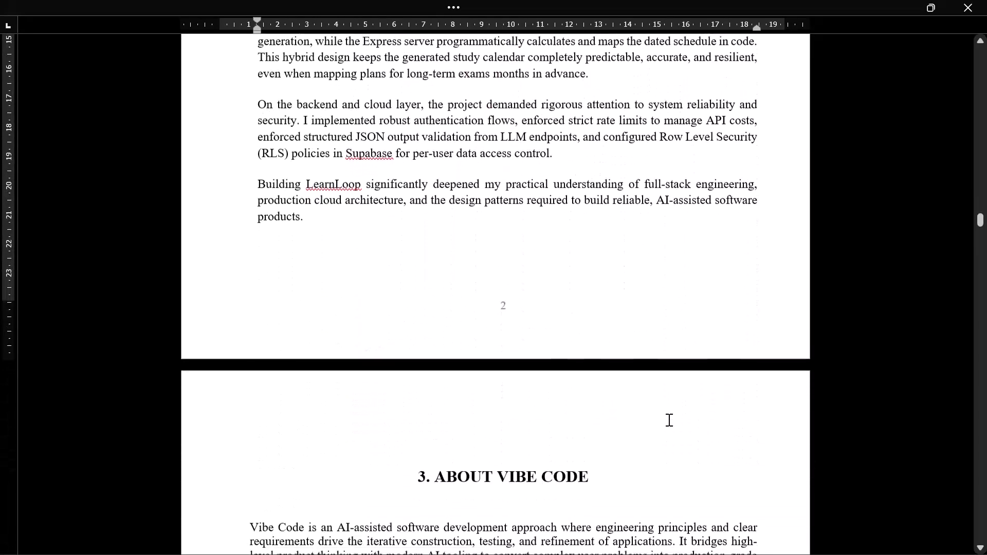
scroll(668, 419, down, 2)
ctrl+scroll(668, 419, down, 2)
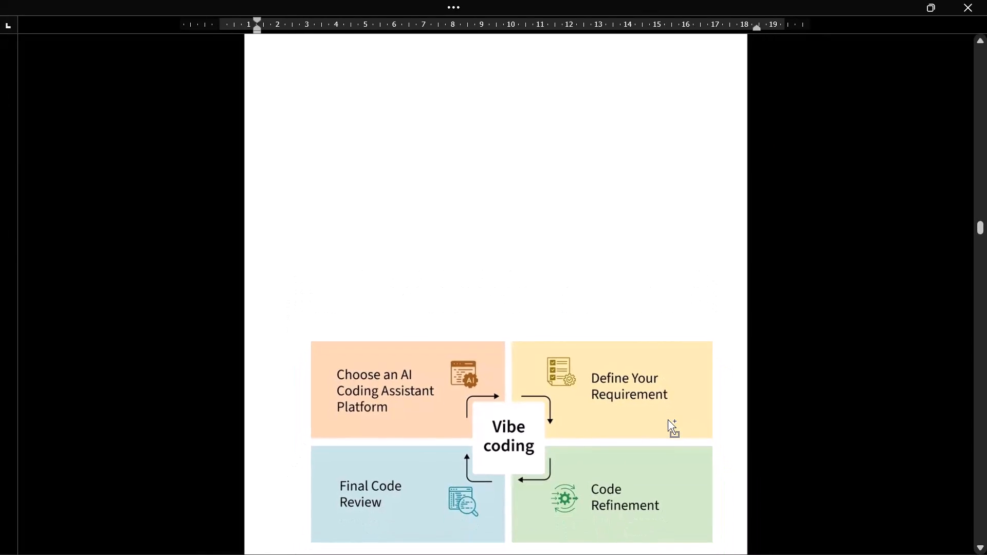
scroll(668, 419, down, 2)
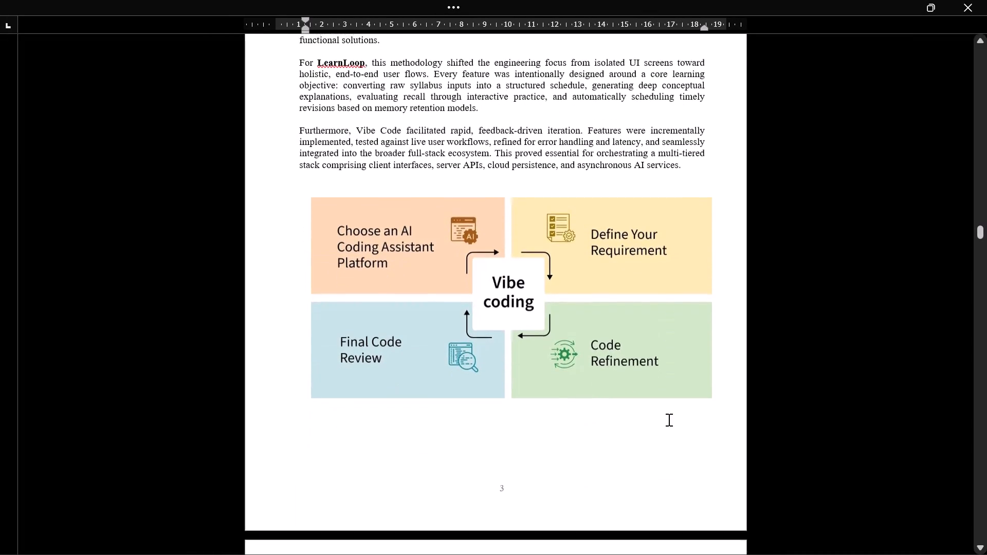
scroll(668, 419, up, 1)
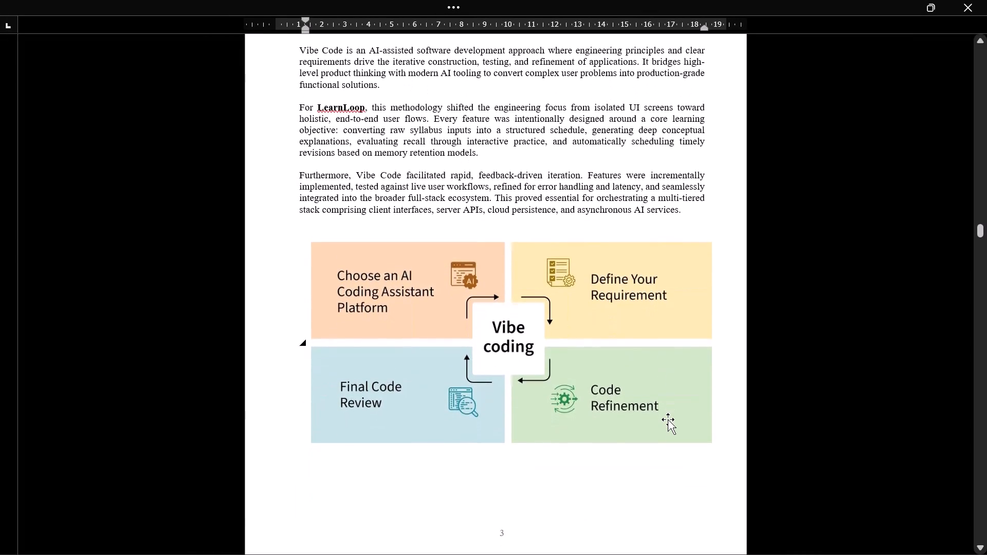
scroll(668, 419, down, 4)
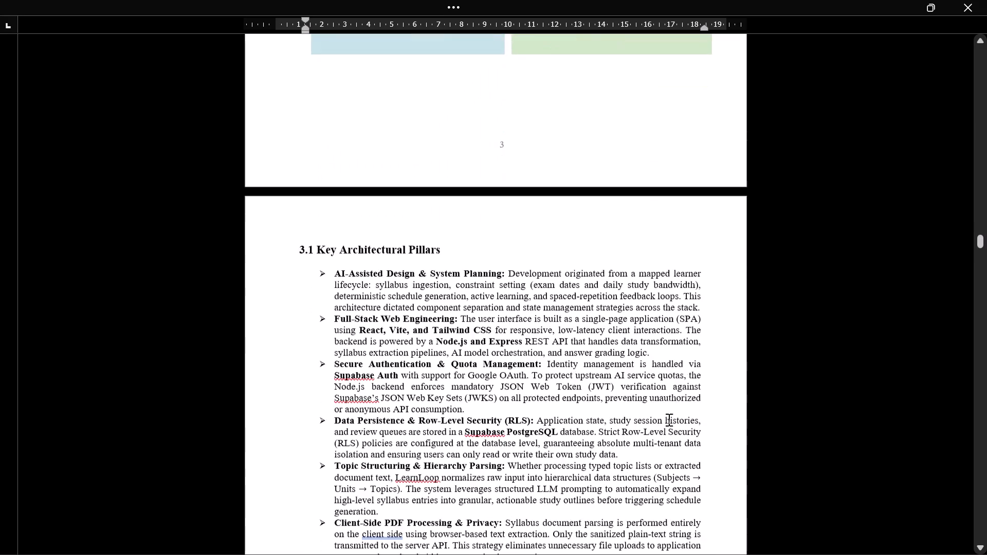
scroll(668, 419, down, 2)
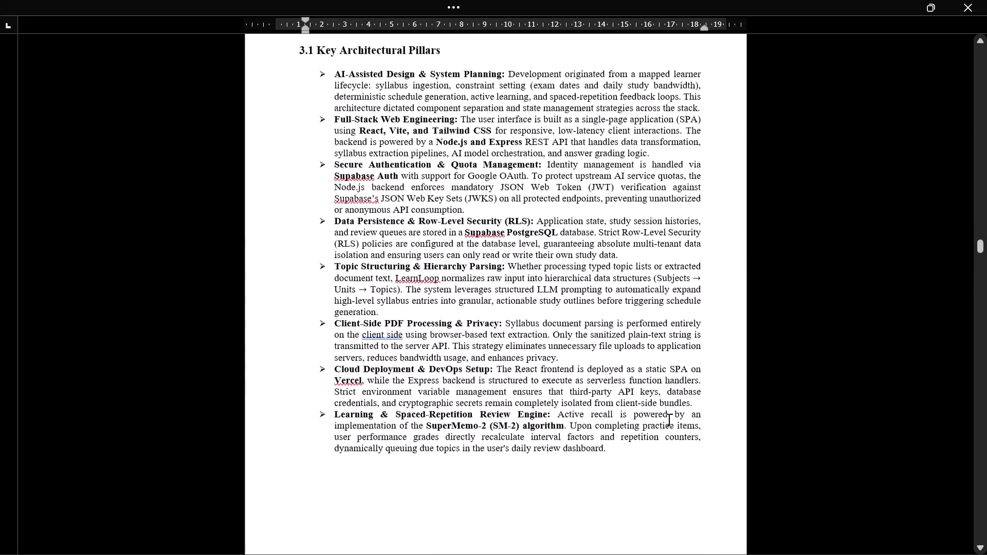
Review the internship objectives page, the weekly activity tables and the Executive Summary page.
scroll(668, 419, down, 6)
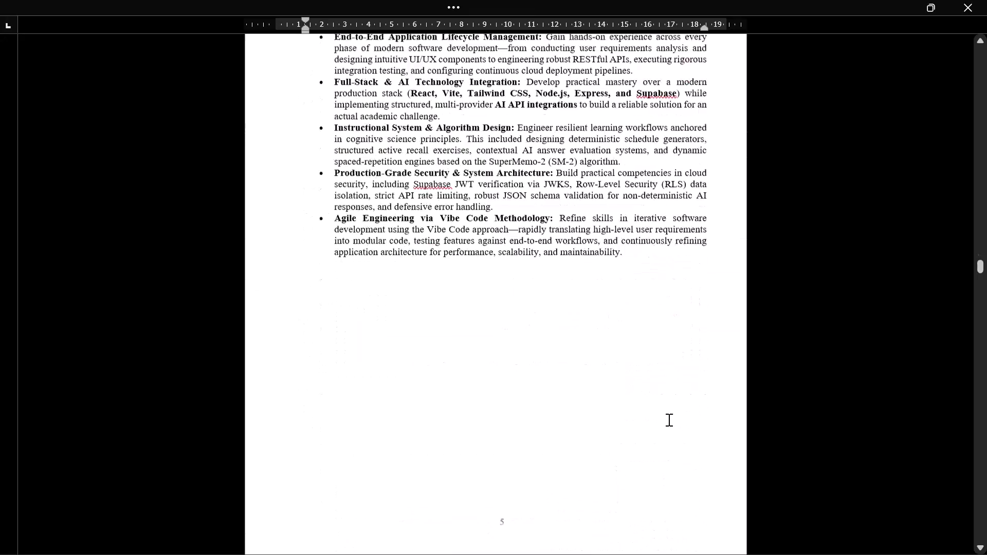
scroll(668, 419, down, 3)
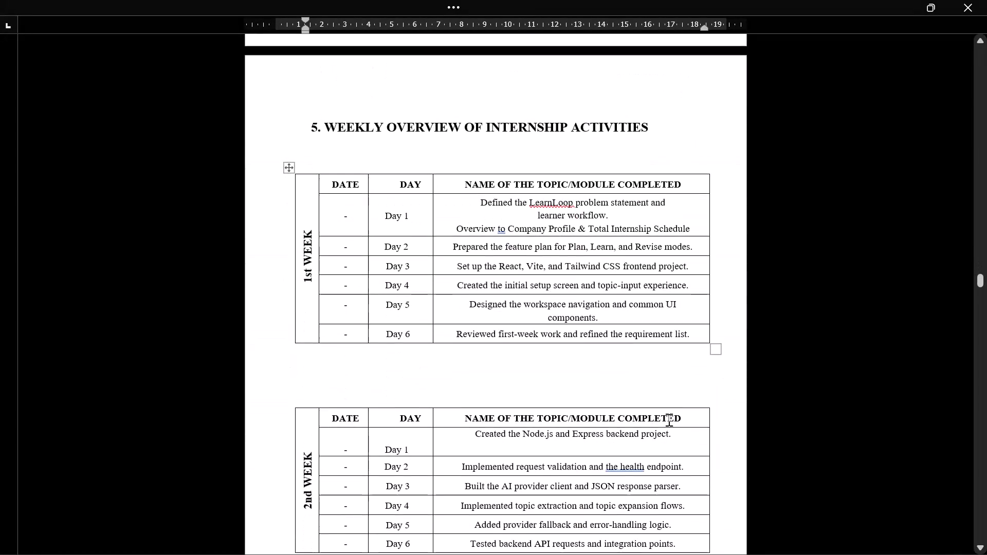
scroll(668, 419, down, 10)
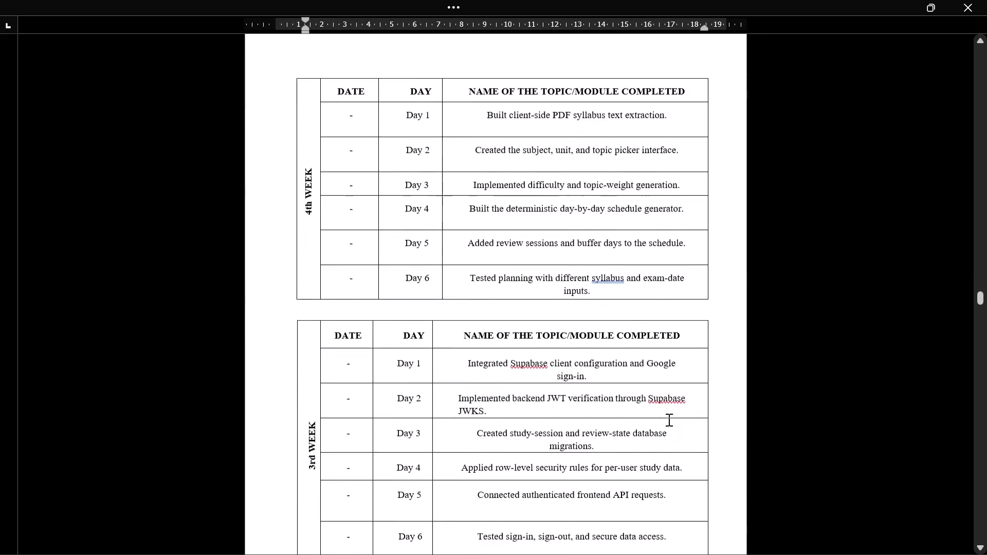
scroll(668, 419, down, 20)
scroll(668, 419, down, 1)
scroll(668, 419, up, 1)
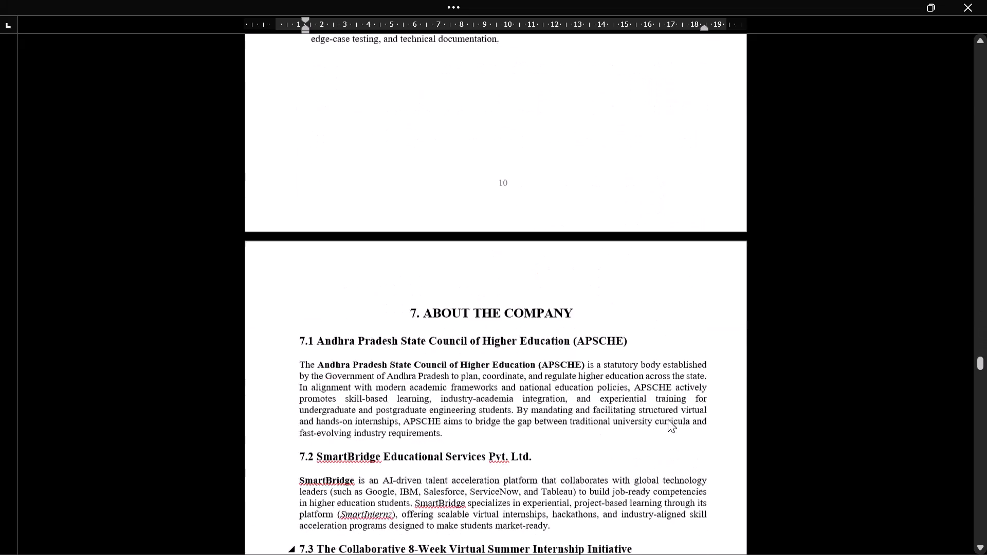
scroll(668, 419, up, 1)
scroll(668, 419, down, 1)
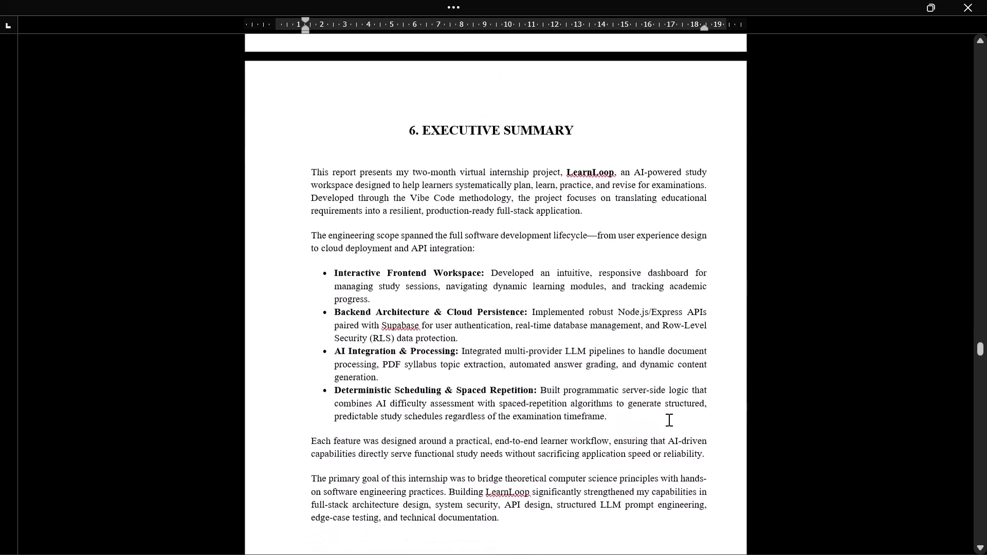
scroll(668, 419, down, 2)
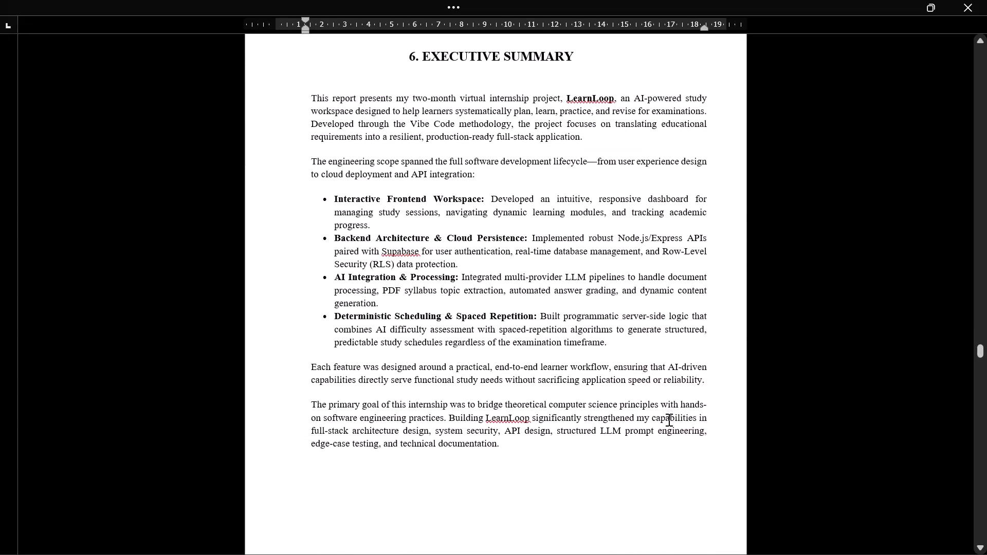
Review the About the Company and Opportunities pages and the section 9 training and learning outcomes page.
scroll(668, 419, down, 3)
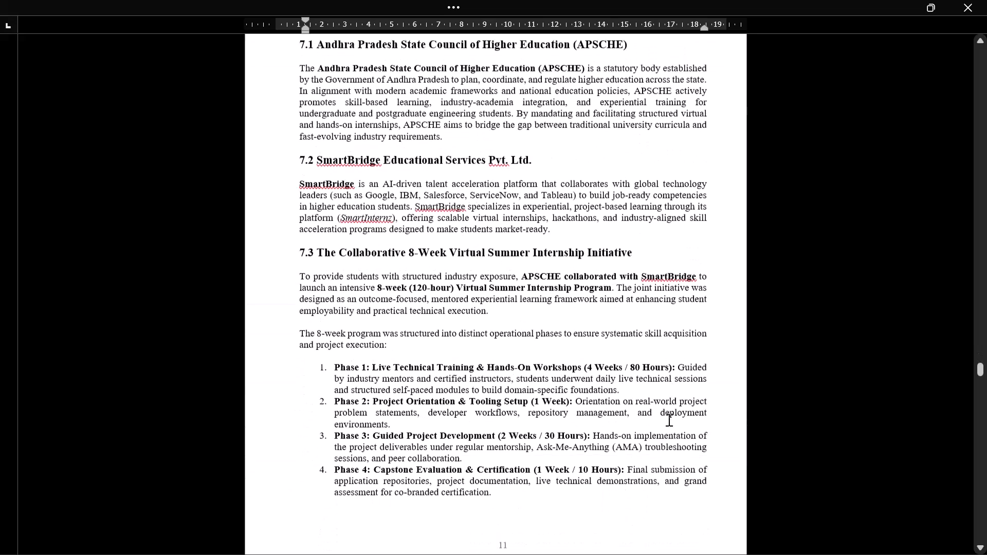
scroll(668, 419, down, 4)
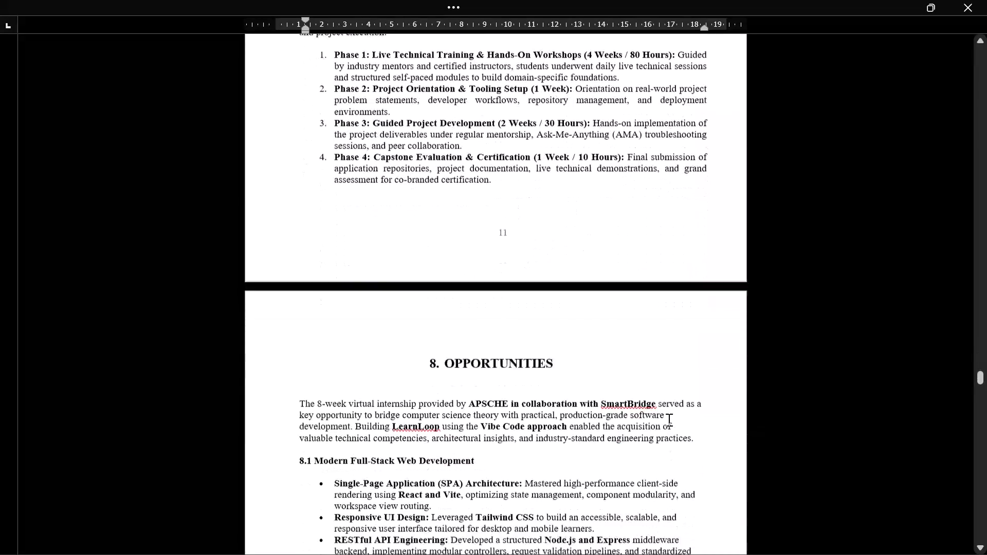
scroll(668, 419, down, 4)
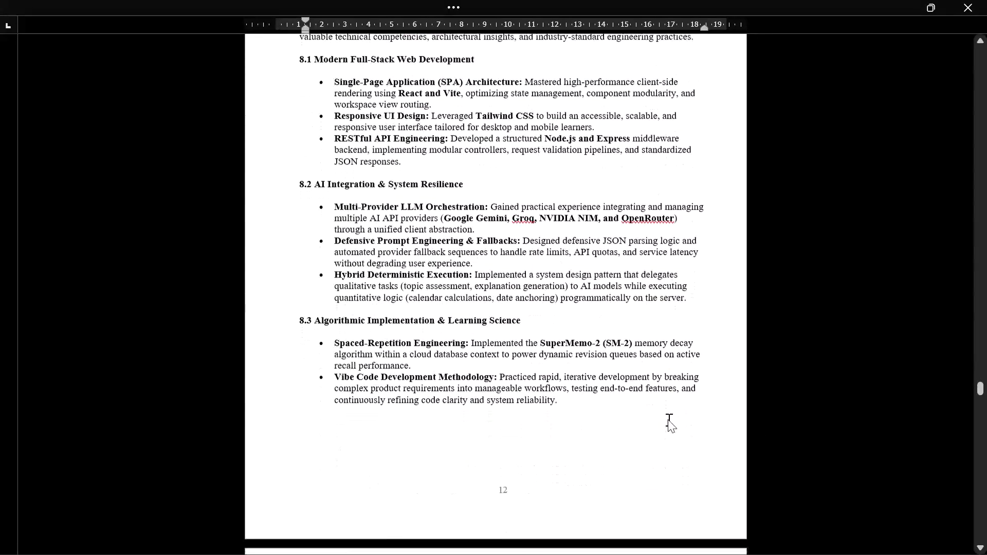
scroll(668, 419, down, 2)
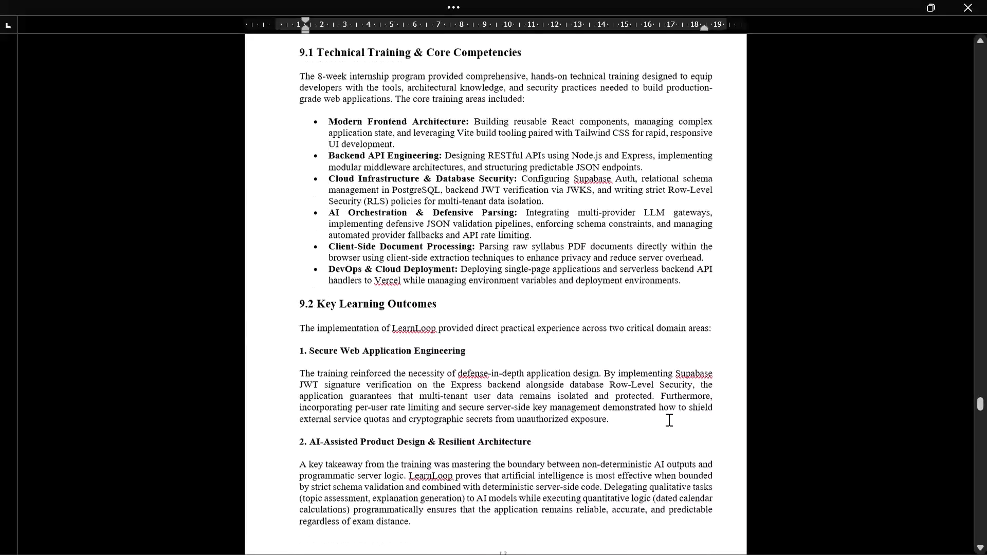
scroll(668, 419, down, 3)
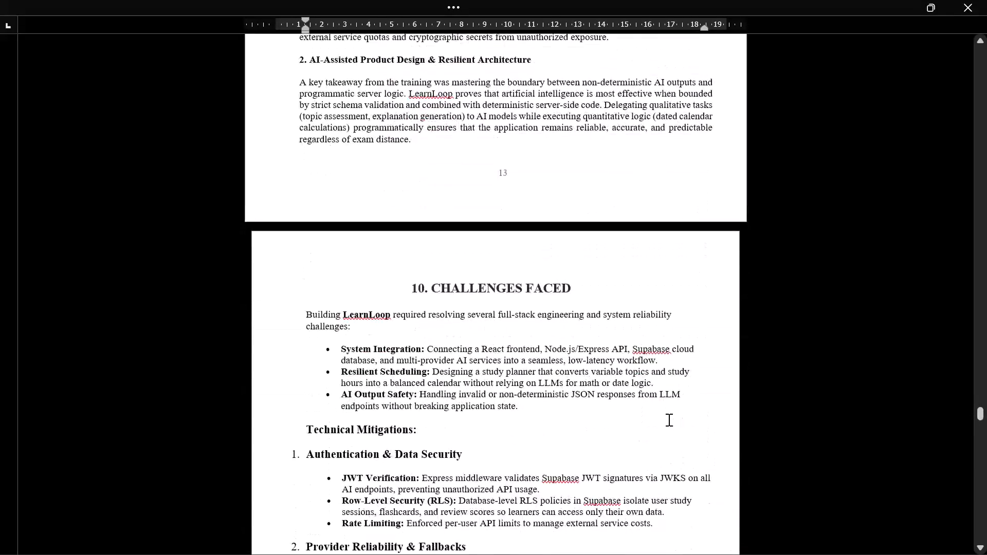
Review the Challenges Faced page and the section 11 project pages through the cloud persistence section on page 16.
scroll(668, 419, down, 4)
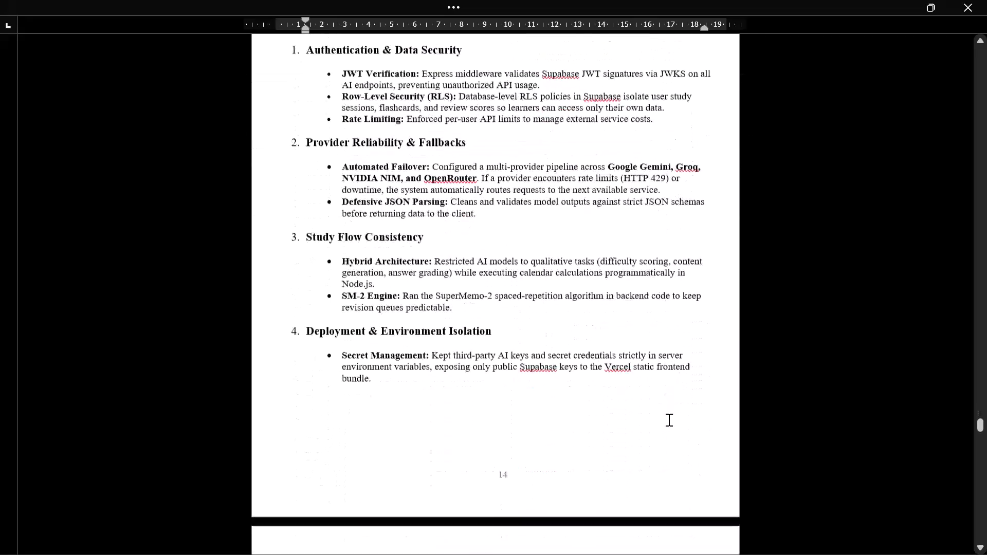
scroll(668, 419, down, 3)
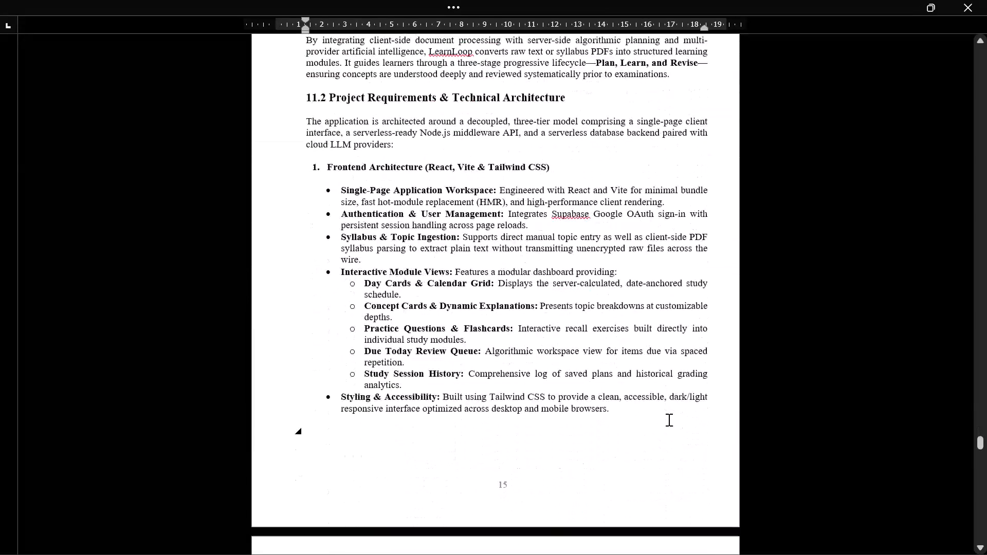
scroll(668, 419, down, 3)
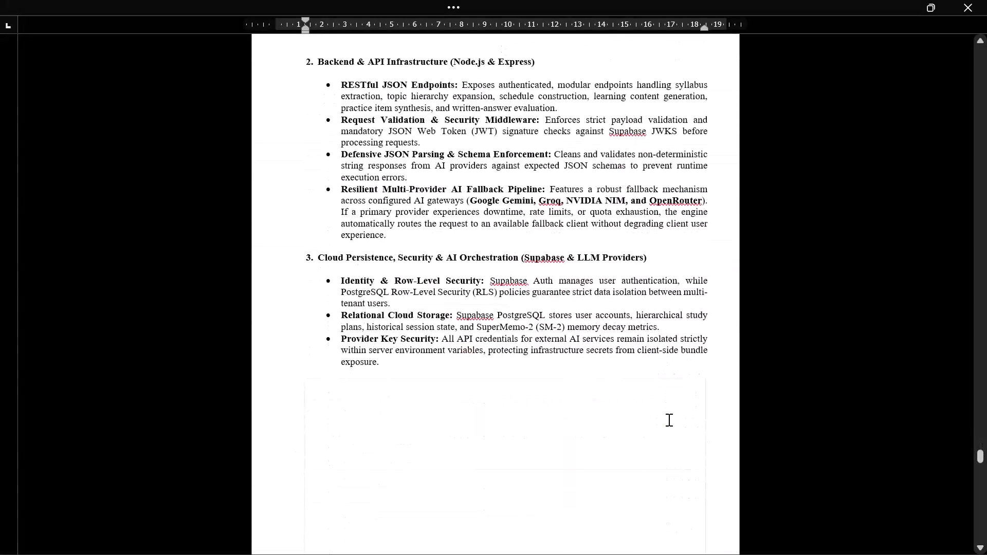
scroll(668, 419, down, 2)
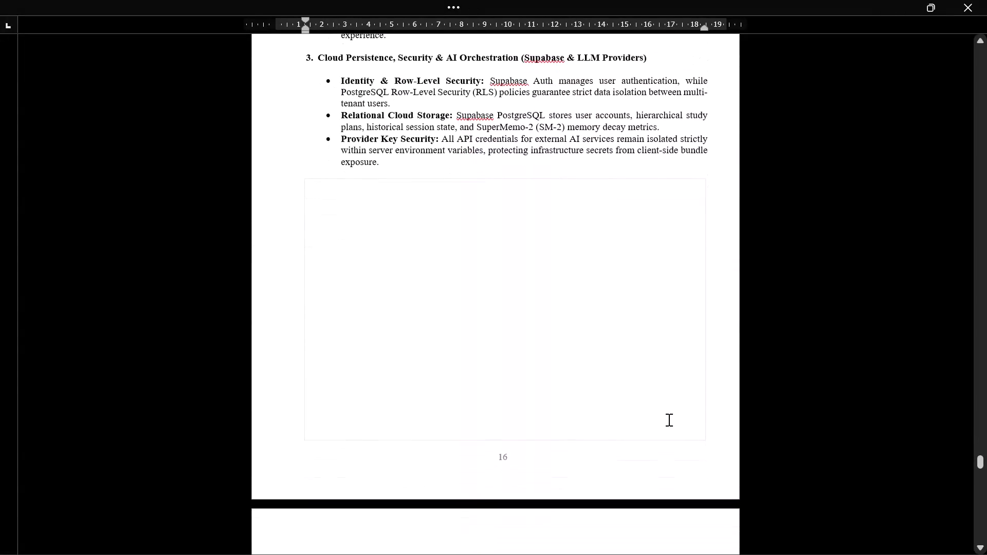
Try to select the empty bordered box below the Provider Key Security bullet on page 16, and leave the focus view.
click(503, 319)
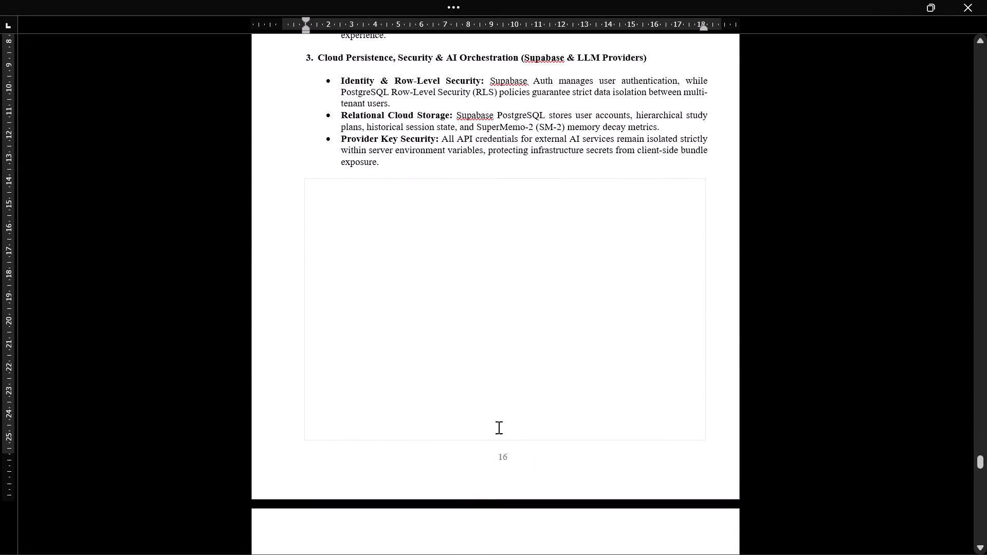
click(712, 436)
drag(712, 436, 372, 198)
click(372, 198)
key(Escape)
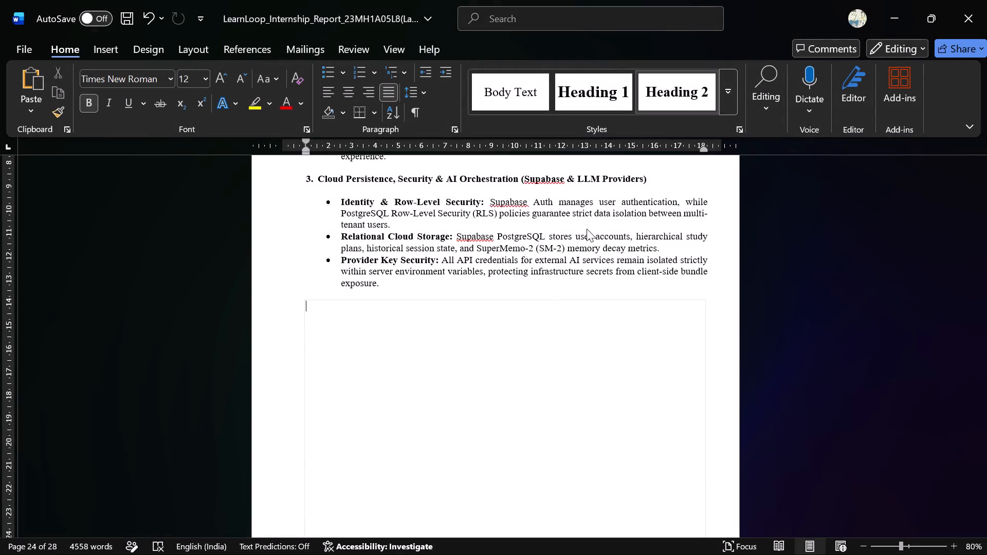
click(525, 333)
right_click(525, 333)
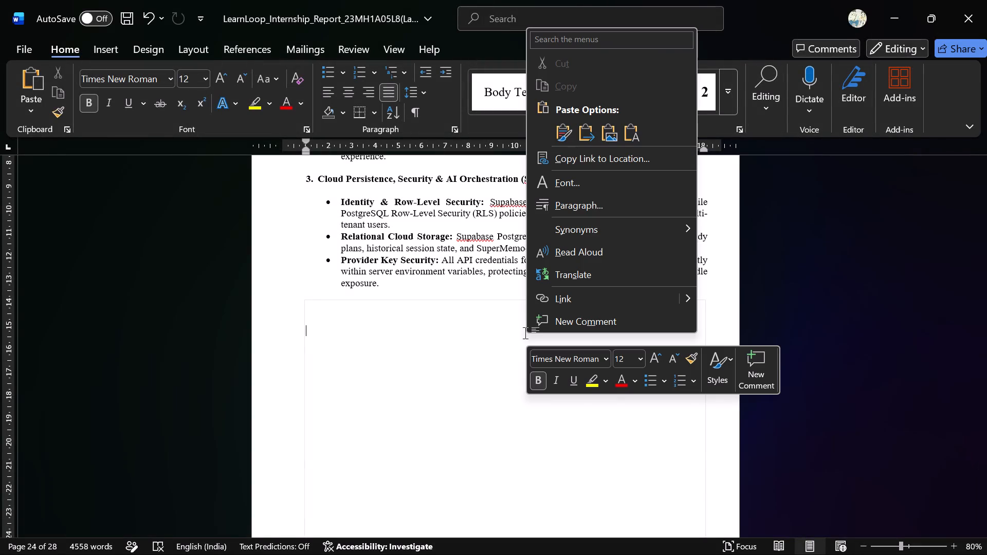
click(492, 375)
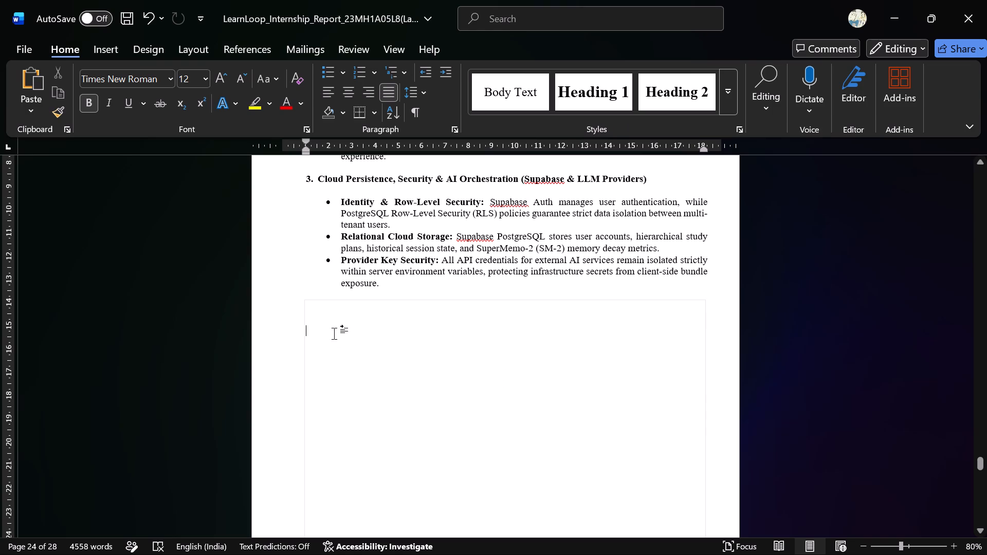
Delete an empty line at the top of the empty bordered box below the Provider Key Security bullet.
click(325, 322)
click(294, 308)
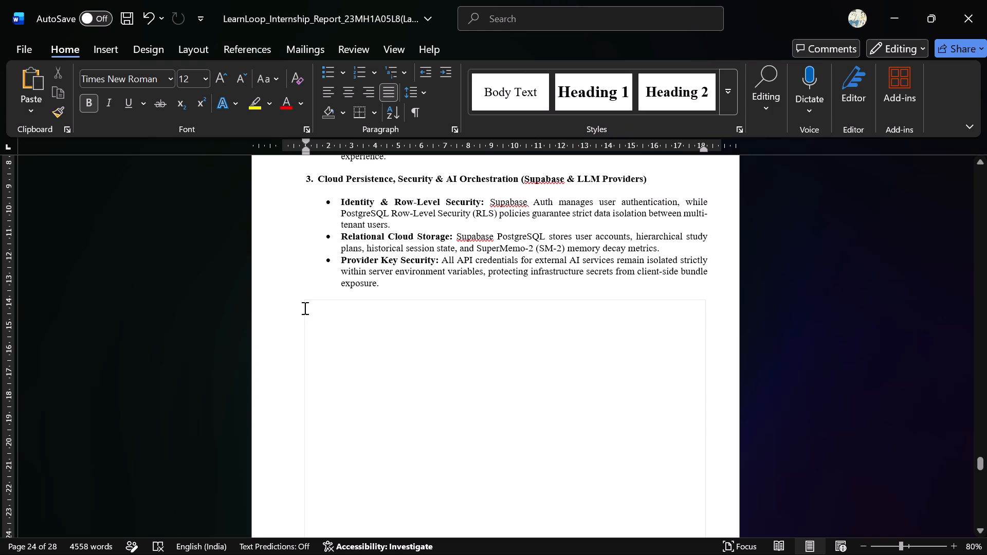
click(304, 308)
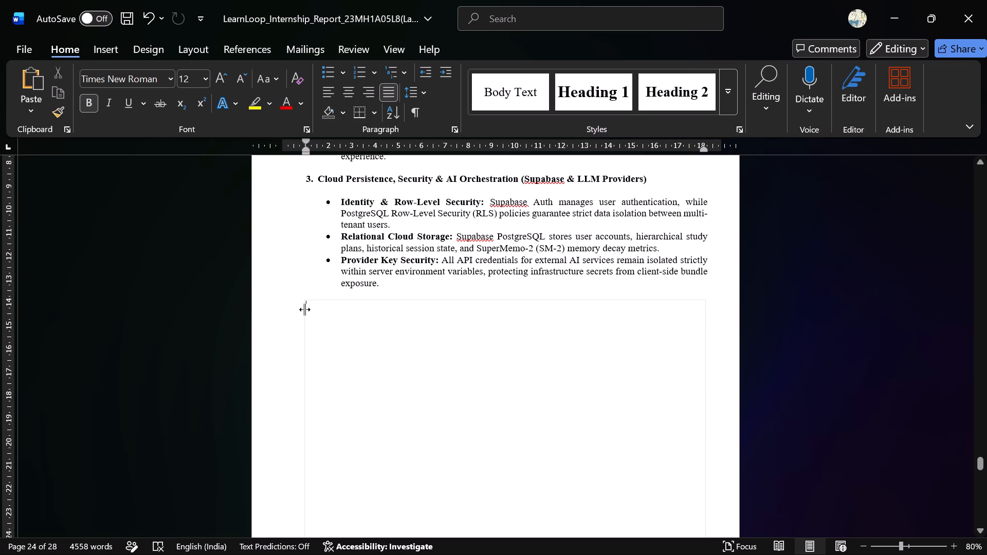
click(303, 309)
key(Delete)
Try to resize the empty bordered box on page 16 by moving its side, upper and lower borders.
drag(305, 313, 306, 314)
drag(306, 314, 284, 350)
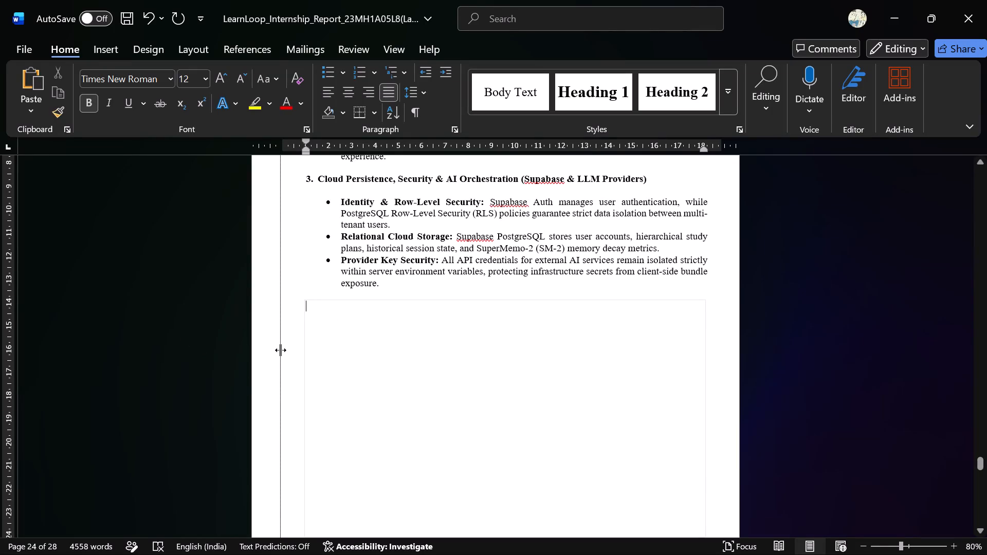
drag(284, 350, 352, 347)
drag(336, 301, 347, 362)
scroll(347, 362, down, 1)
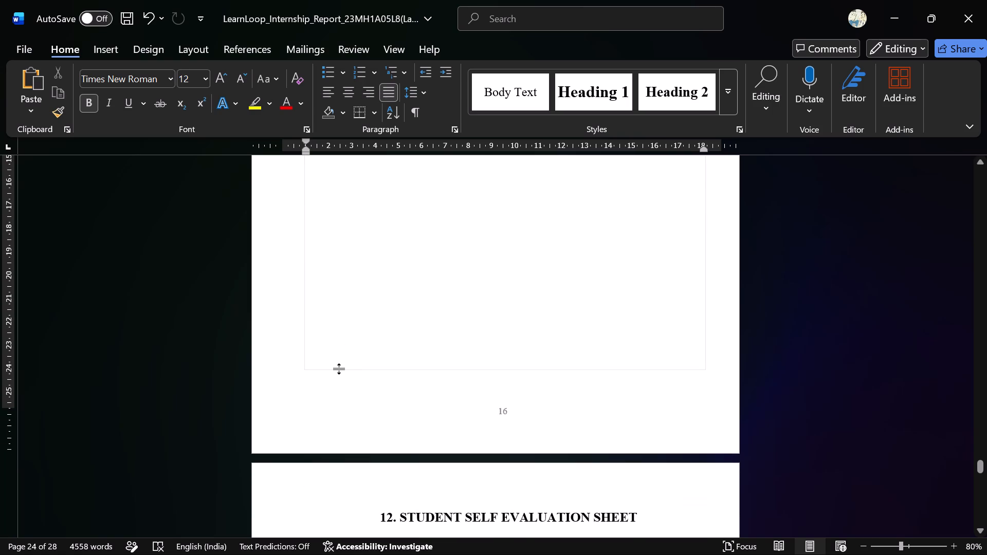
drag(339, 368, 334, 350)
Delete the empty bordered box and its blank lines below the Provider Key Security bullet on page 16.
click(333, 355)
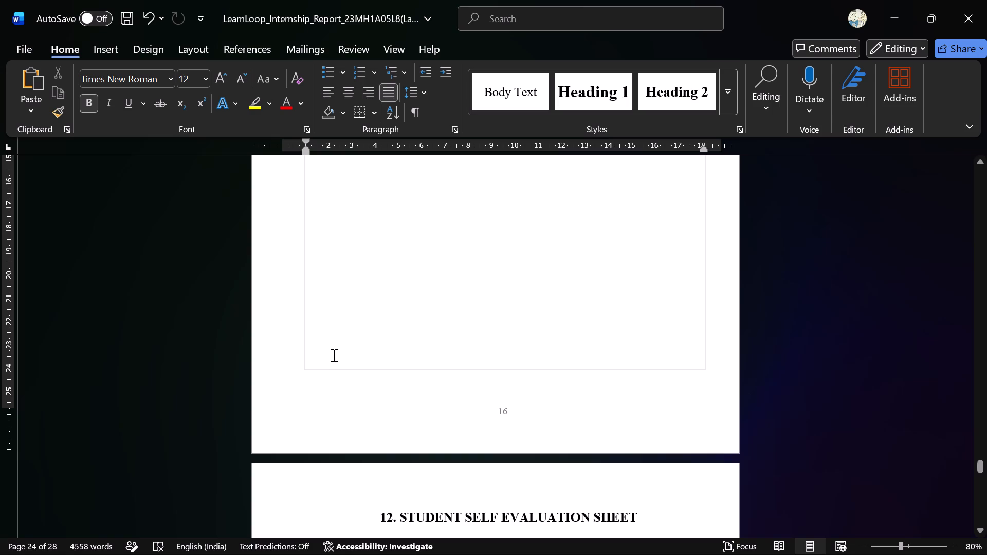
click(333, 358)
click(333, 385)
click(677, 387)
click(731, 366)
key(BackSpace)
key(BackSpace)
key(BackSpace)
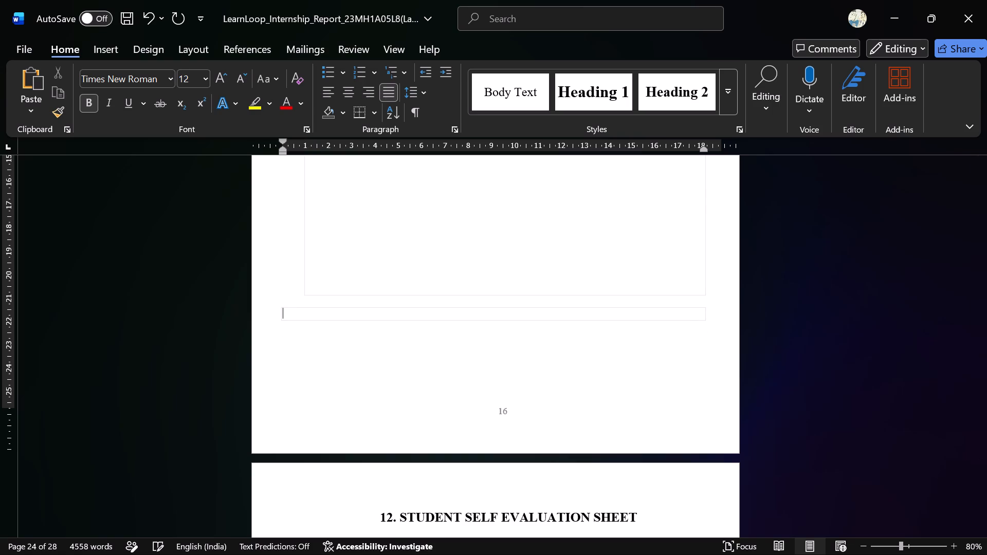
key(BackSpace)
key(BackSpace)
key(BackSpace)
key(BackSpace)
key(BackSpace)
key(BackSpace)
scroll(328, 362, up, 1)
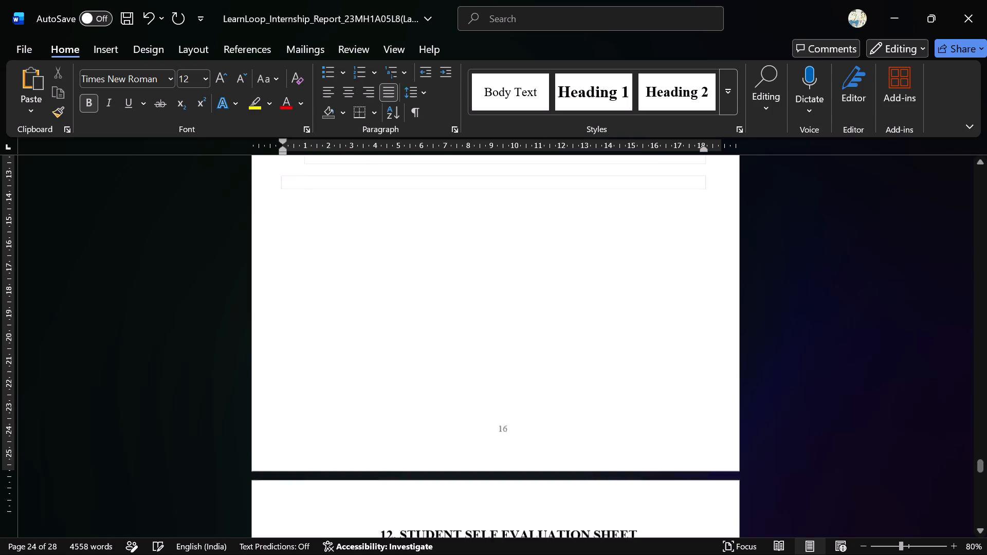
scroll(328, 362, up, 1)
key(BackSpace)
key(BackSpace)
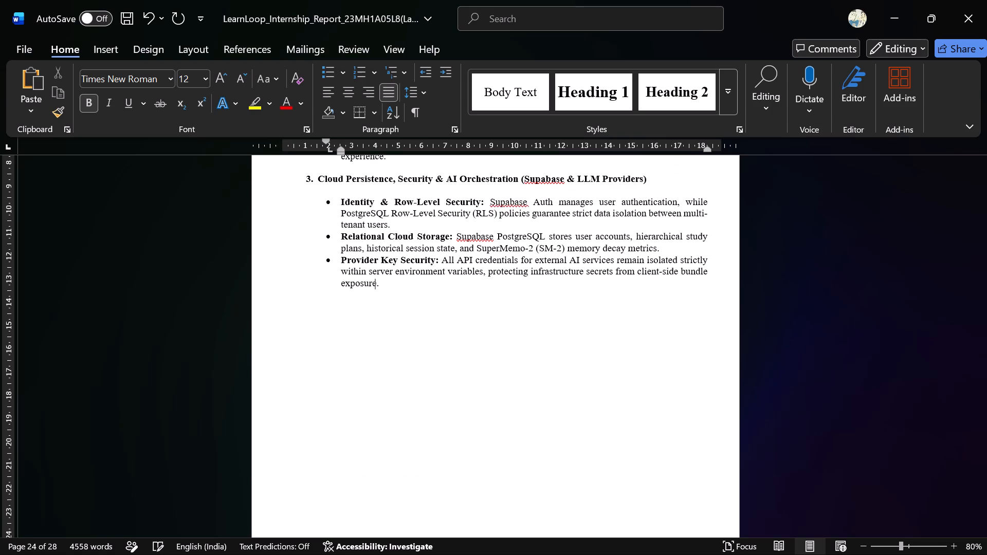
scroll(378, 405, down, 1)
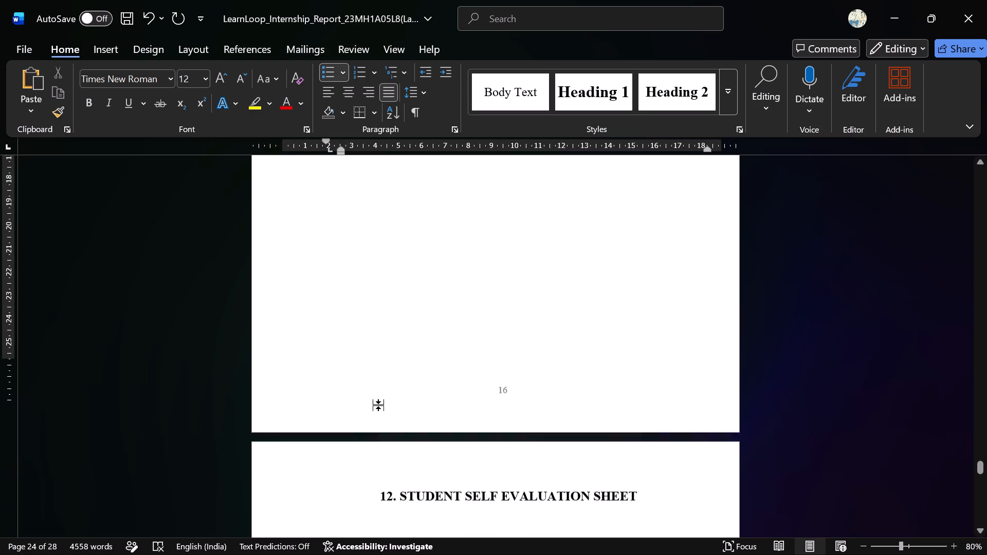
scroll(378, 405, down, 1)
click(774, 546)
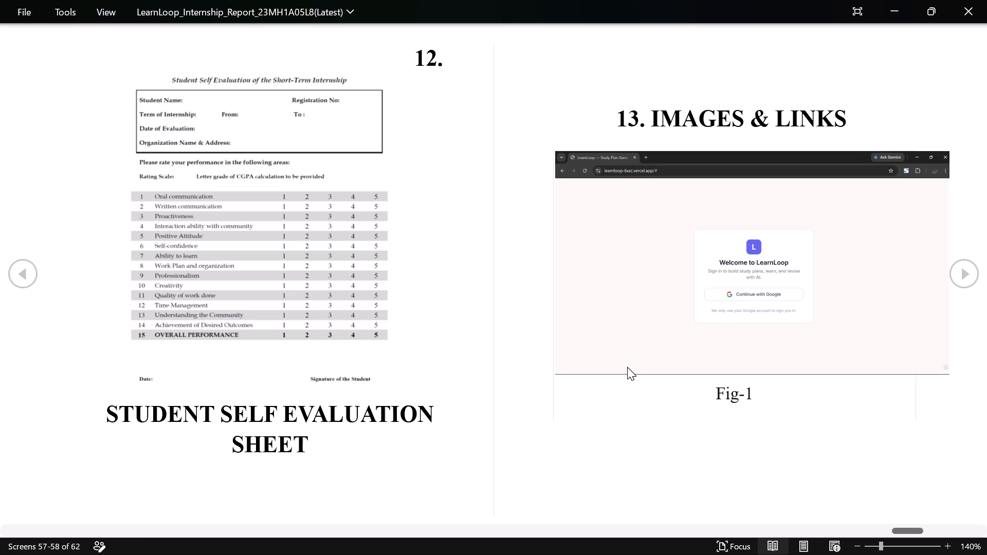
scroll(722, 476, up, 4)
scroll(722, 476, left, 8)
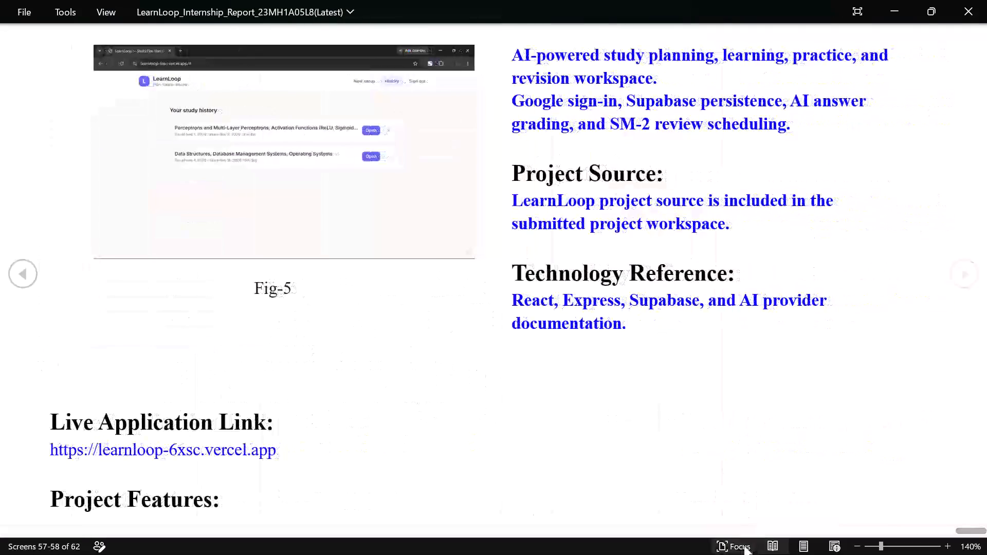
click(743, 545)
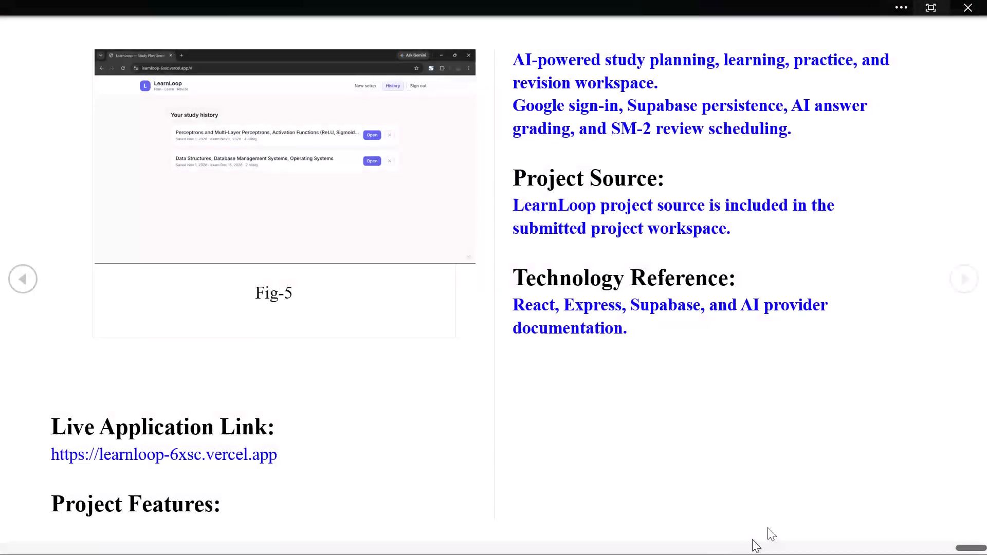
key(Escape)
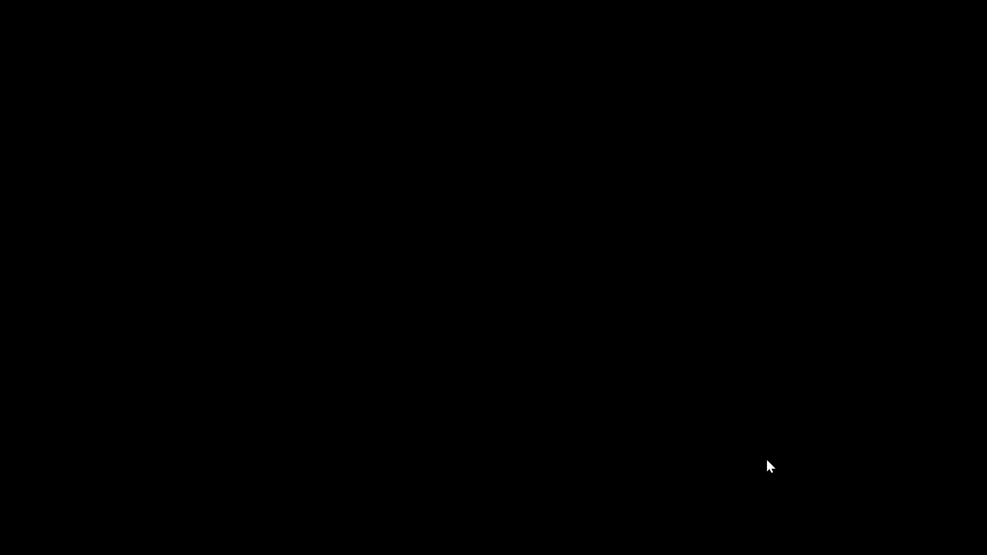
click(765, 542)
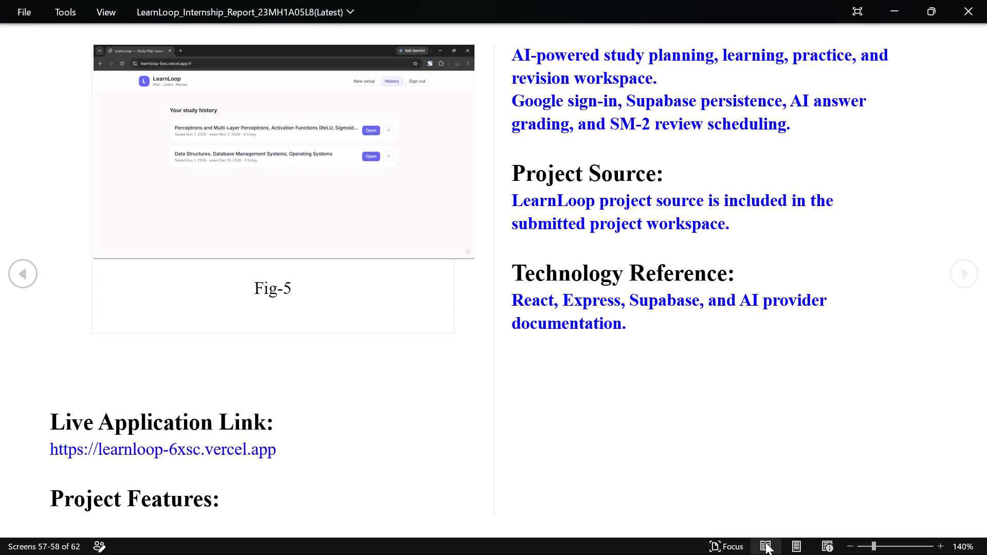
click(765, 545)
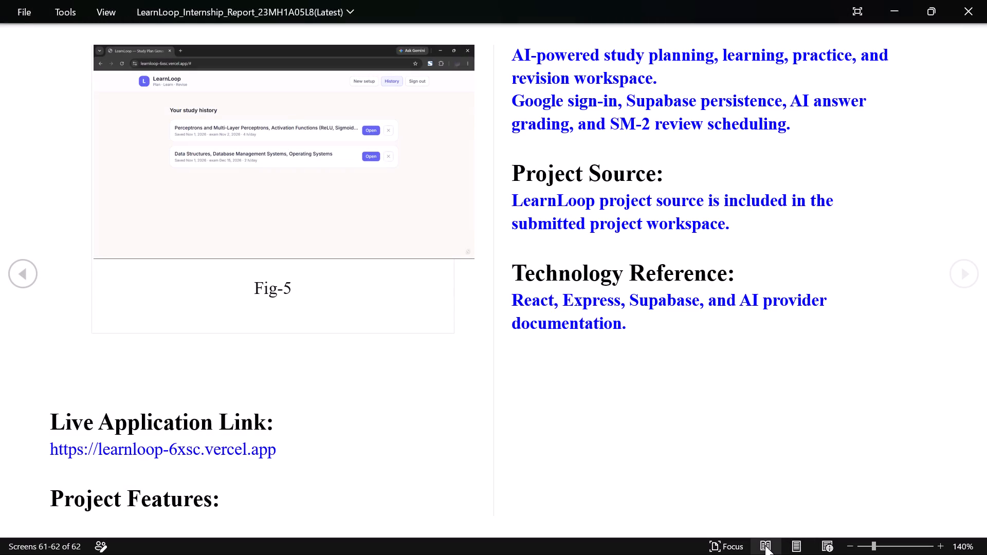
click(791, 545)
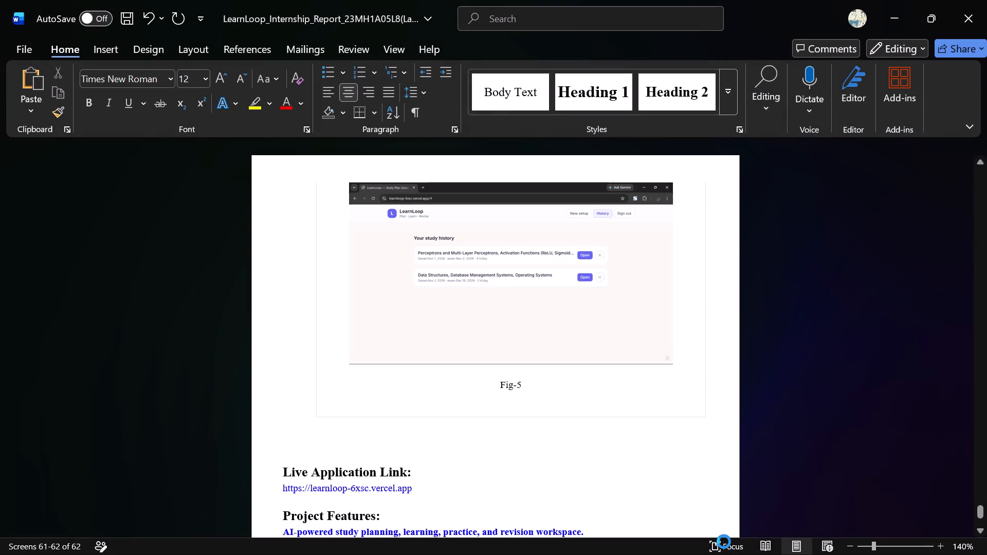
Switch to the focus view and check the cleaned-up section 11 pages 15 and 16, continuing to the self evaluation sheet.
click(724, 542)
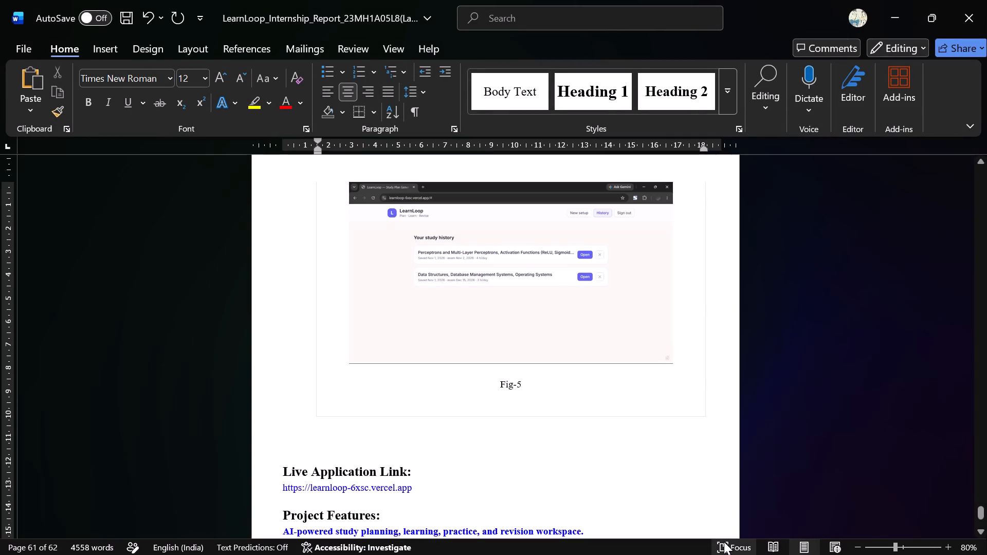
scroll(676, 470, up, 19)
scroll(676, 470, down, 6)
scroll(676, 470, up, 20)
scroll(676, 470, up, 11)
scroll(676, 470, up, 11)
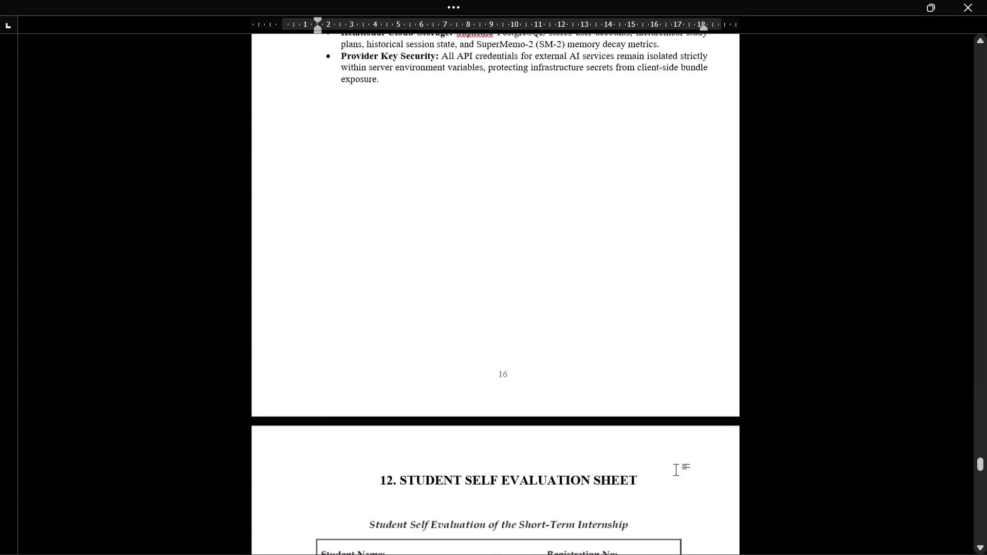
scroll(676, 470, up, 16)
scroll(676, 470, down, 4)
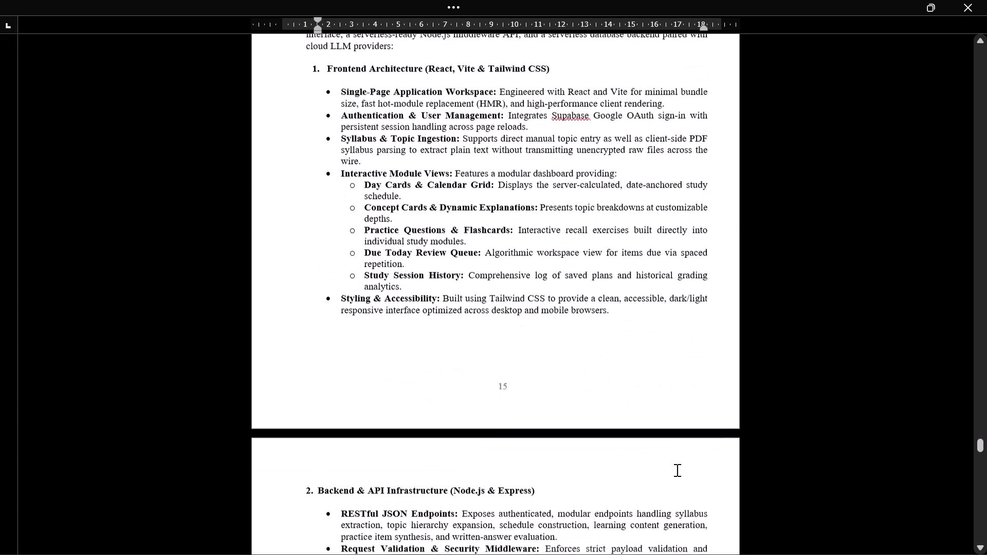
scroll(676, 470, down, 6)
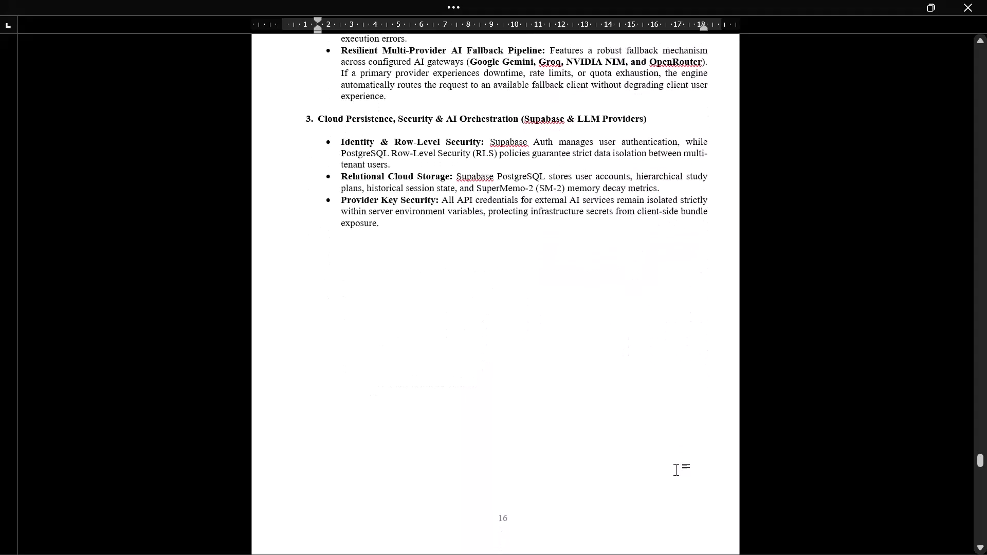
scroll(676, 470, down, 6)
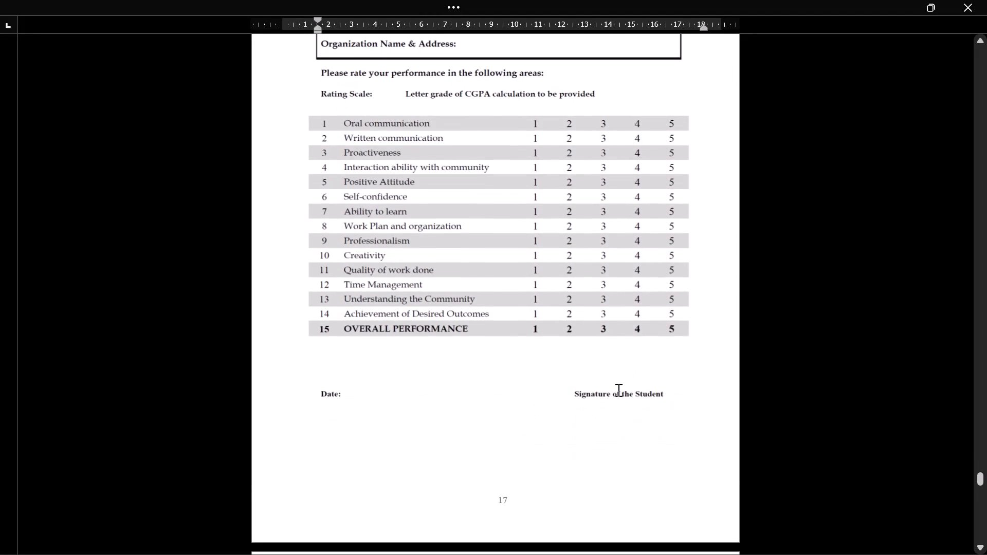
Review the Student Self Evaluation Sheet on page 17 and the Images & Links pages through the Technology Reference on page 20.
click(615, 384)
scroll(652, 411, up, 1)
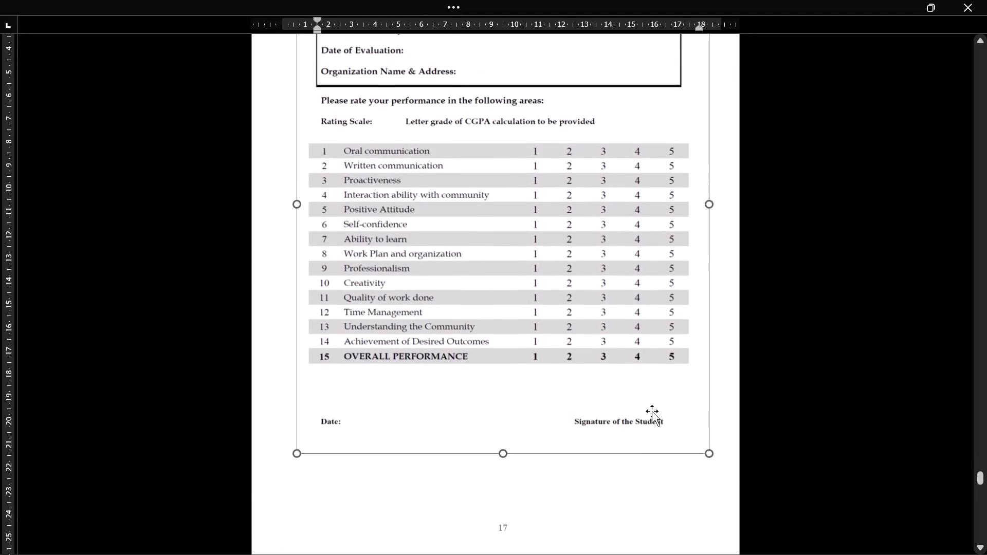
scroll(652, 411, up, 3)
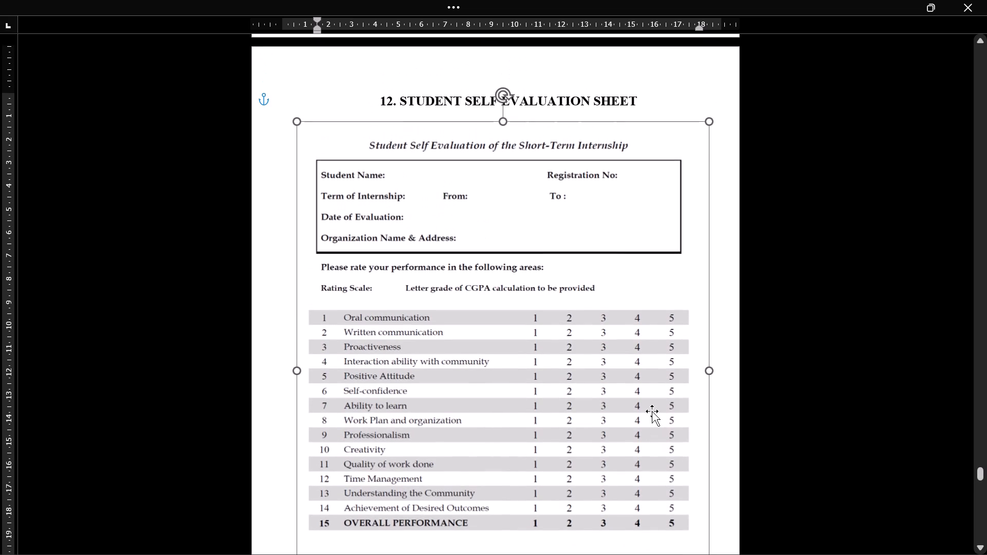
scroll(652, 411, down, 2)
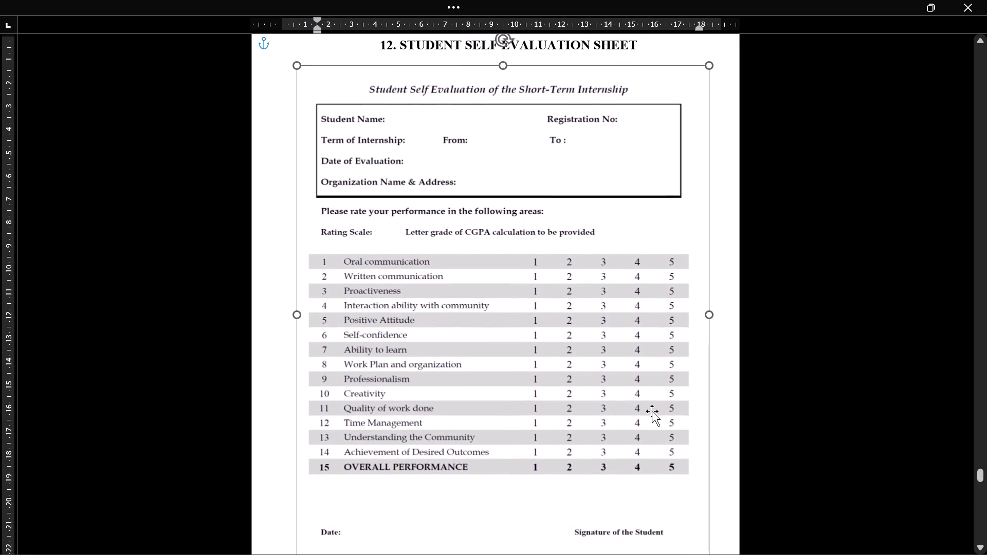
scroll(652, 411, down, 5)
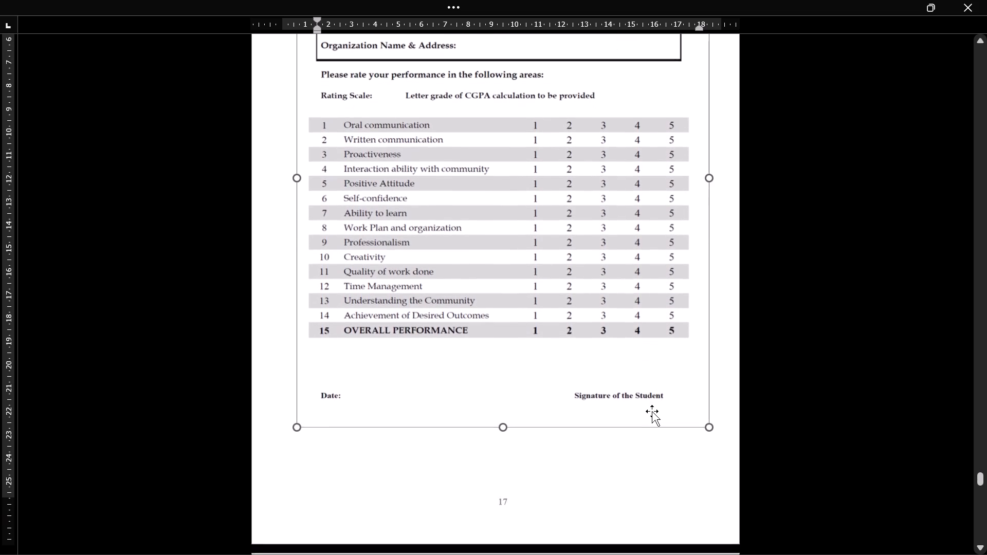
scroll(652, 411, down, 2)
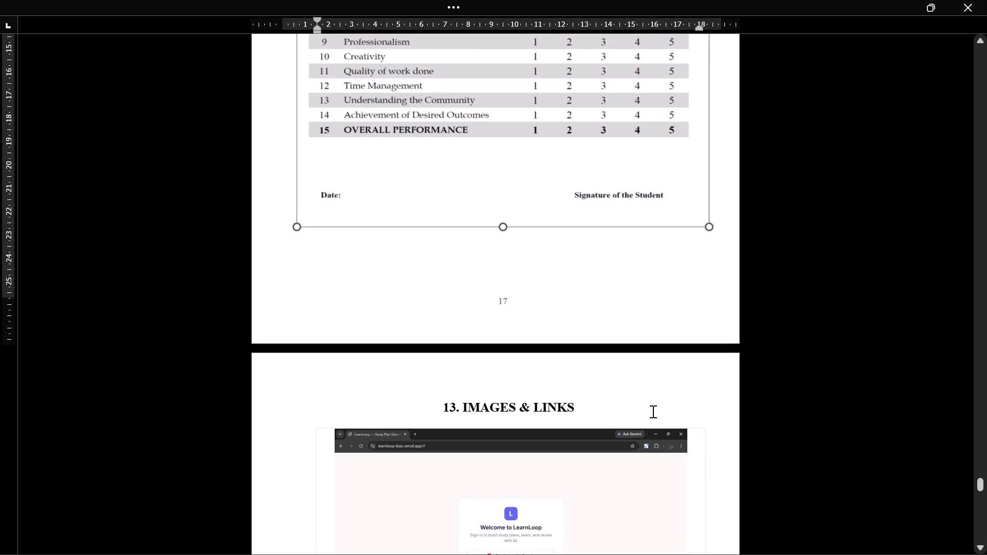
scroll(652, 411, down, 6)
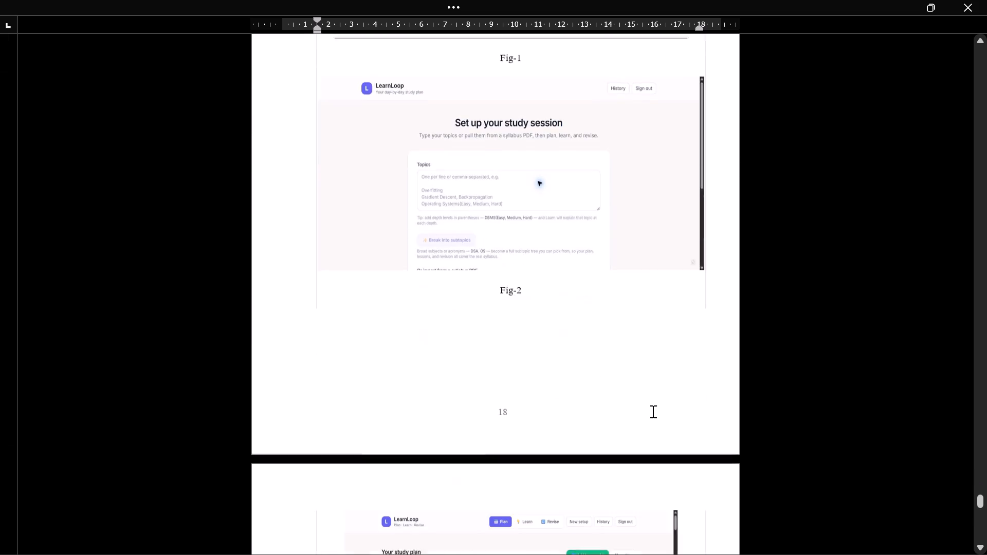
scroll(652, 411, down, 7)
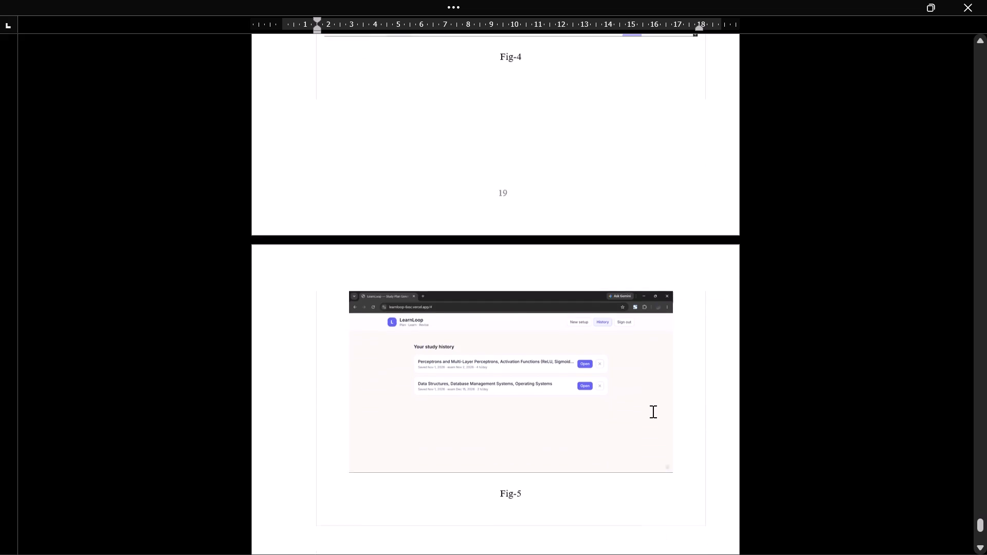
scroll(652, 411, down, 2)
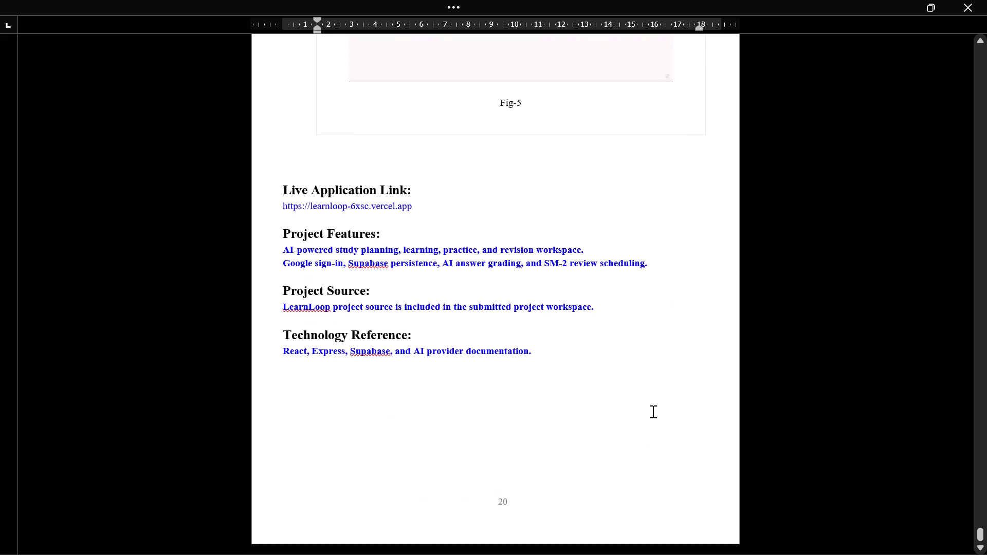
Recheck the pages backwards from page 20 to the Key Learning Outcomes on page 13, and look over page 14.
scroll(652, 411, up, 11)
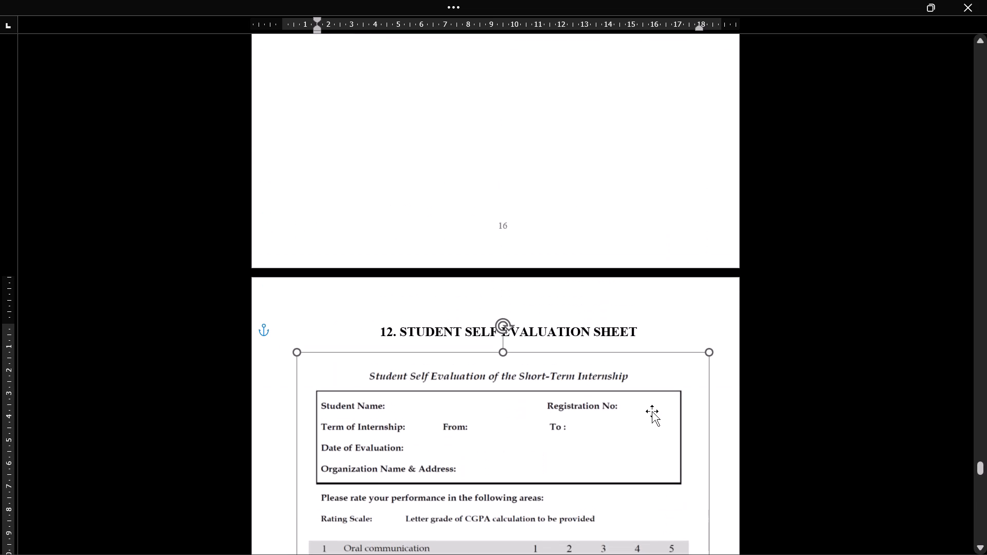
scroll(652, 411, up, 4)
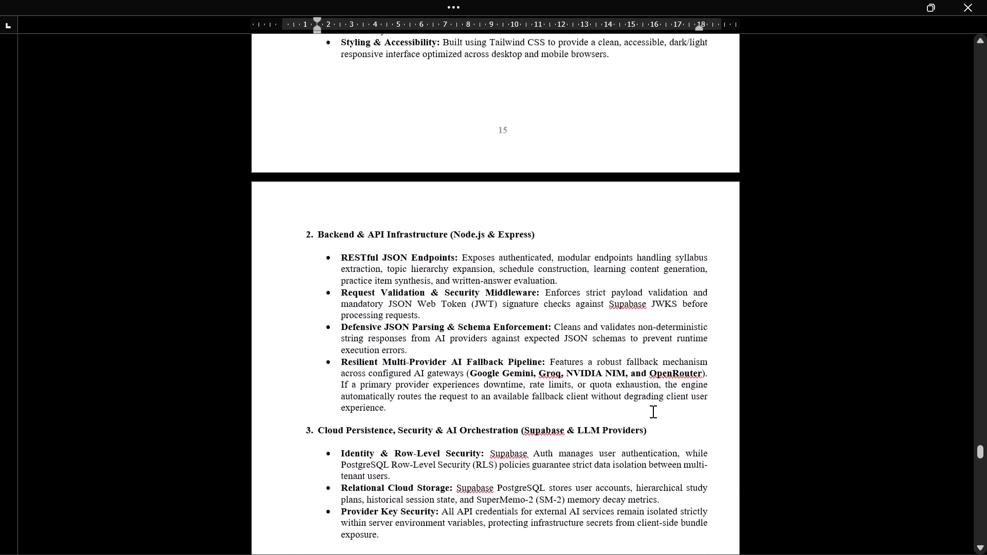
scroll(652, 411, up, 5)
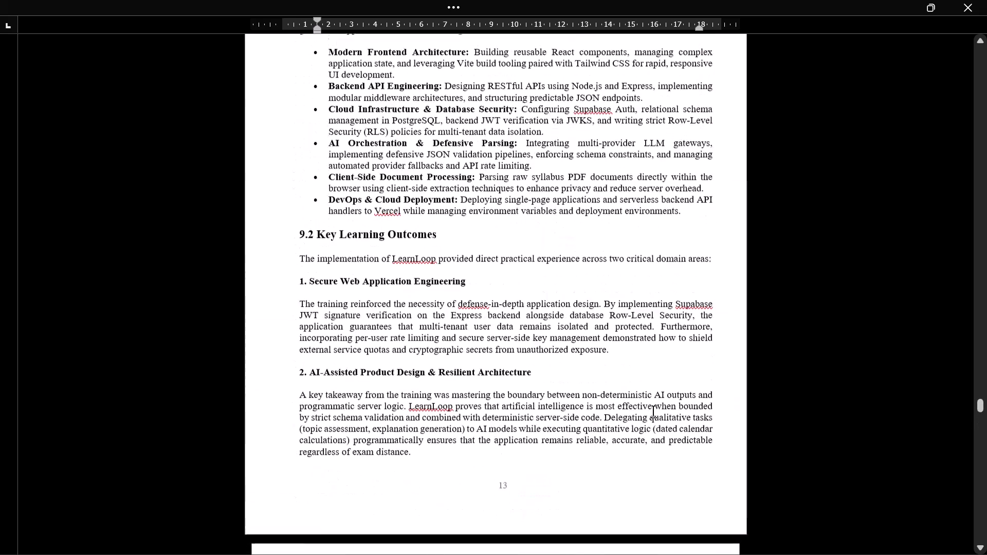
scroll(652, 411, up, 1)
scroll(652, 411, down, 4)
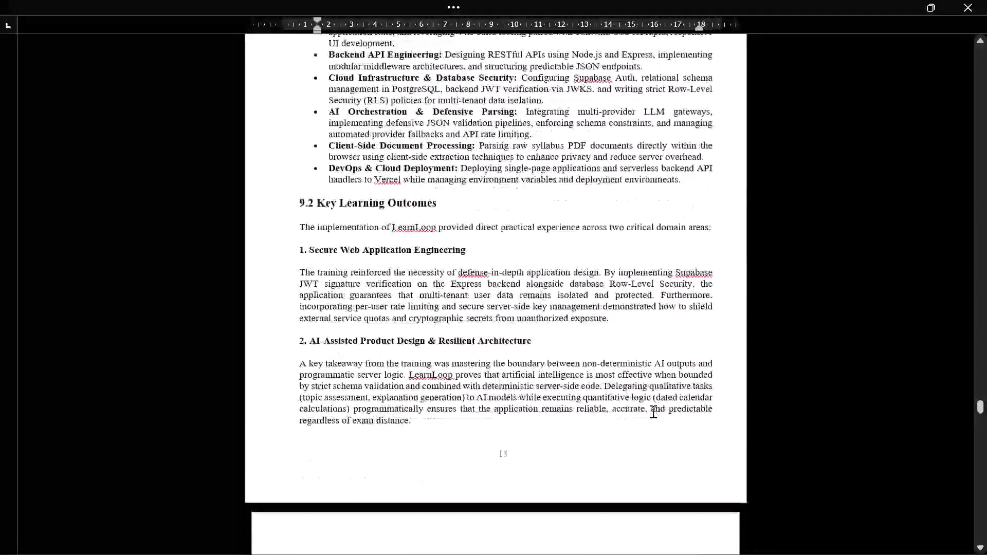
scroll(652, 411, down, 6)
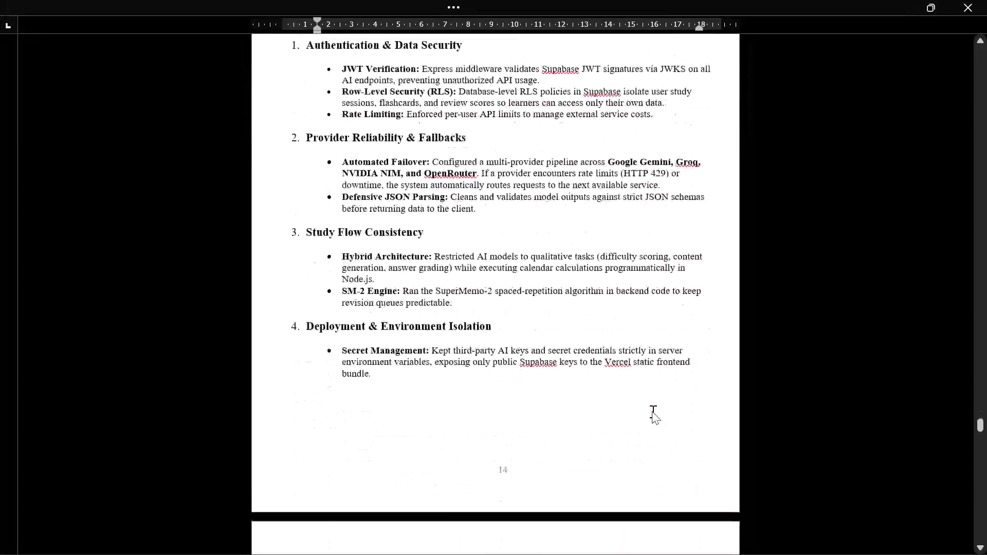
Look over the transition from page 13 to the Challenges Faced page and leave the focus view.
scroll(652, 411, up, 3)
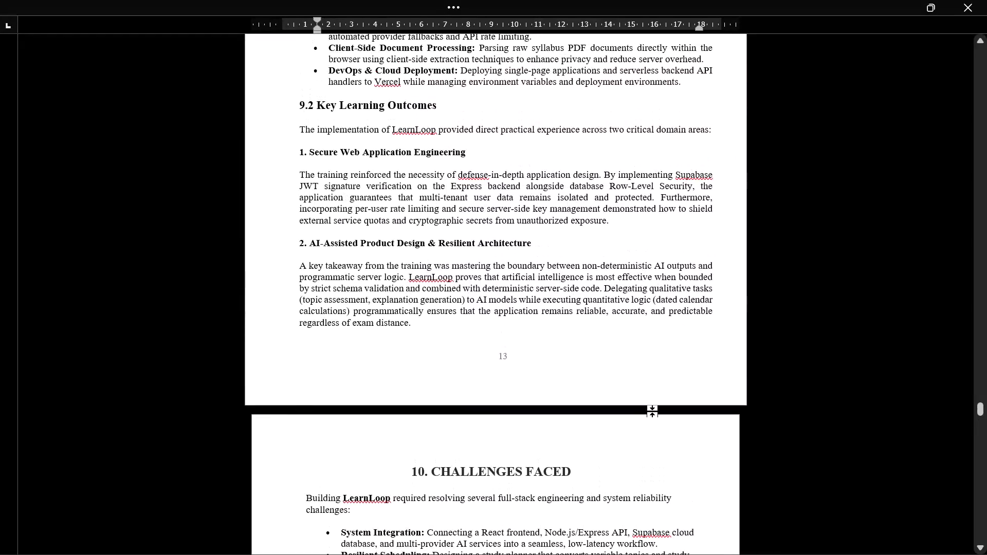
scroll(652, 411, up, 1)
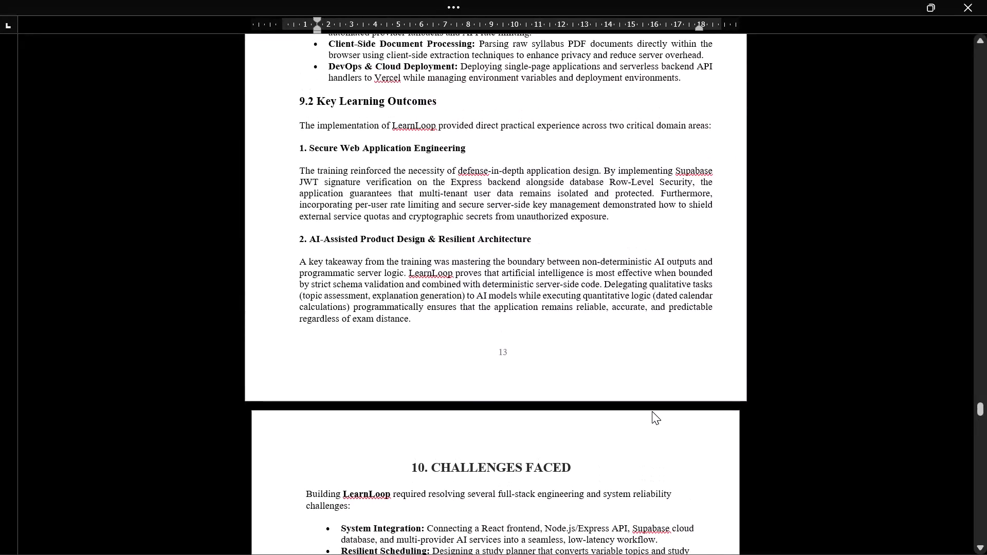
key(Escape)
key(Escape)
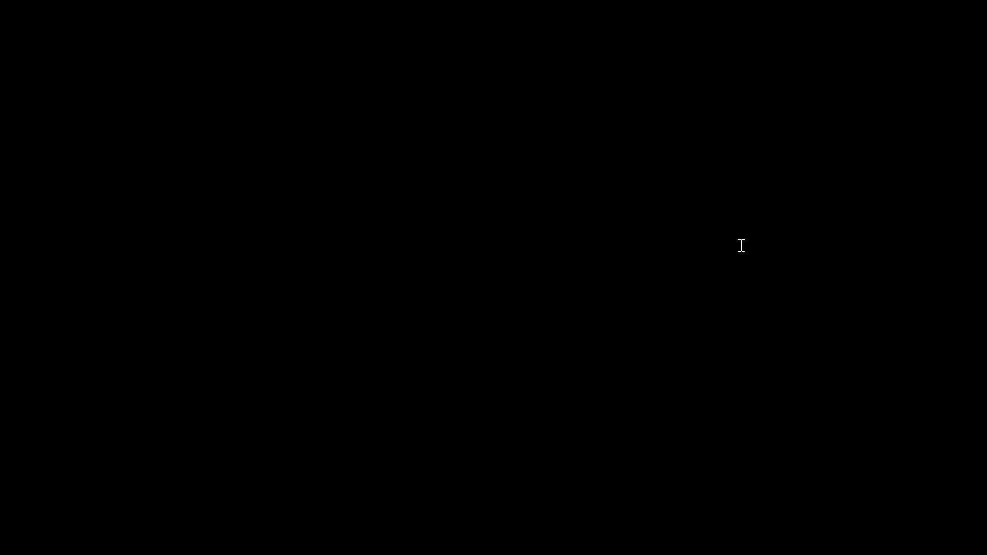
Check which paper size is set for the Challenges Faced page and for page 13 before it.
scroll(740, 245, down, 1)
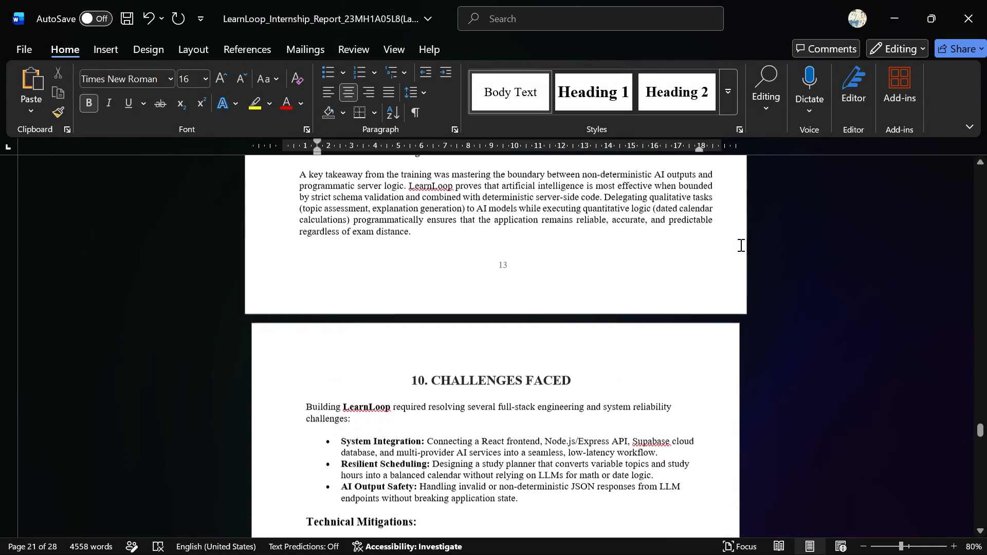
scroll(536, 328, down, 1)
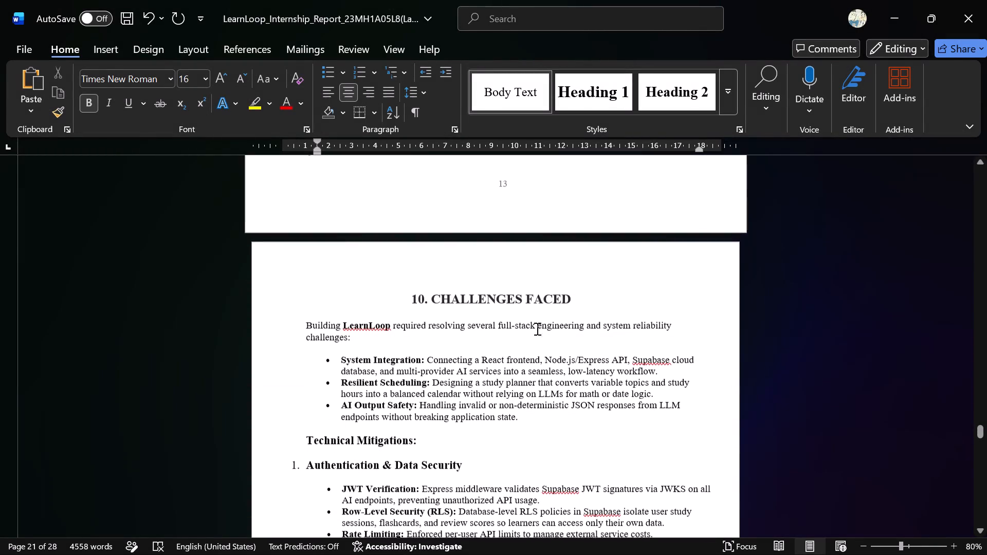
click(431, 298)
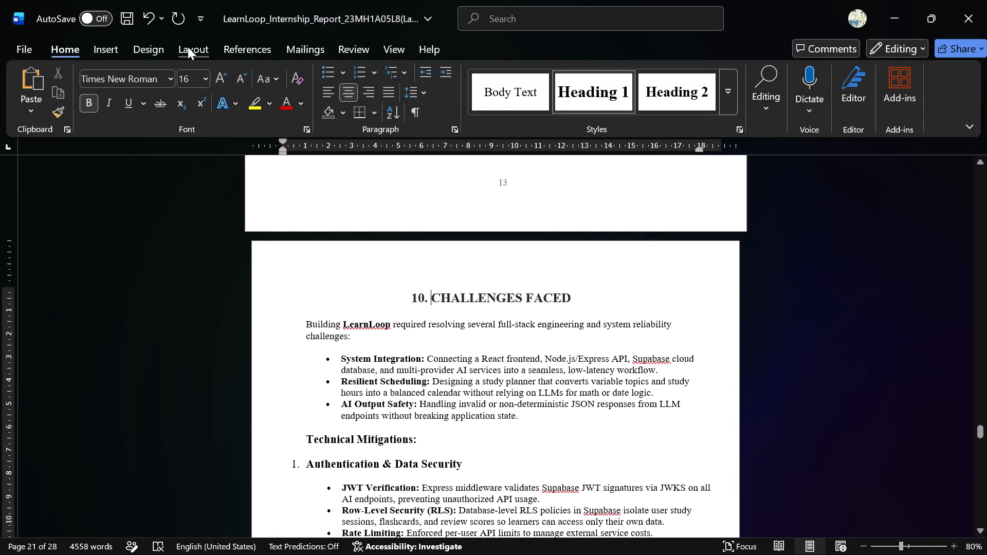
click(188, 47)
click(120, 99)
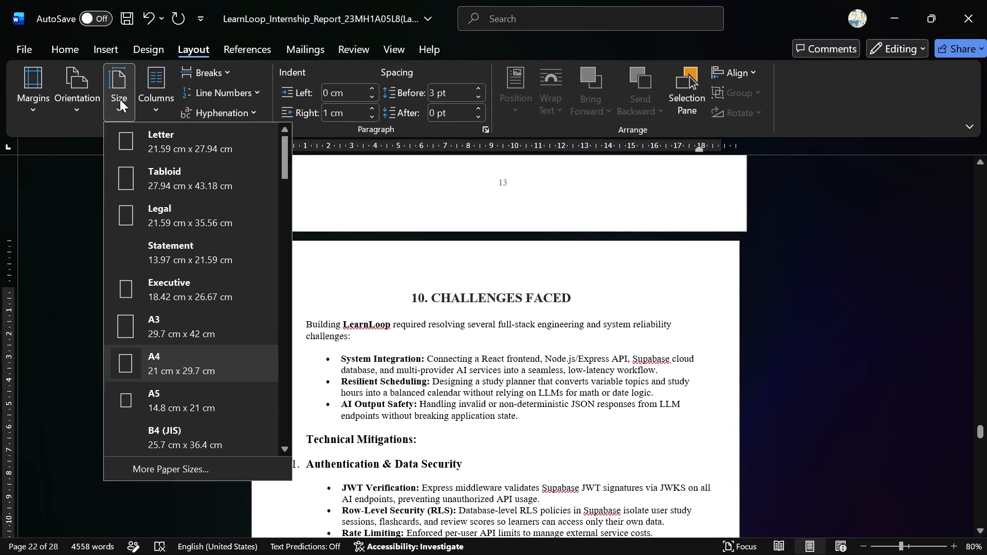
click(48, 364)
scroll(290, 254, up, 1)
click(382, 281)
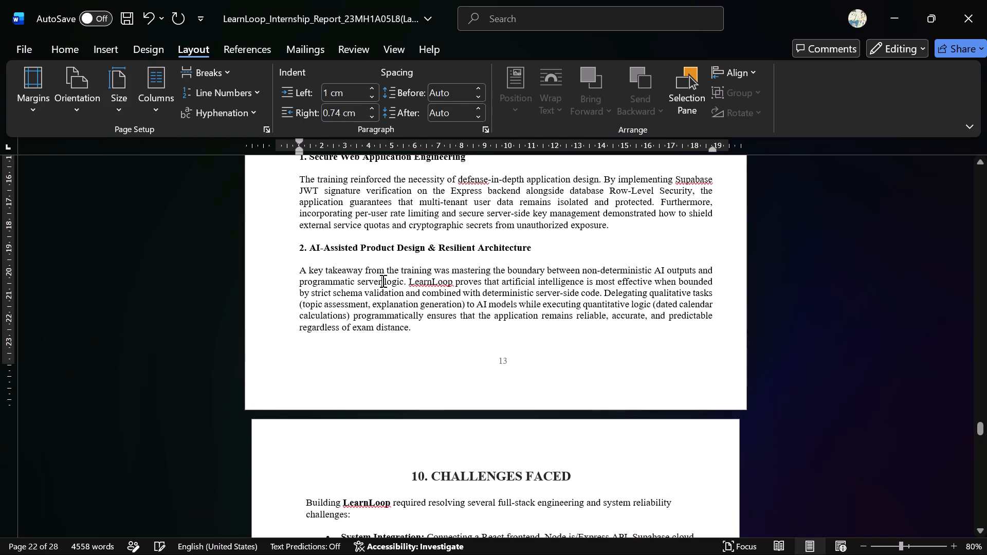
click(117, 107)
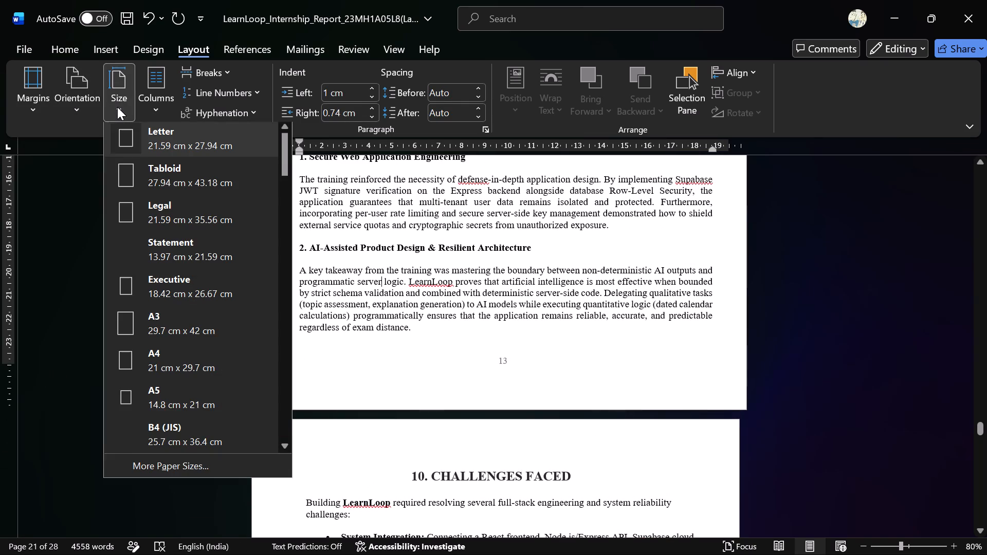
click(451, 341)
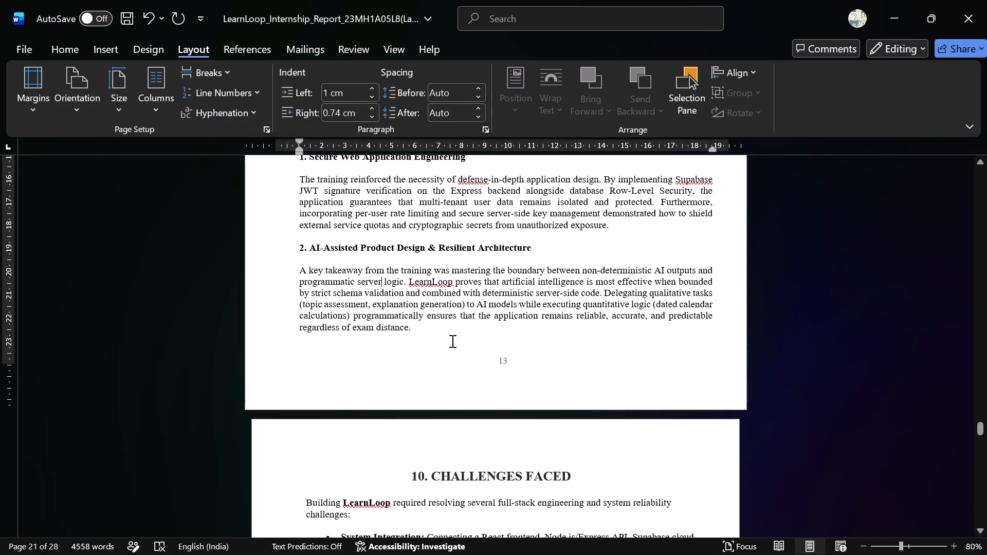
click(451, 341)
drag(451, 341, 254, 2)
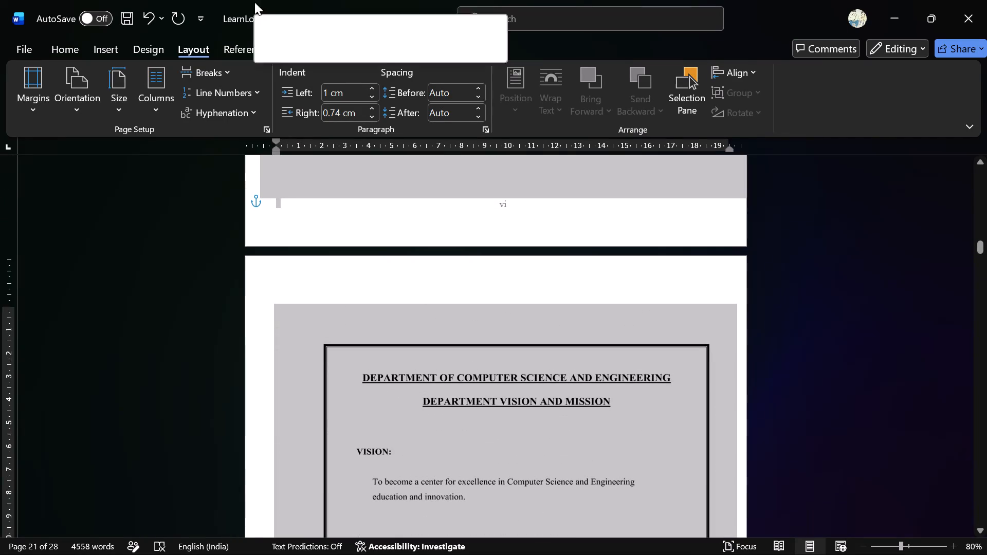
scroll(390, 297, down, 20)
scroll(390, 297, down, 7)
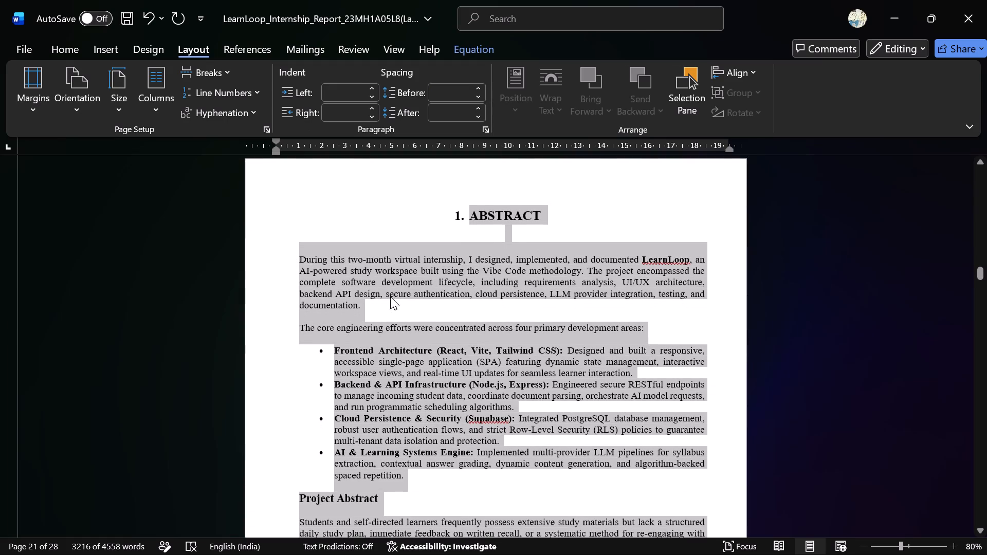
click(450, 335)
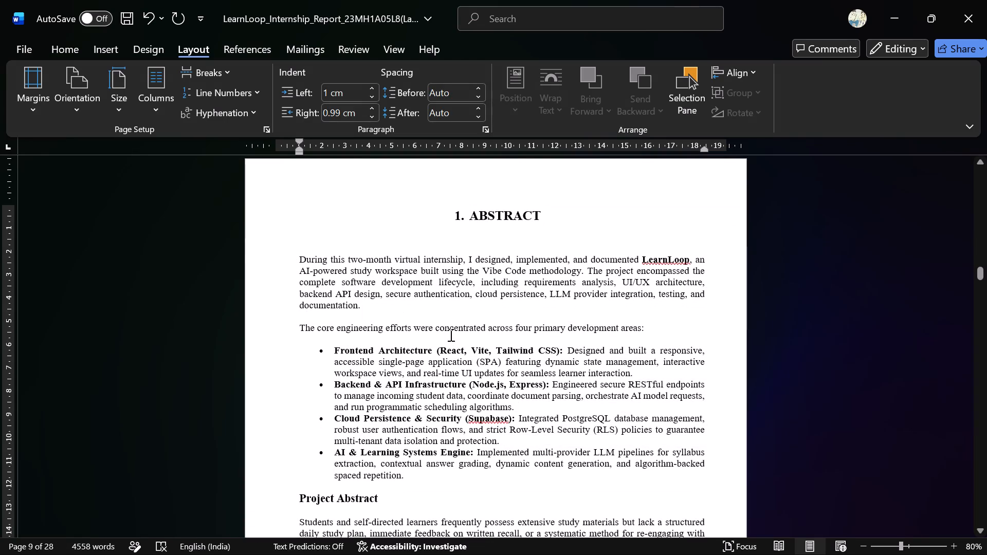
Select the entire report and set its paper size to A4 (21 cm x 29.7 cm).
key(ctrl+a)
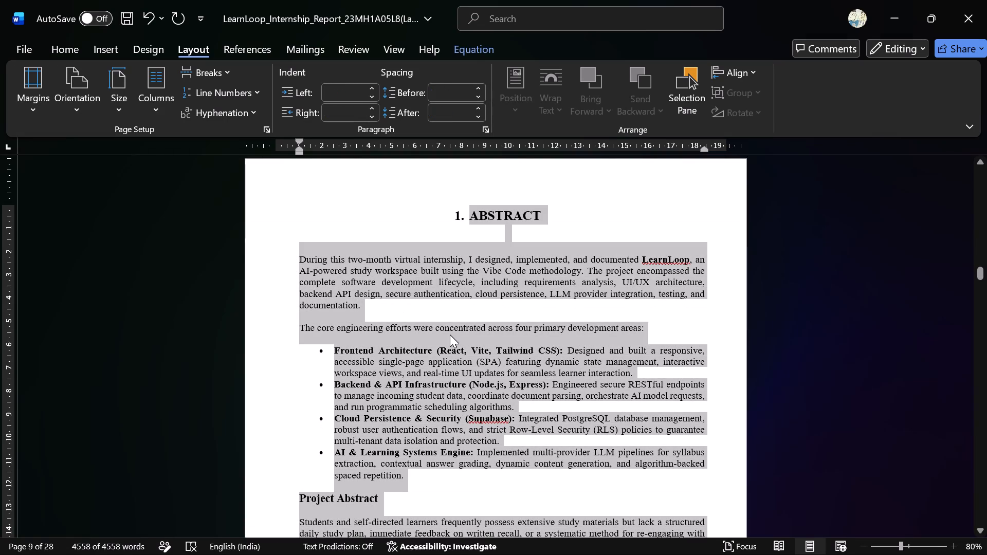
click(109, 106)
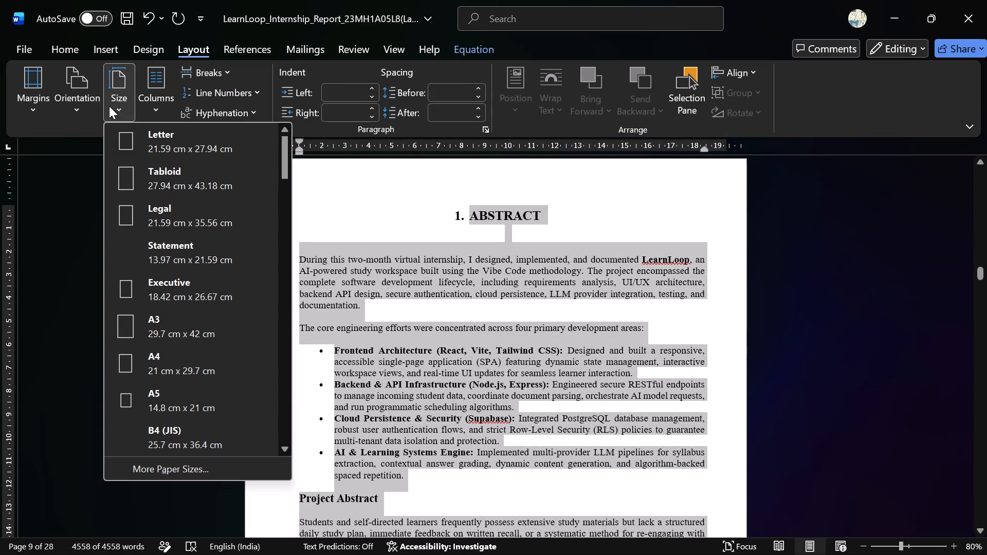
click(175, 376)
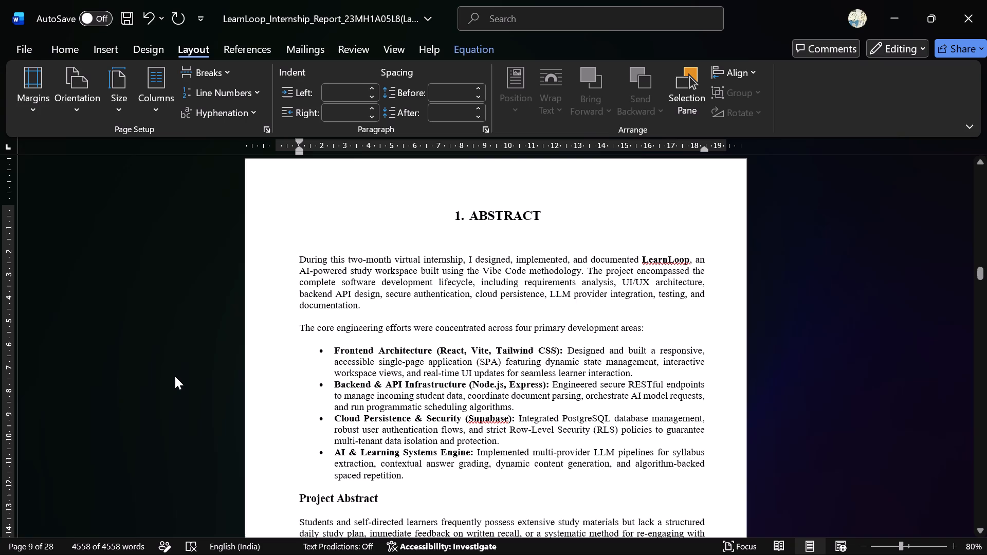
click(442, 350)
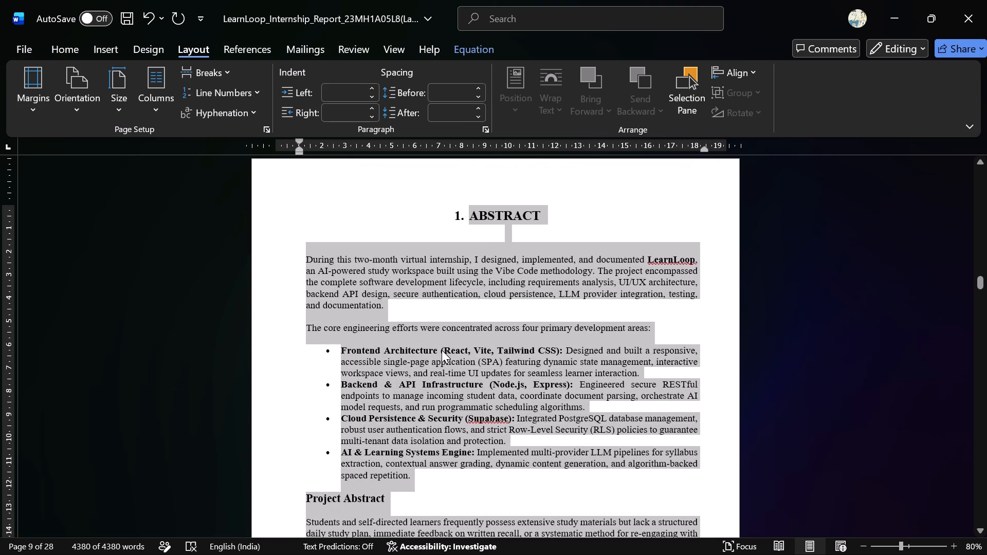
Check how the Abstract page, the topic index and the cover page look with the A4 paper size.
scroll(442, 350, down, 2)
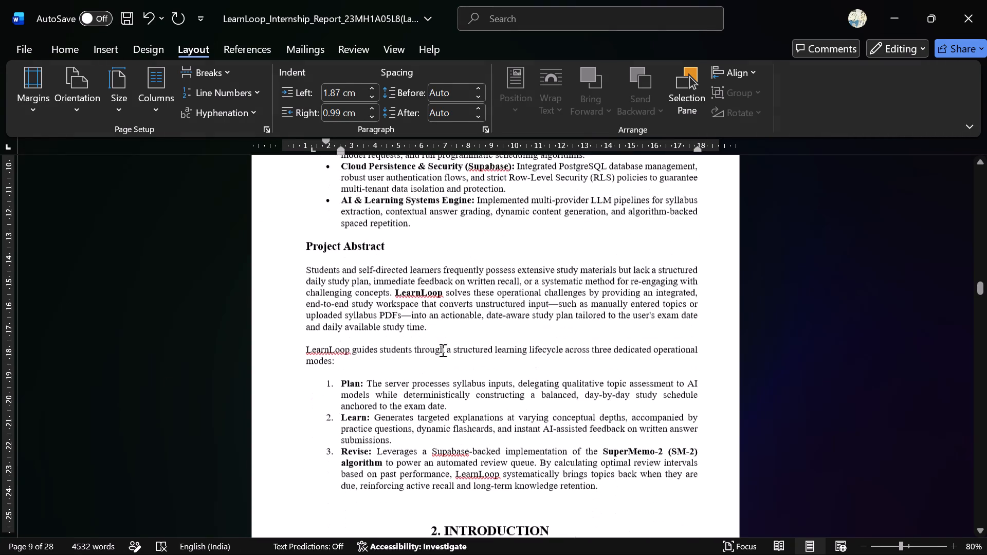
scroll(442, 350, down, 1)
scroll(442, 350, up, 20)
scroll(442, 350, up, 20)
scroll(442, 350, up, 20)
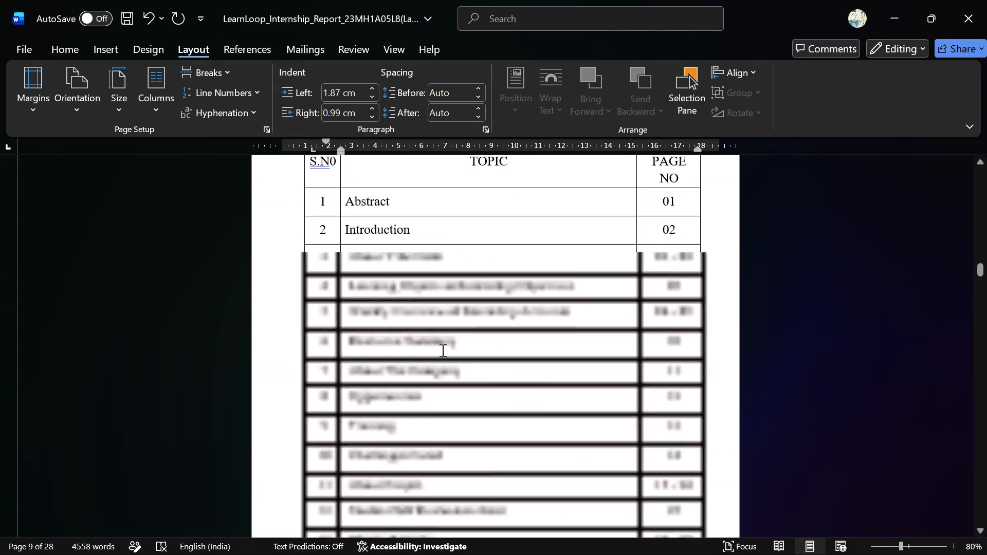
scroll(442, 350, up, 20)
scroll(442, 350, up, 20)
scroll(442, 350, up, 20)
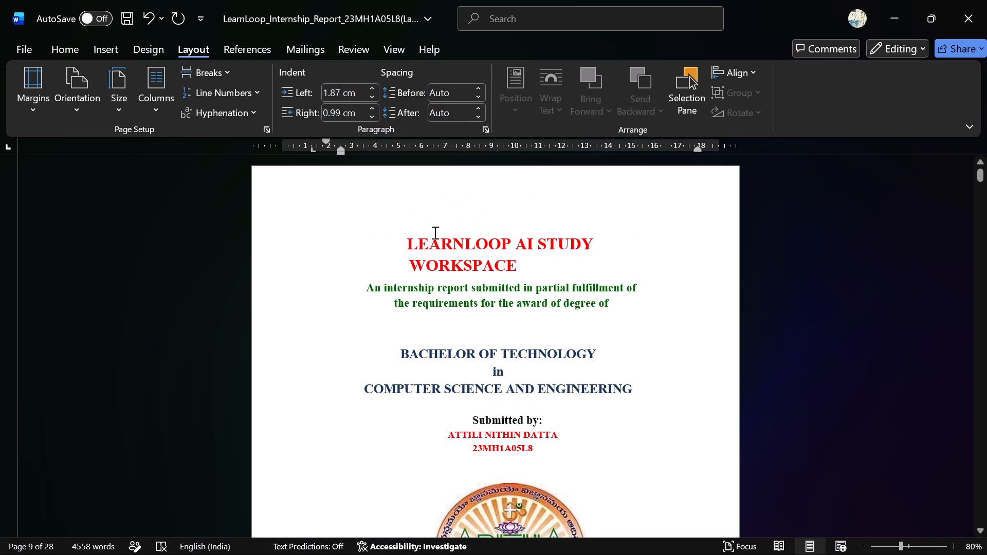
click(405, 249)
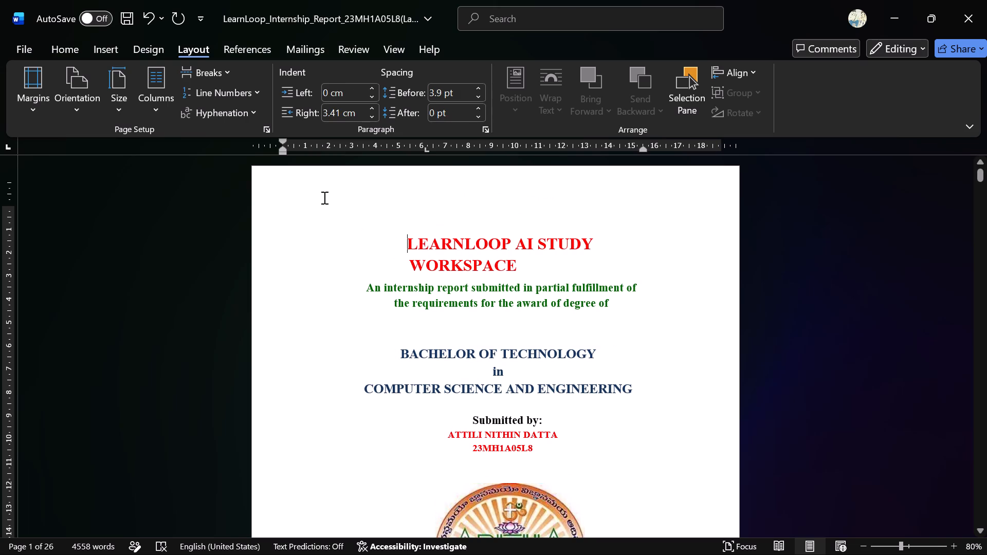
scroll(563, 216, down, 1)
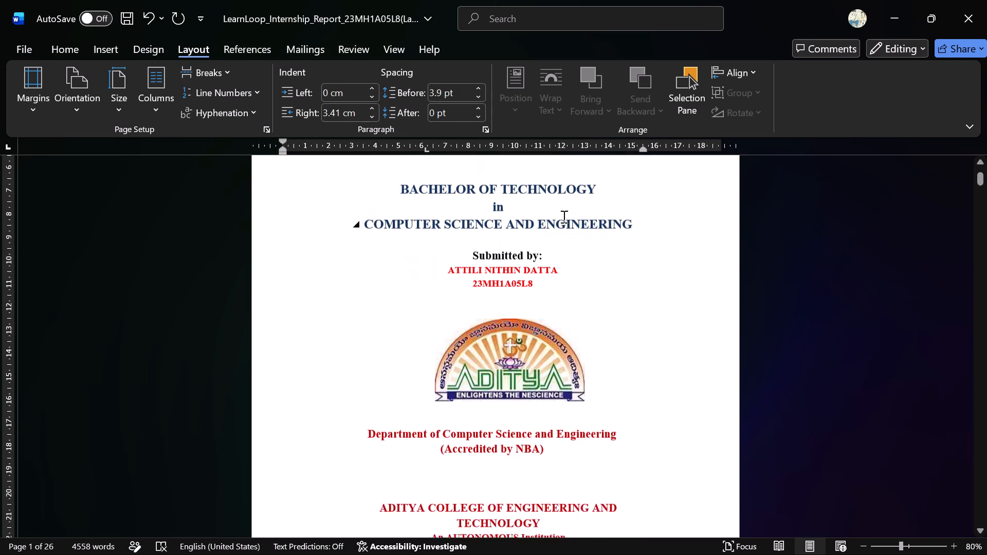
scroll(563, 216, down, 1)
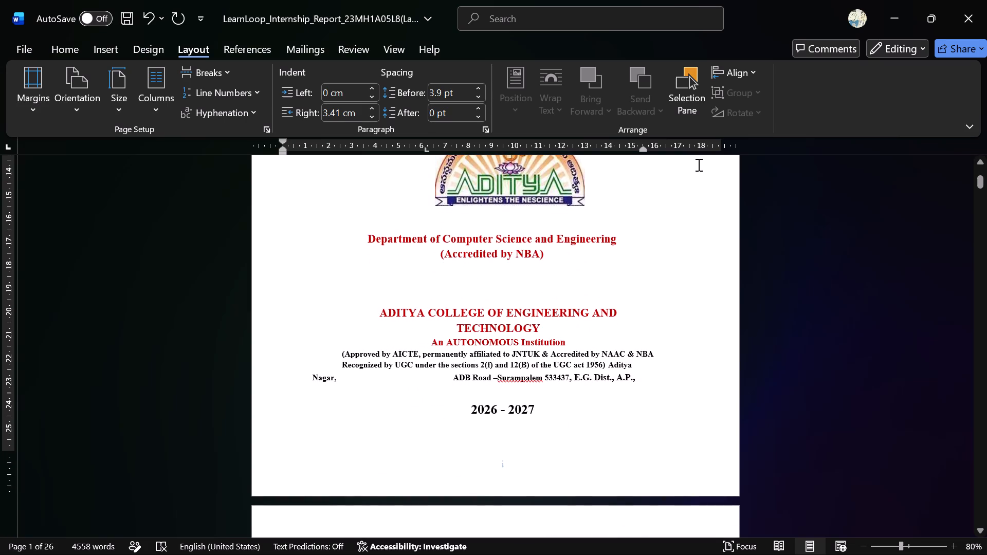
Skim the resized report through to the Live Application Link, and check backwards to the section 11 About Project heading.
scroll(698, 164, down, 8)
scroll(698, 164, down, 20)
scroll(698, 164, down, 20)
scroll(698, 164, down, 20)
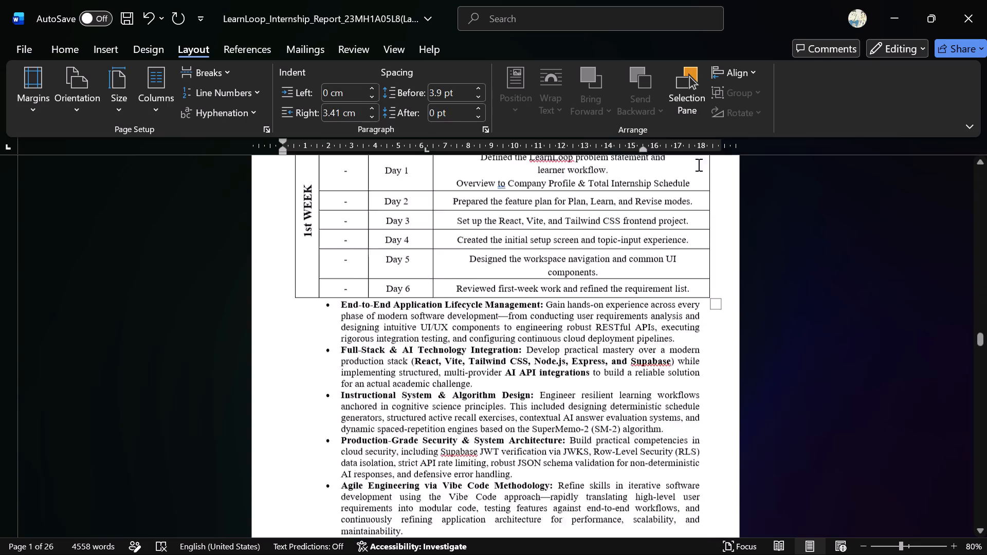
scroll(698, 164, up, 20)
scroll(698, 164, down, 9)
scroll(698, 164, down, 20)
scroll(698, 164, down, 20)
scroll(698, 164, down, 20)
scroll(698, 164, up, 2)
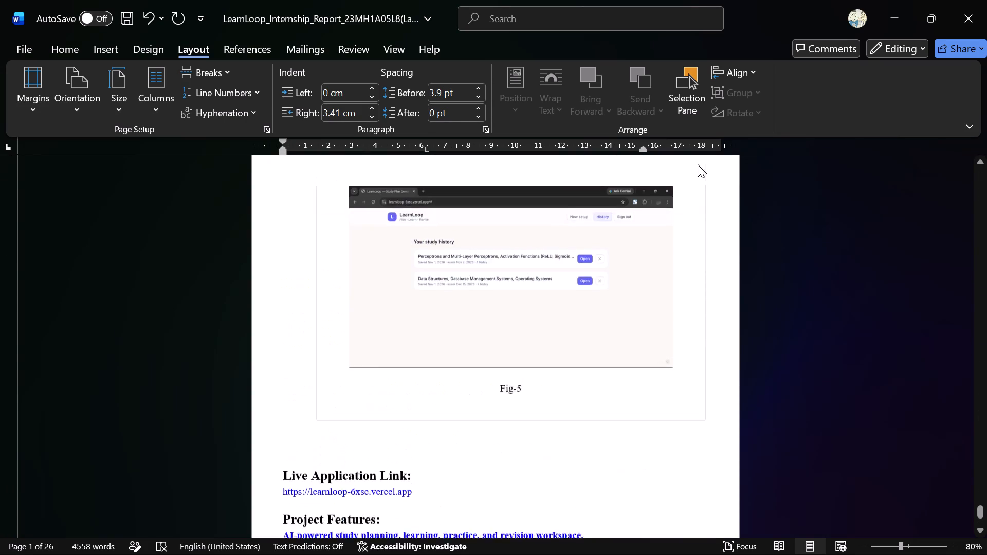
scroll(698, 164, up, 6)
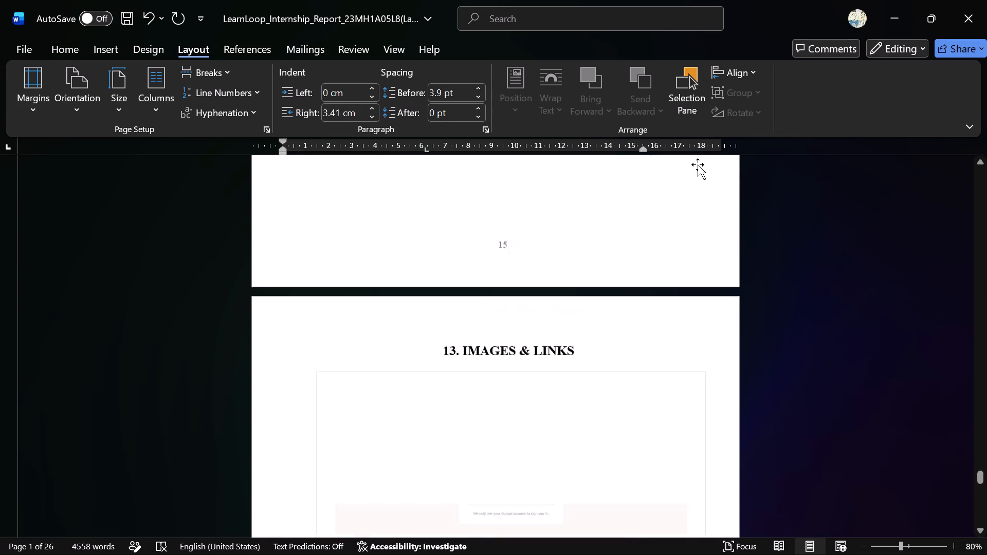
scroll(698, 164, up, 4)
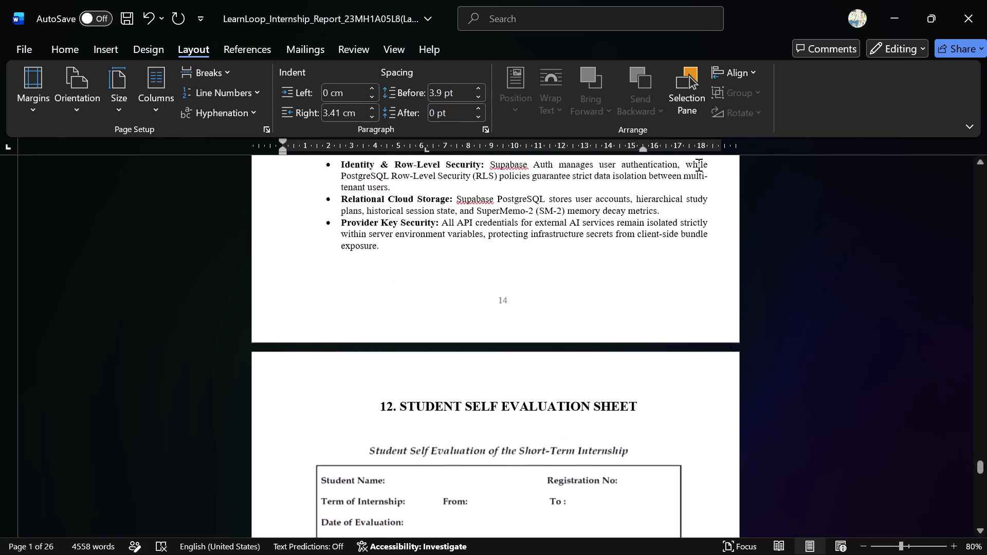
scroll(698, 164, up, 4)
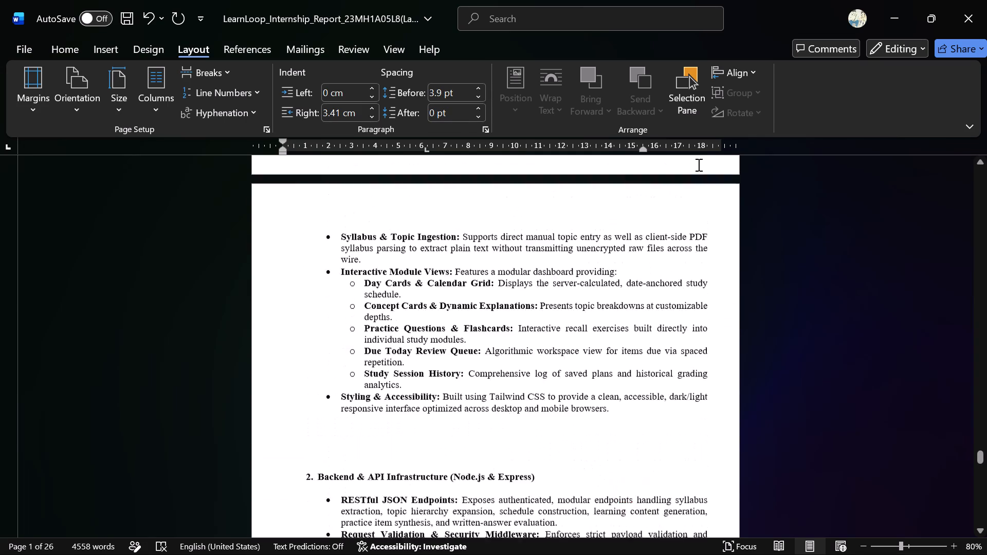
scroll(698, 164, up, 3)
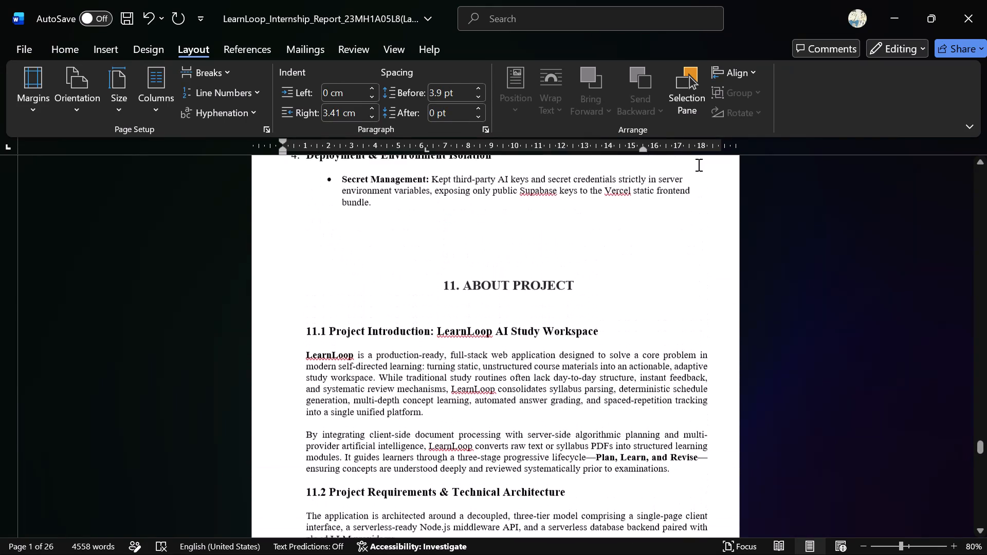
Insert six blank lines before the "11. ABOUT PROJECT" heading to push it further down the page.
click(434, 286)
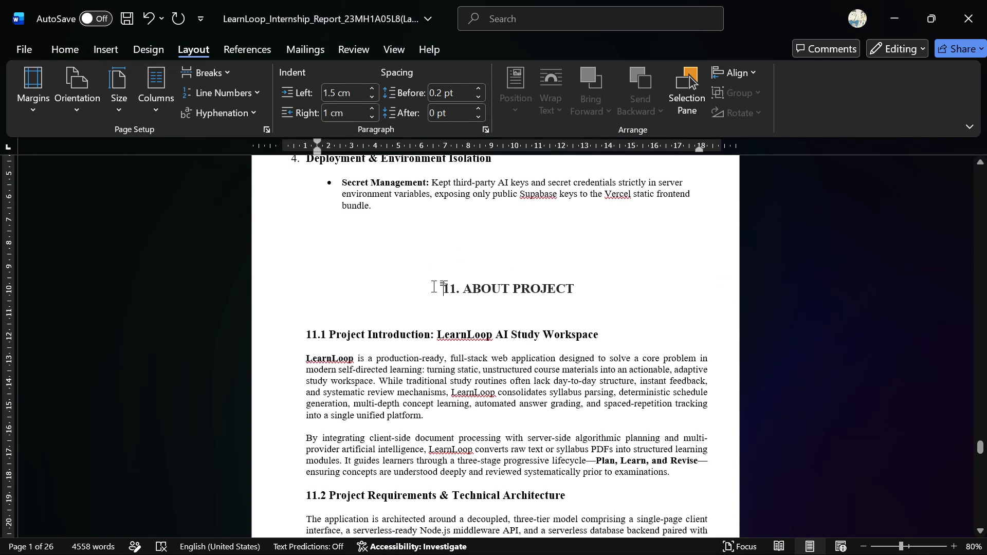
key(Return)
key(Return)
key(Return)
key(Return)
key(Return)
key(Return)
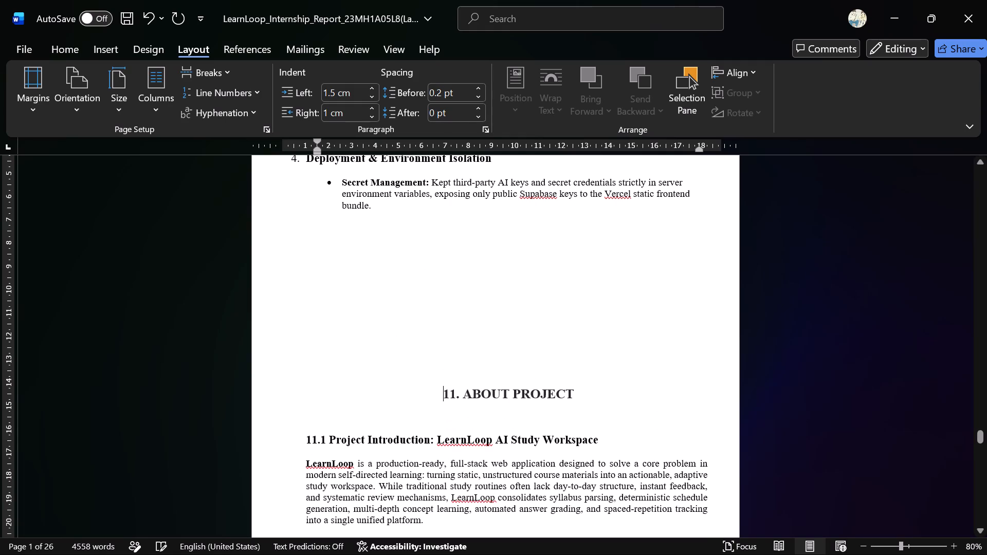
Review the resized pages backwards from section 11 through the index to the Acknowledgement heading below the completion certificate.
scroll(434, 286, up, 13)
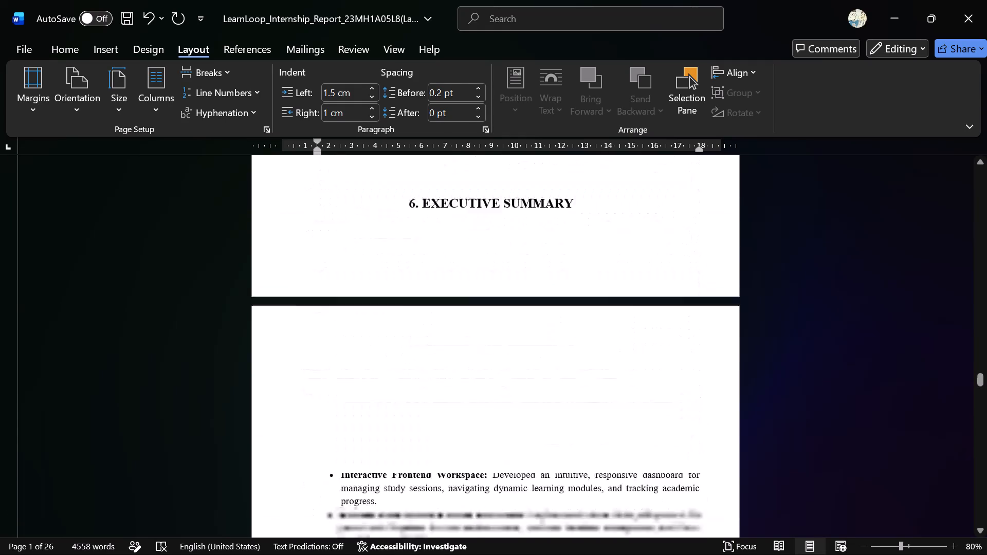
scroll(434, 286, up, 20)
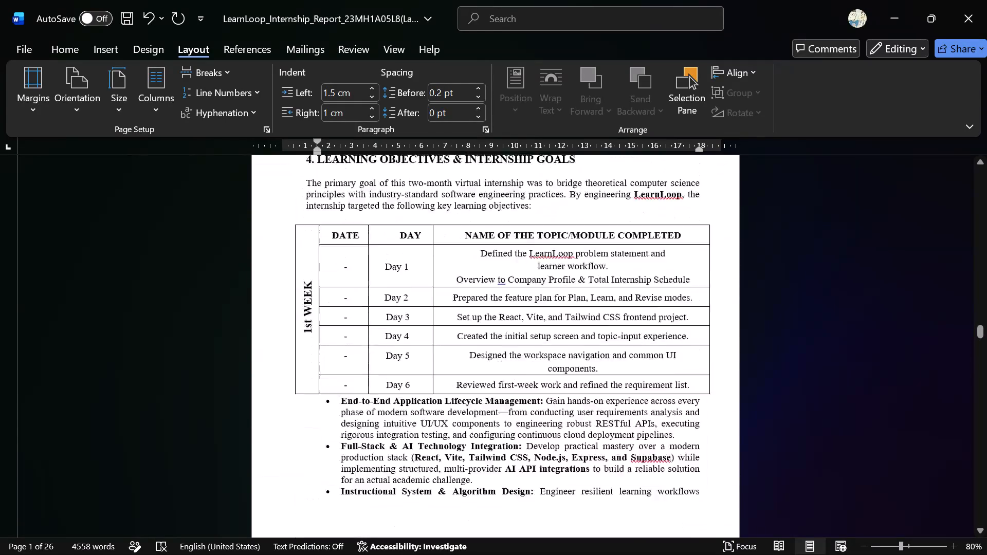
scroll(434, 286, up, 3)
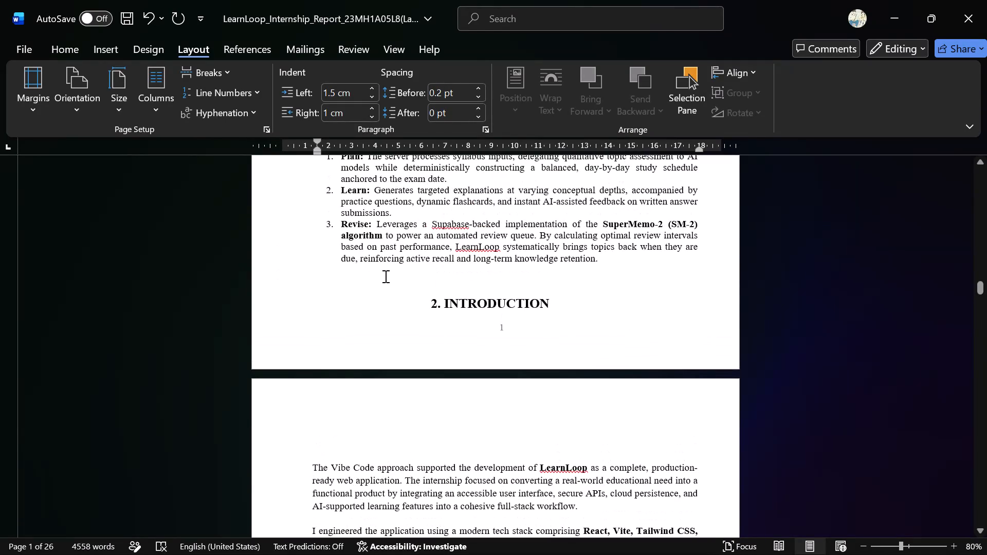
scroll(403, 288, up, 4)
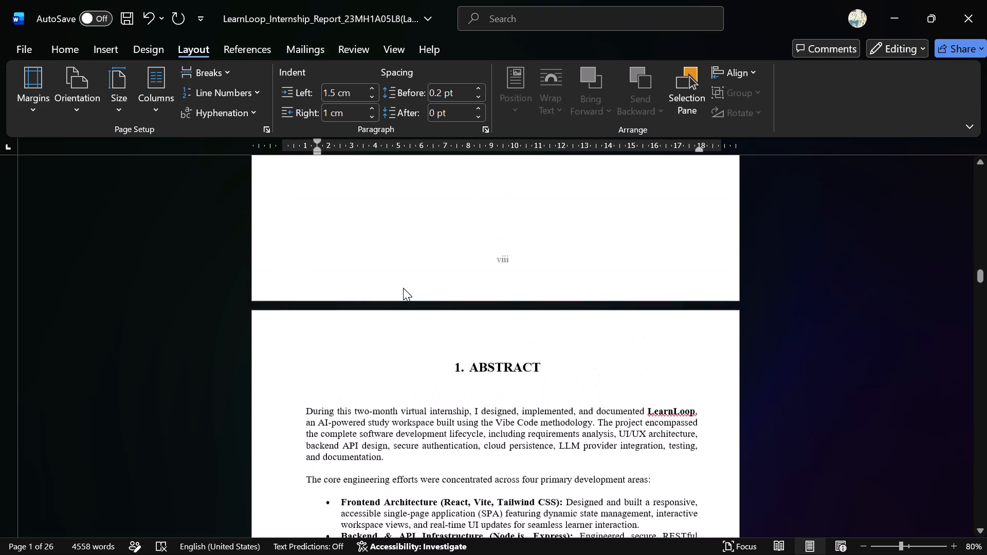
scroll(403, 288, up, 3)
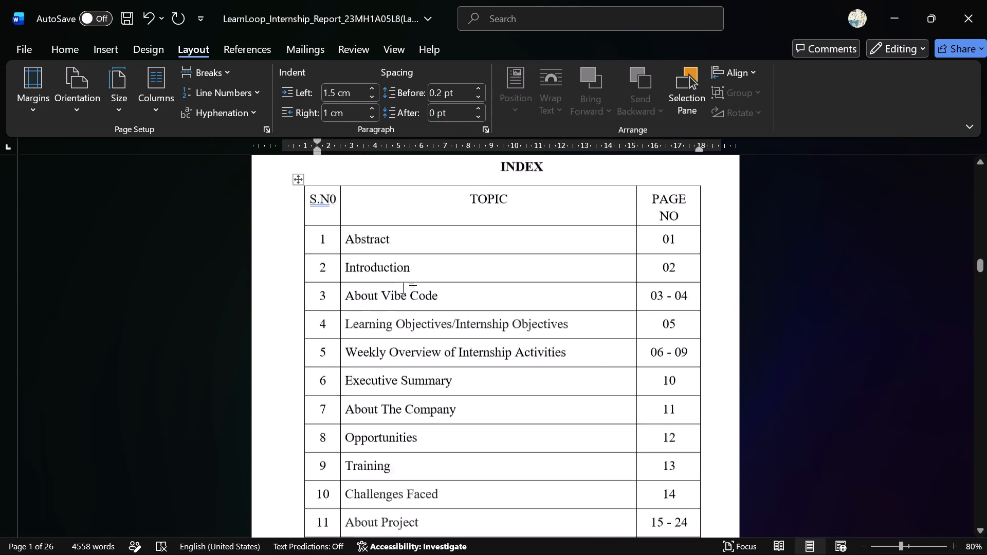
scroll(403, 288, up, 3)
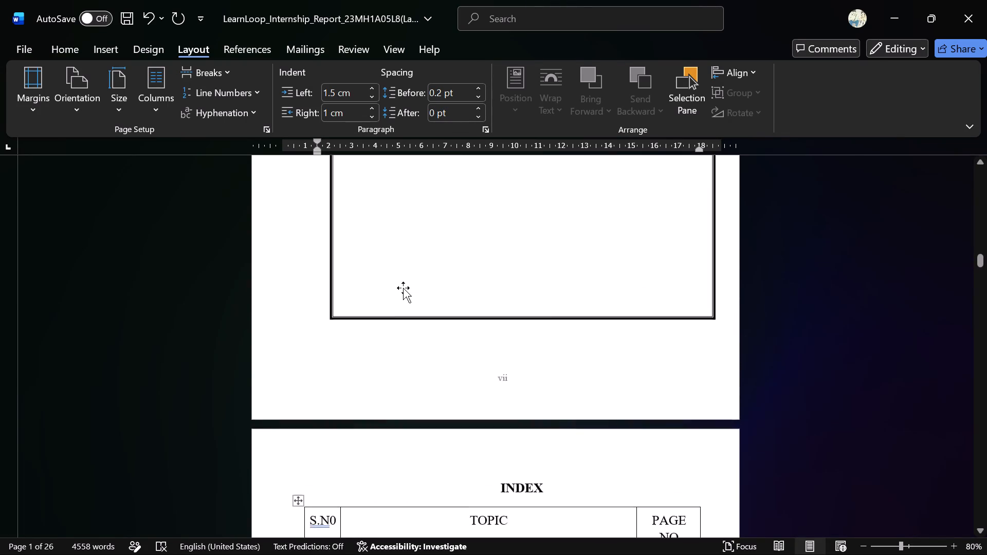
scroll(403, 288, up, 6)
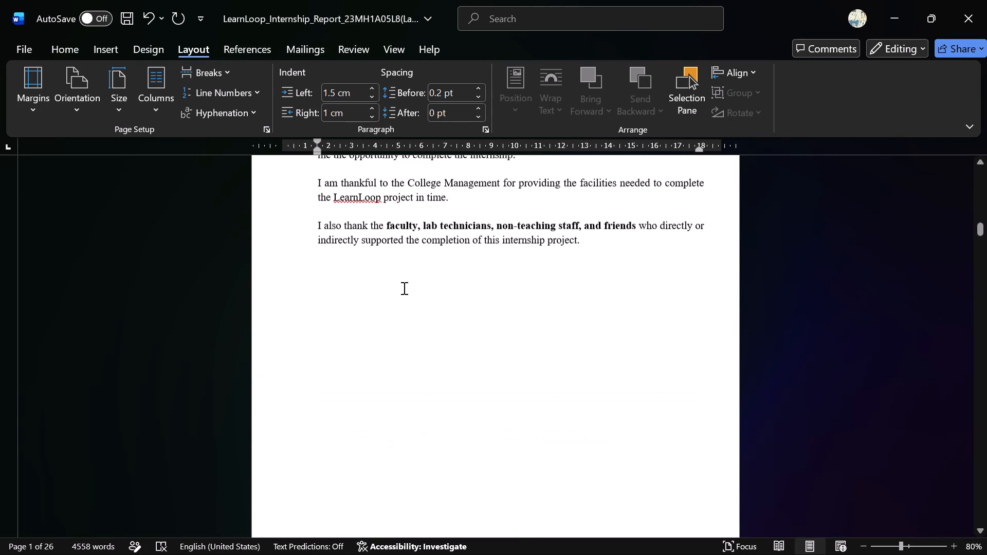
scroll(403, 288, up, 4)
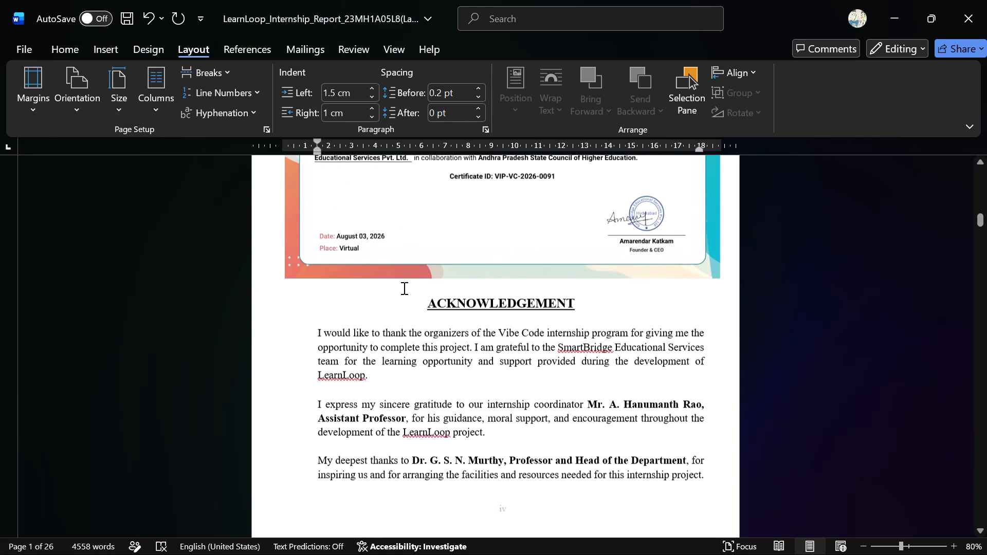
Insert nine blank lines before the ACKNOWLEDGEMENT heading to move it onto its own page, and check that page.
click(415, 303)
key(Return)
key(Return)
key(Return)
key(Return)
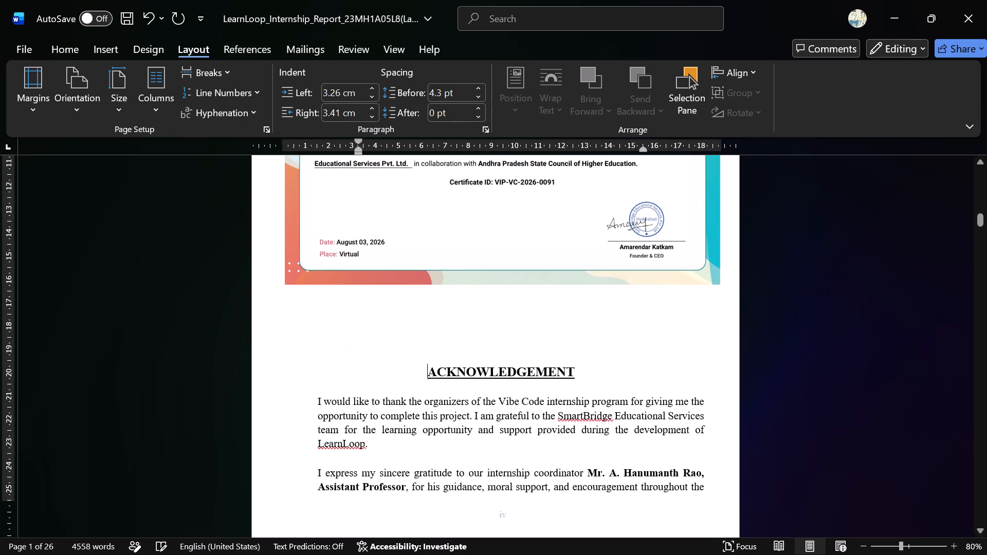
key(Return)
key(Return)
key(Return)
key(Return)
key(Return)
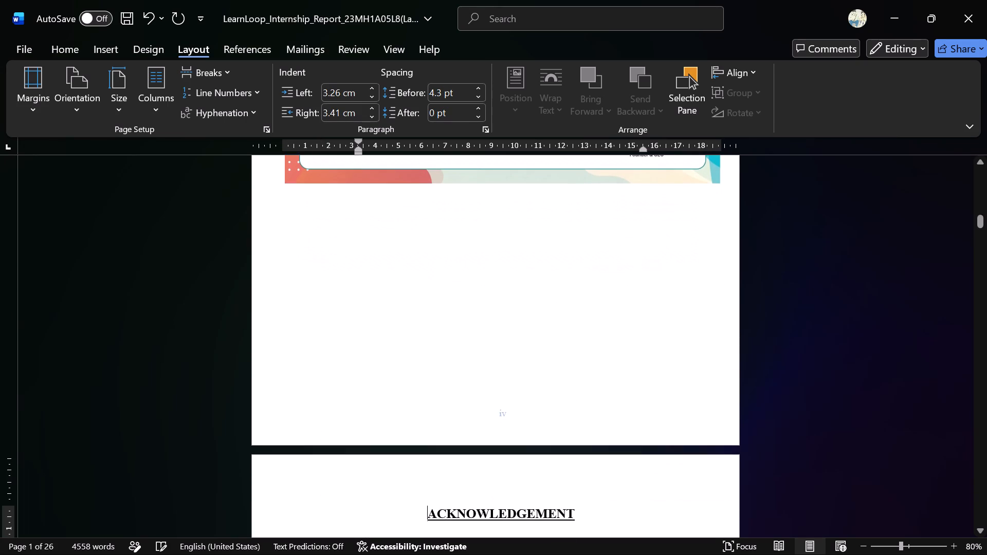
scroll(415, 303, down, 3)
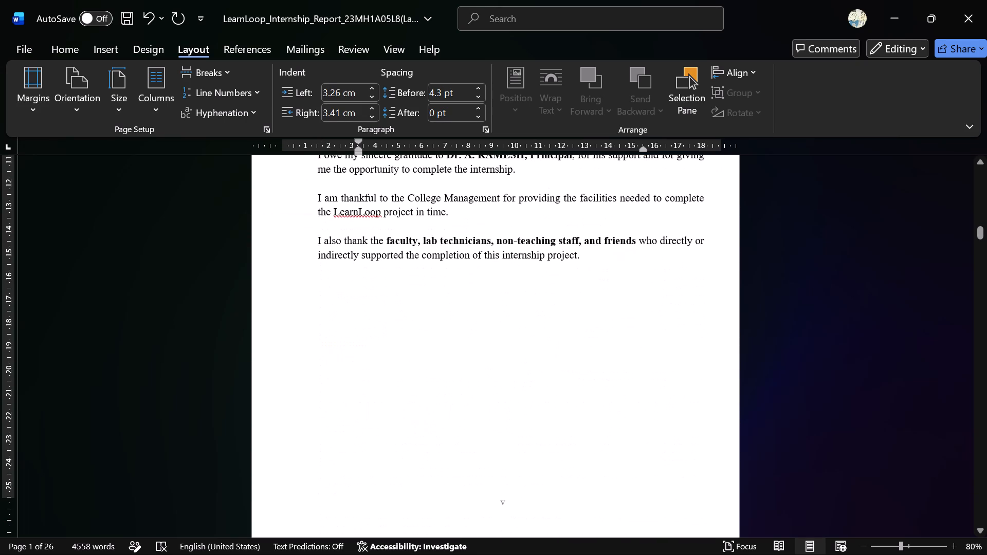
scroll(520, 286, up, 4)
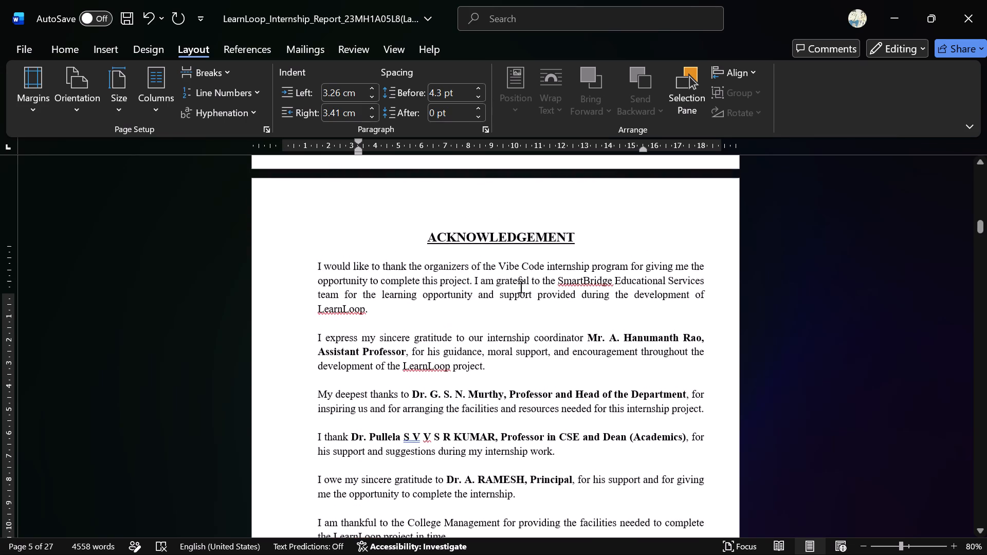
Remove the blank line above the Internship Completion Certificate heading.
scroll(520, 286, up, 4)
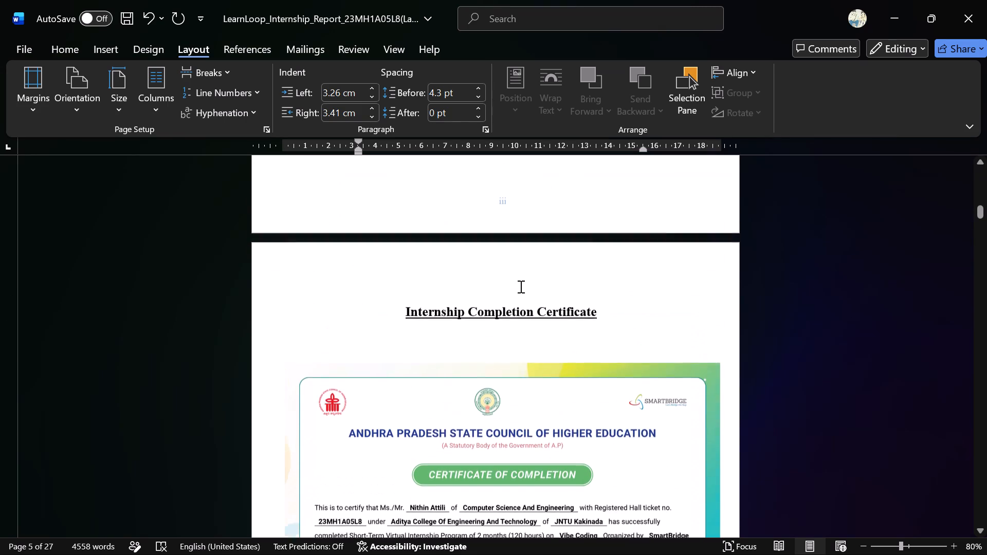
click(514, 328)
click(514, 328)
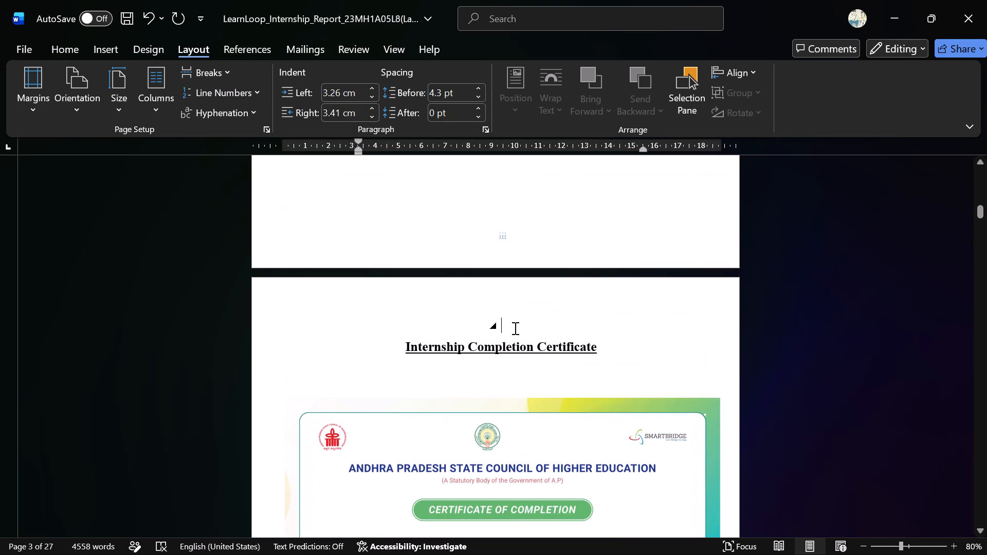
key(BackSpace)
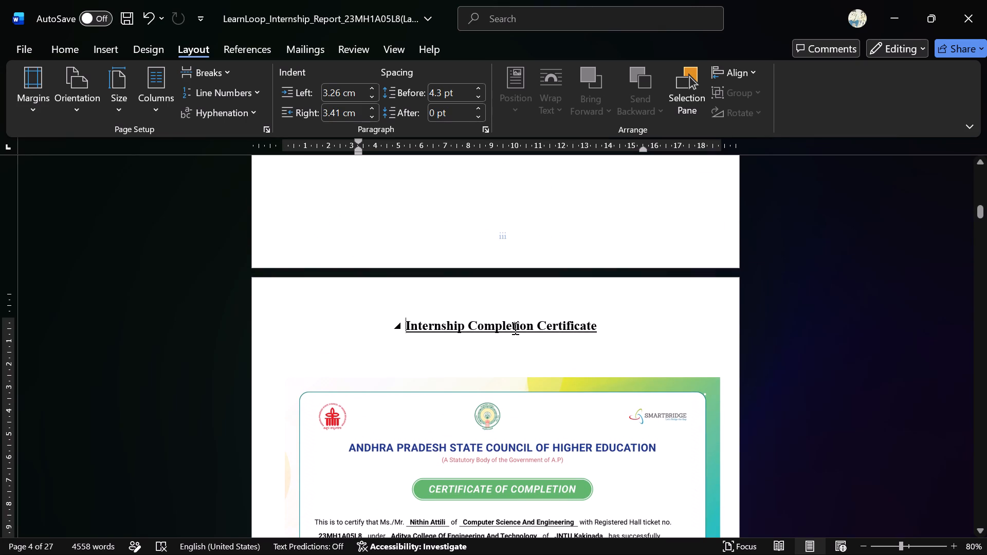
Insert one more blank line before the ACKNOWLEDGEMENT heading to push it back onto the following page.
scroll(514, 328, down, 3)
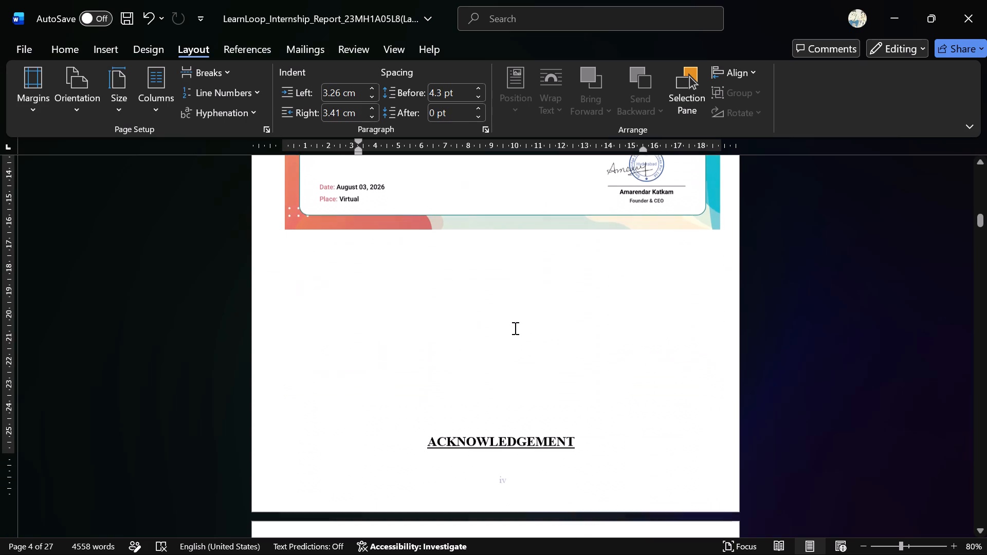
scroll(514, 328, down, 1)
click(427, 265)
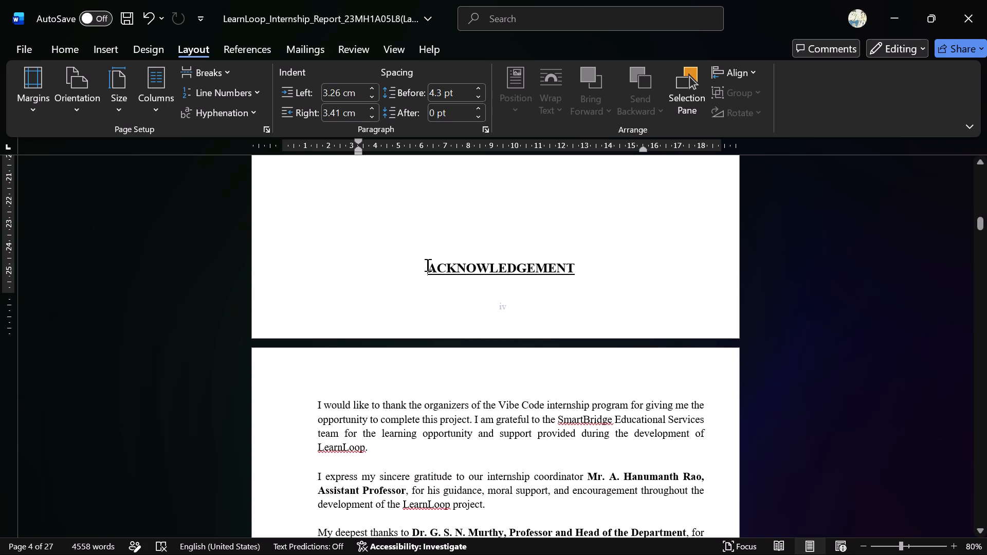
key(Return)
Check the front-matter pages from the institute vision and mission back to the college certificate and the declaration.
scroll(427, 265, down, 3)
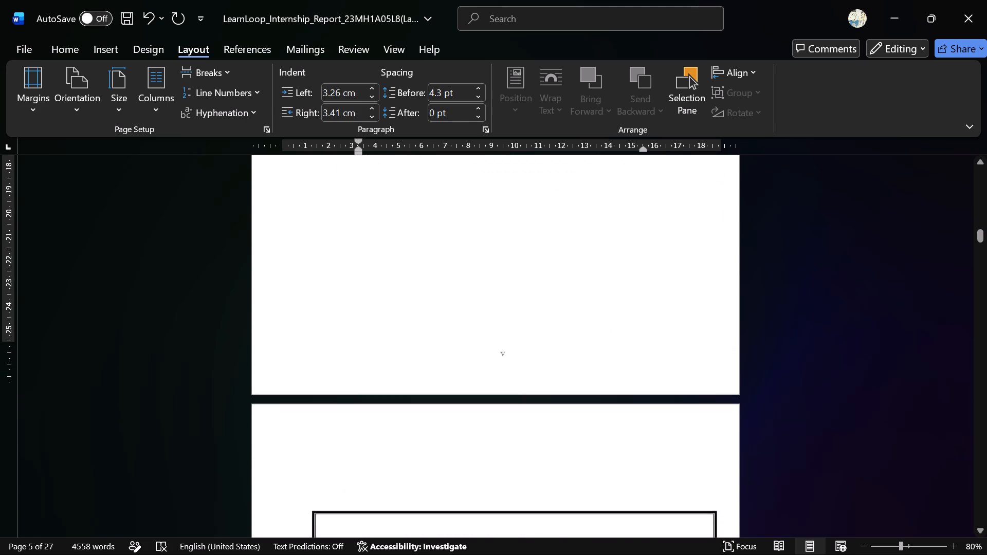
scroll(427, 265, down, 1)
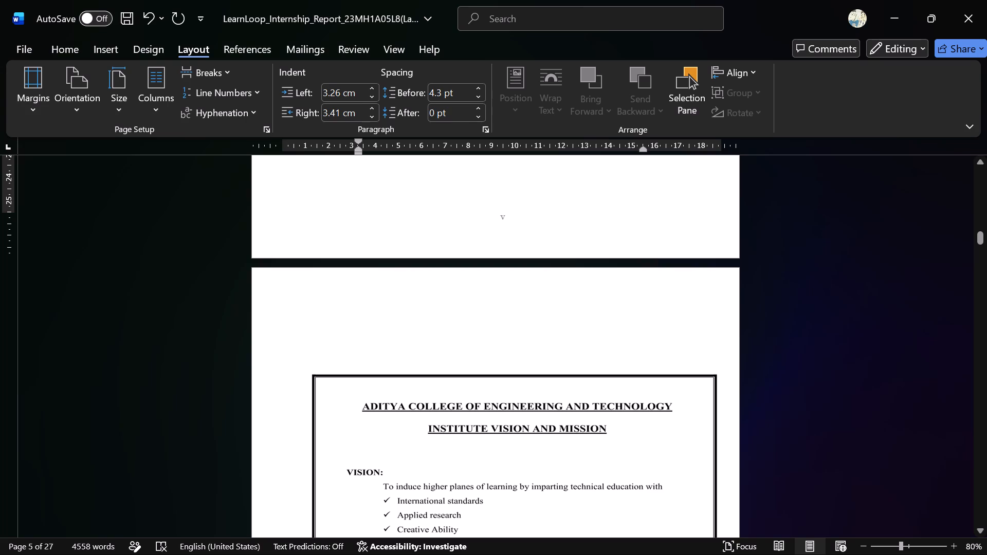
scroll(504, 284, up, 2)
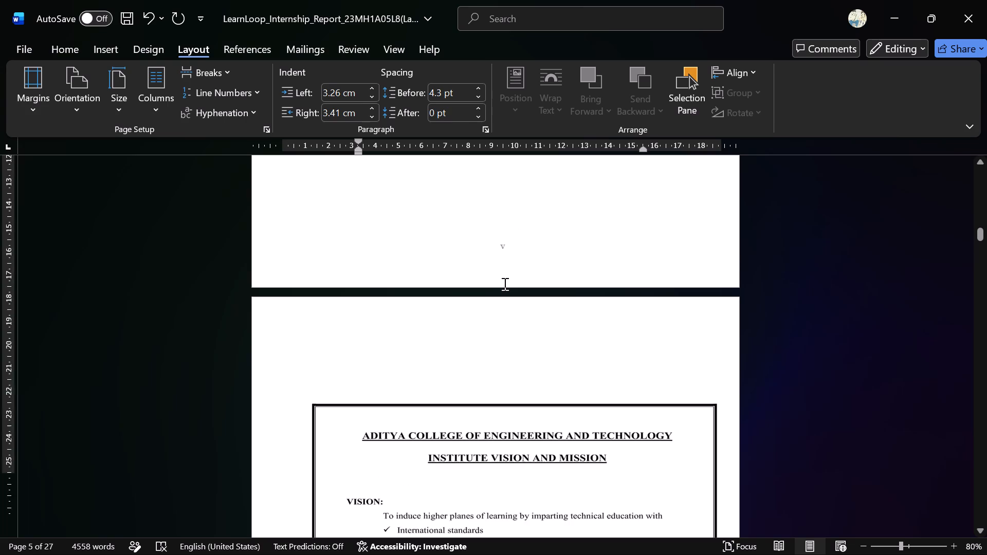
scroll(504, 284, up, 7)
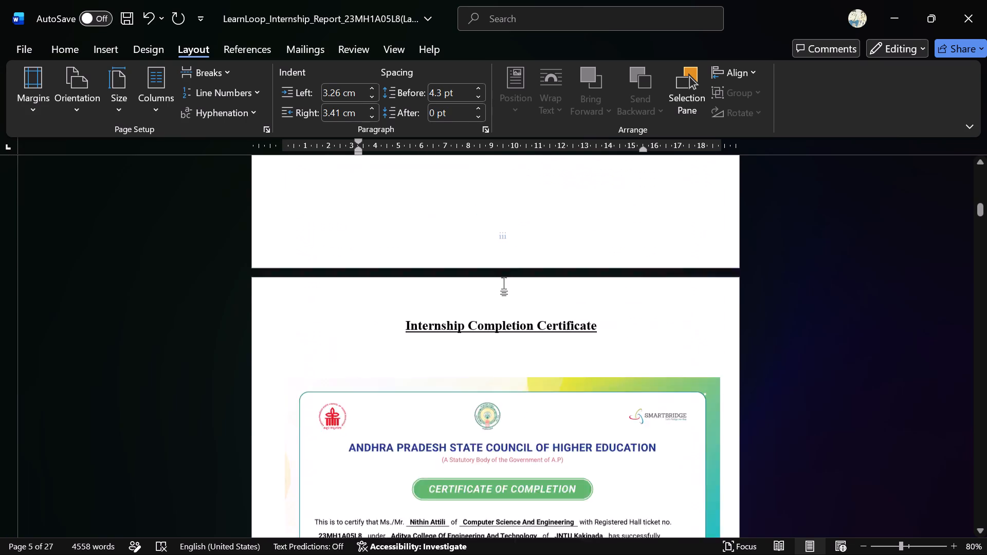
scroll(504, 284, up, 2)
scroll(504, 284, down, 2)
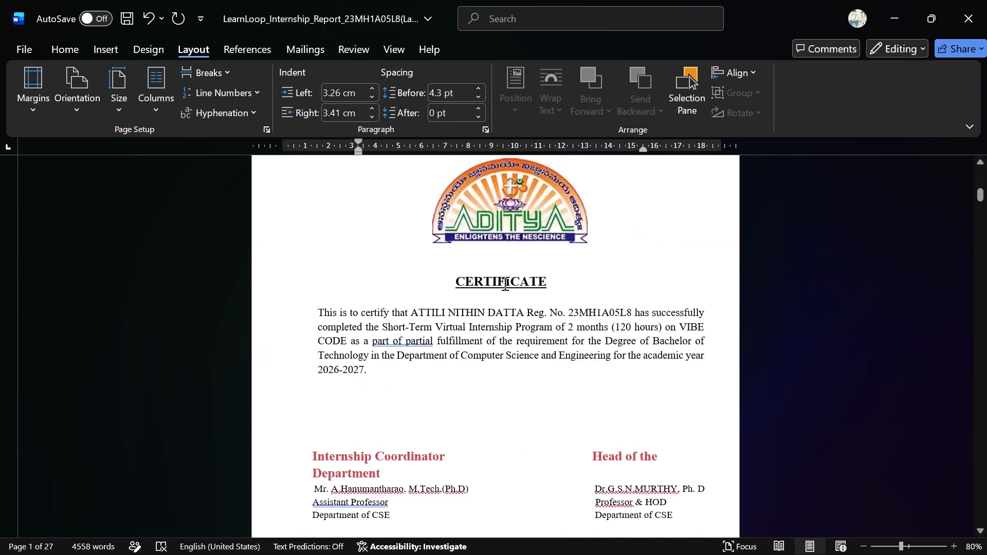
scroll(504, 284, down, 5)
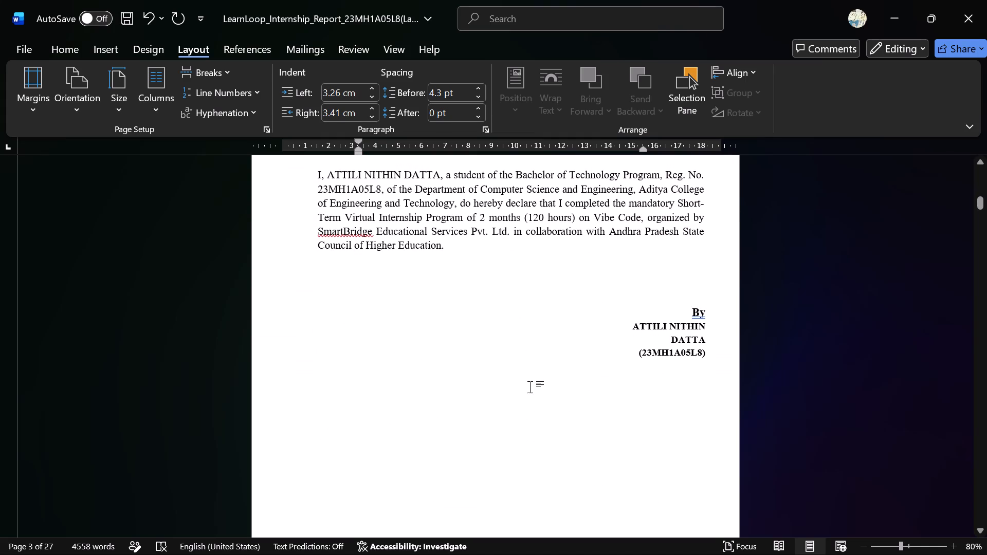
Undo the heading spacing edits and the A4 paper size change, and clear the text selection.
key(ctrl+z)
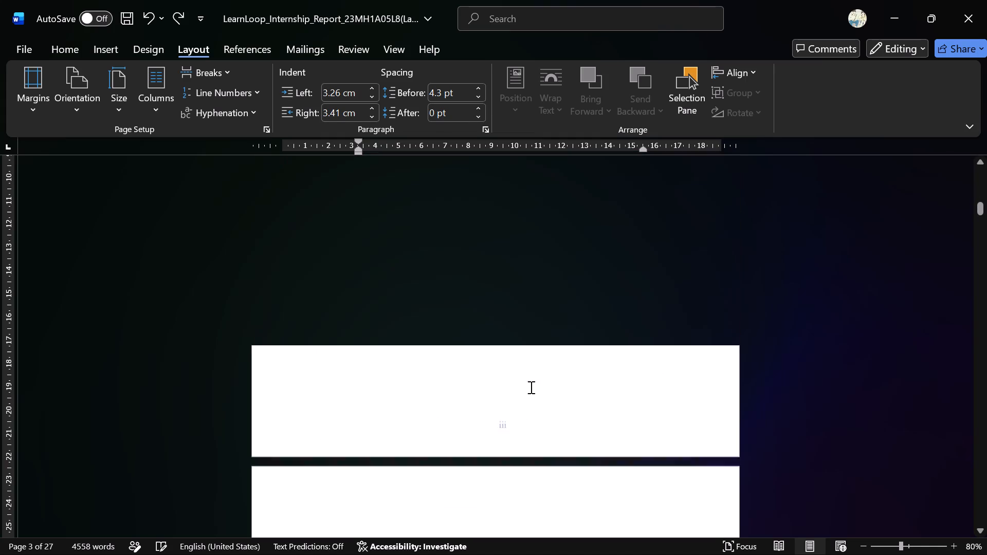
key(ctrl+z)
key(ctrl+z)
key(ctrl+z)
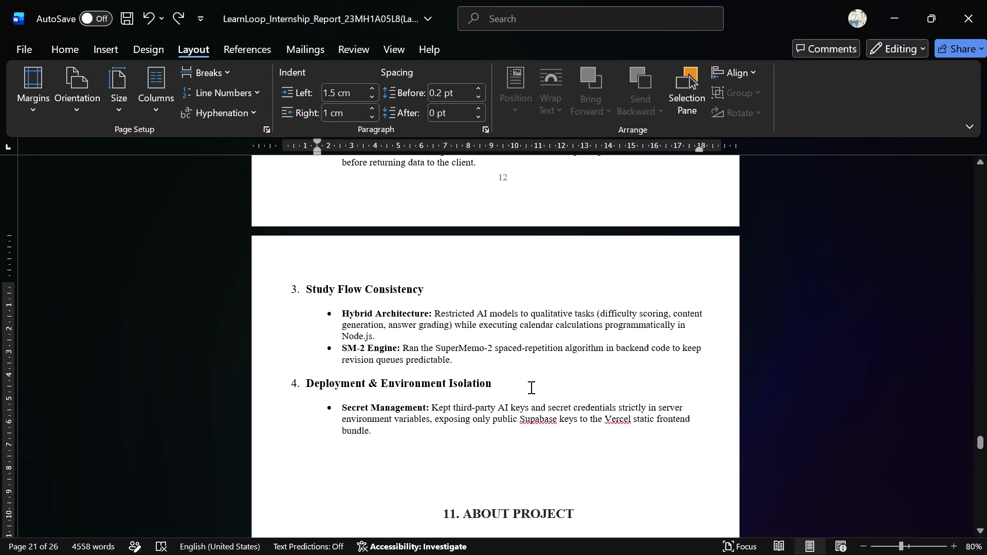
key(ctrl+z)
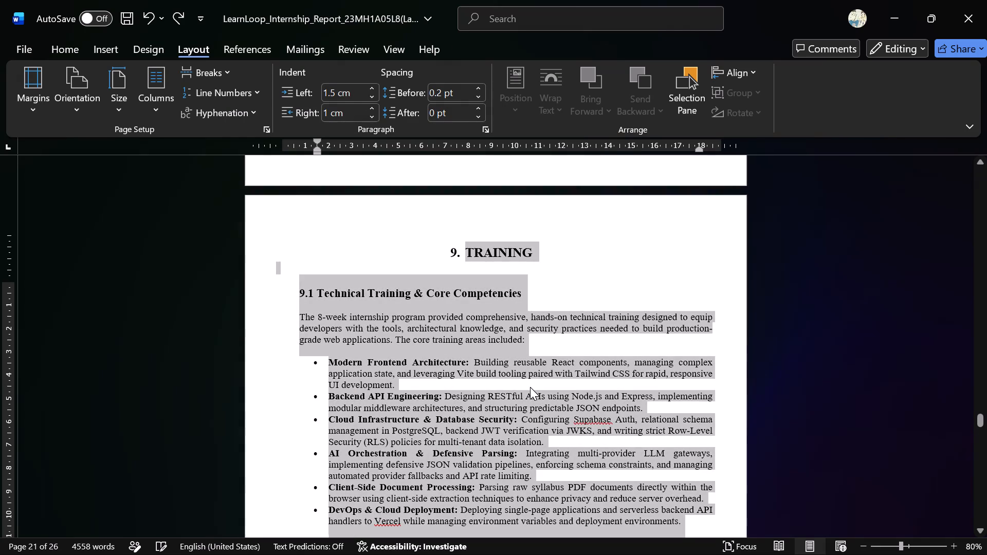
click(591, 277)
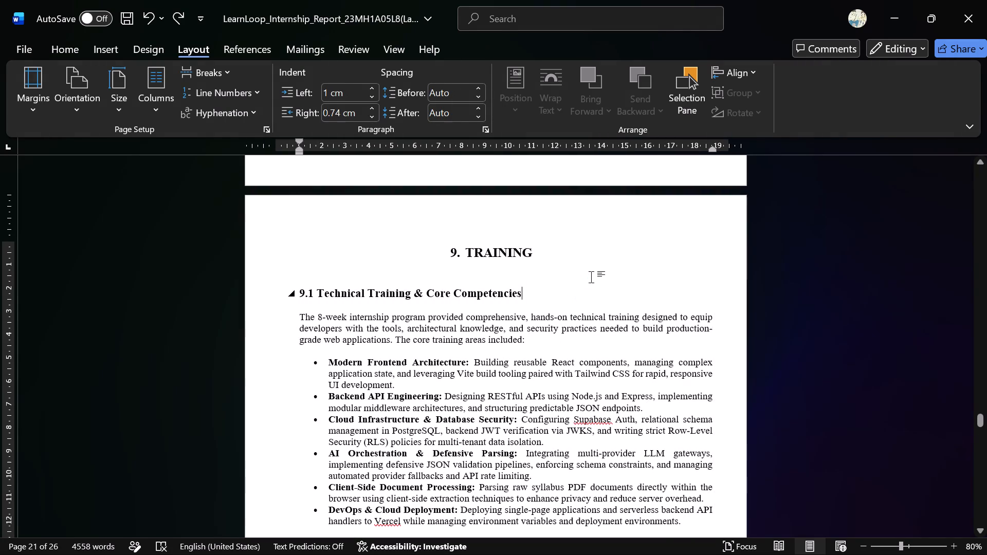
Examine the page sizes and heading positions from section 9 Training to section 12 Student Self Evaluation Sheet, returning to section 10.
scroll(591, 277, down, 5)
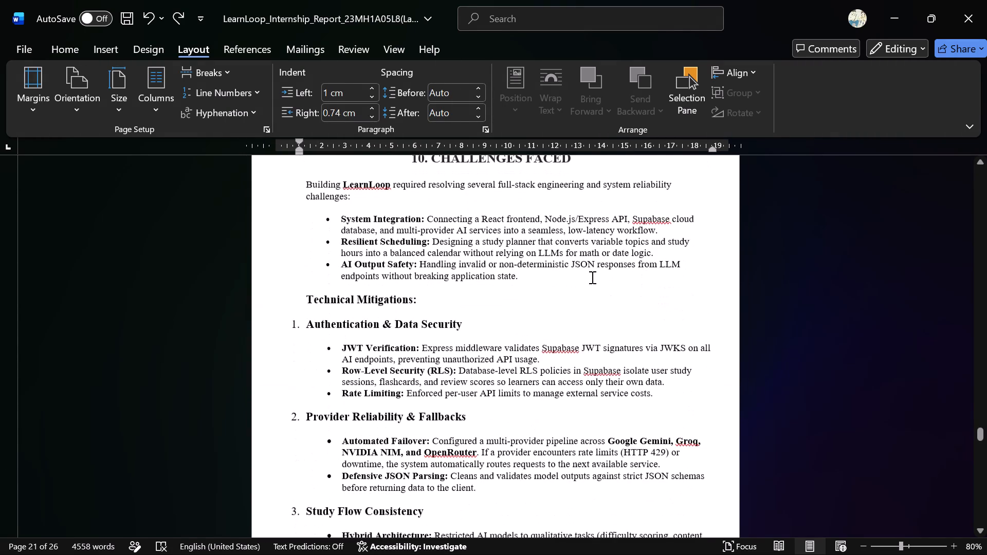
scroll(591, 277, up, 1)
scroll(591, 277, down, 5)
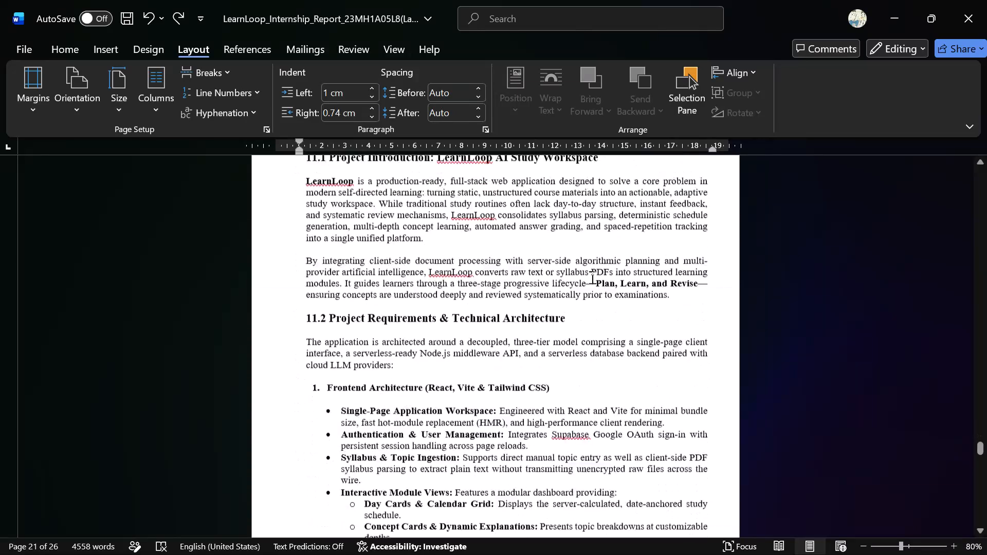
scroll(591, 277, down, 4)
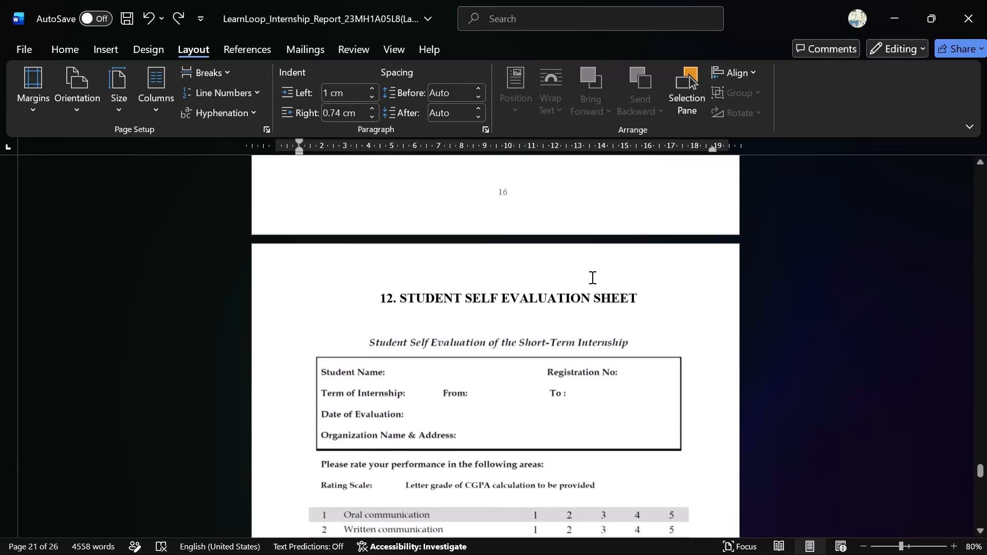
scroll(591, 277, up, 13)
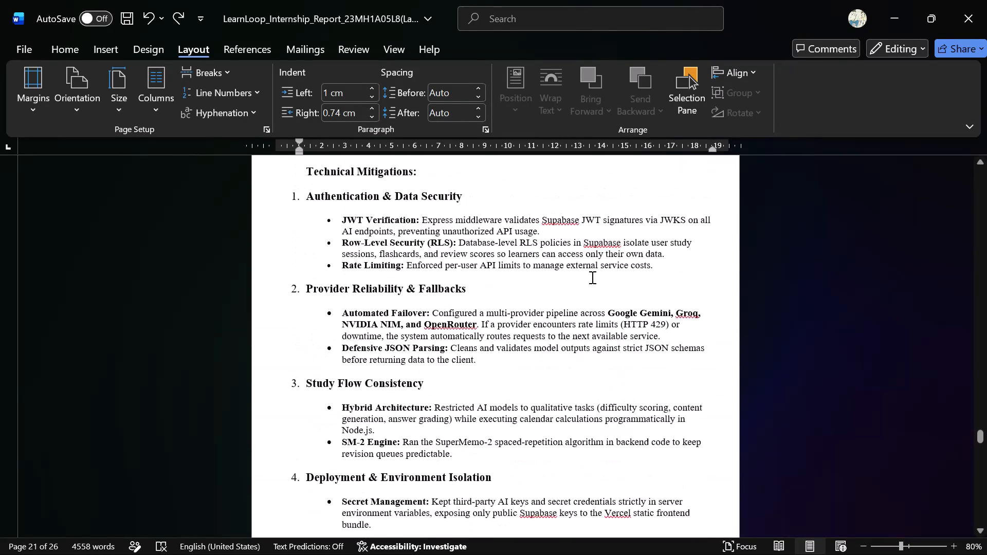
scroll(591, 277, up, 3)
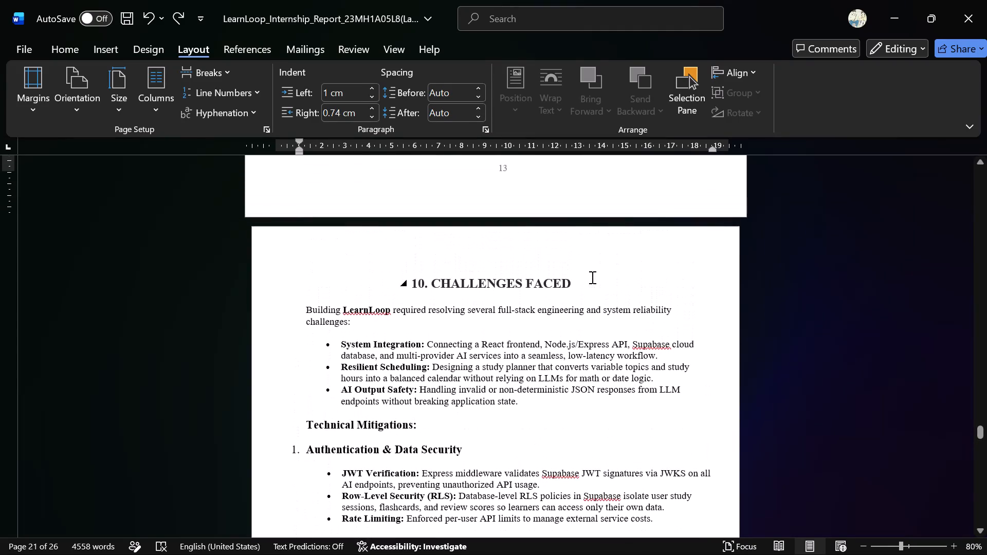
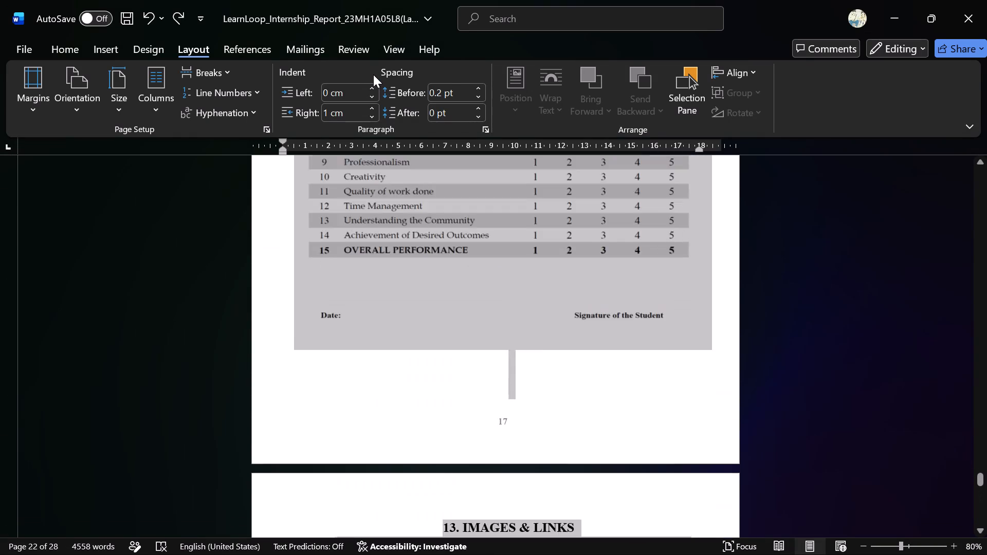
Set the paper size to Letter for all content from the 10. CHALLENGES FACED heading through the end of the report.
drag(373, 75, 401, 517)
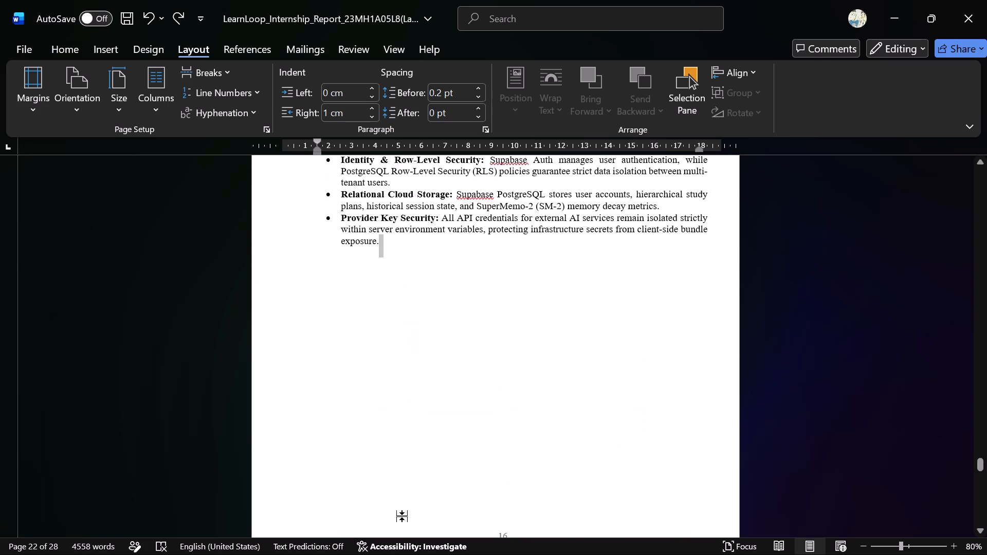
drag(401, 517, 323, 110)
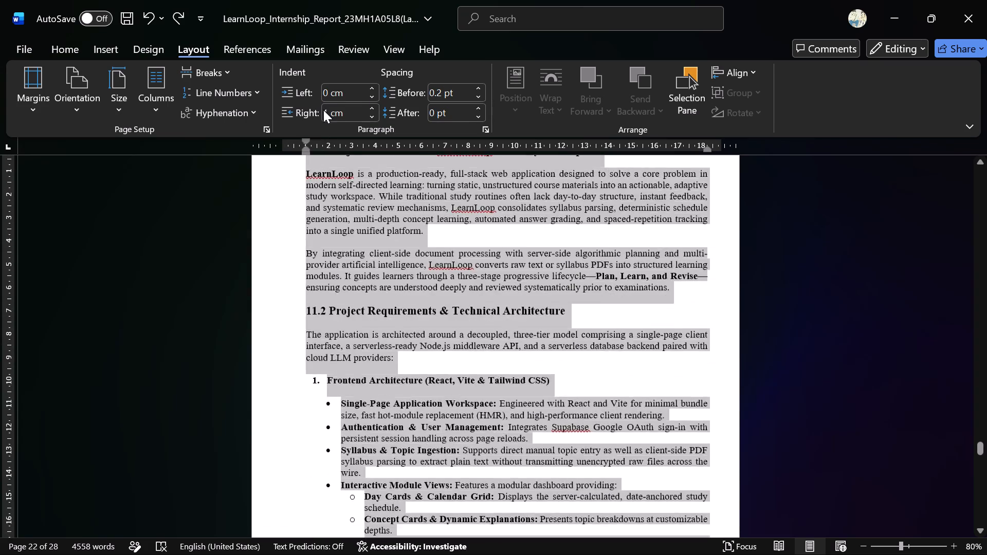
drag(323, 110, 361, 125)
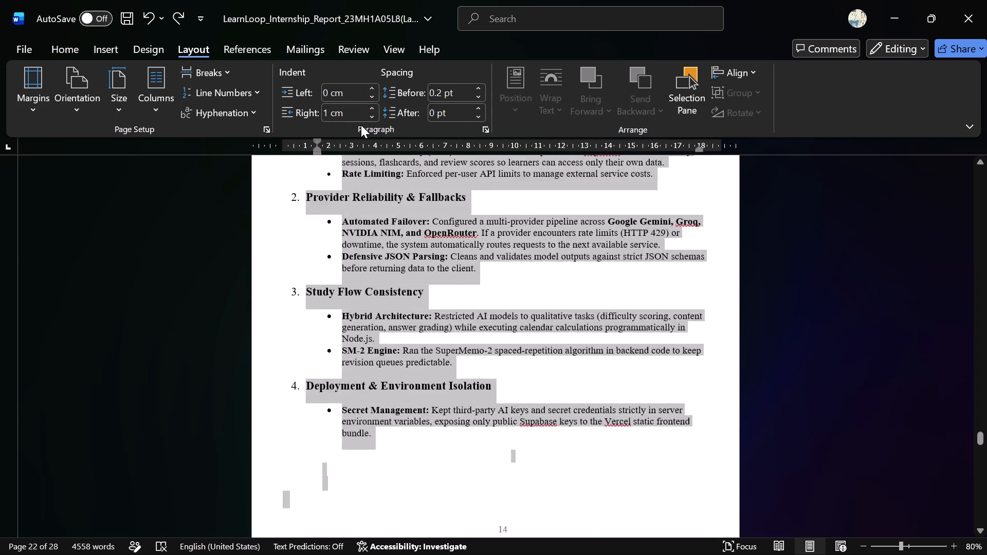
drag(361, 125, 383, 394)
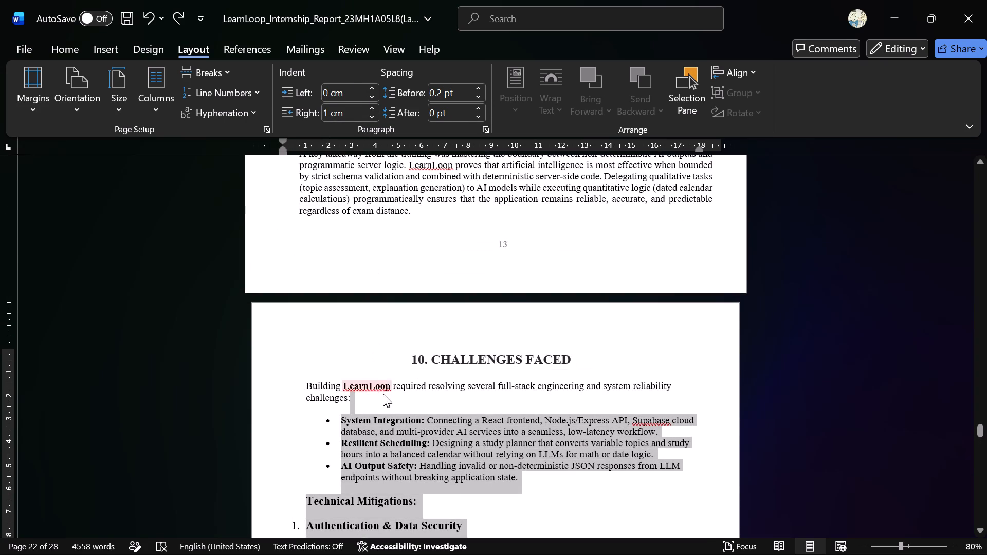
drag(383, 394, 393, 359)
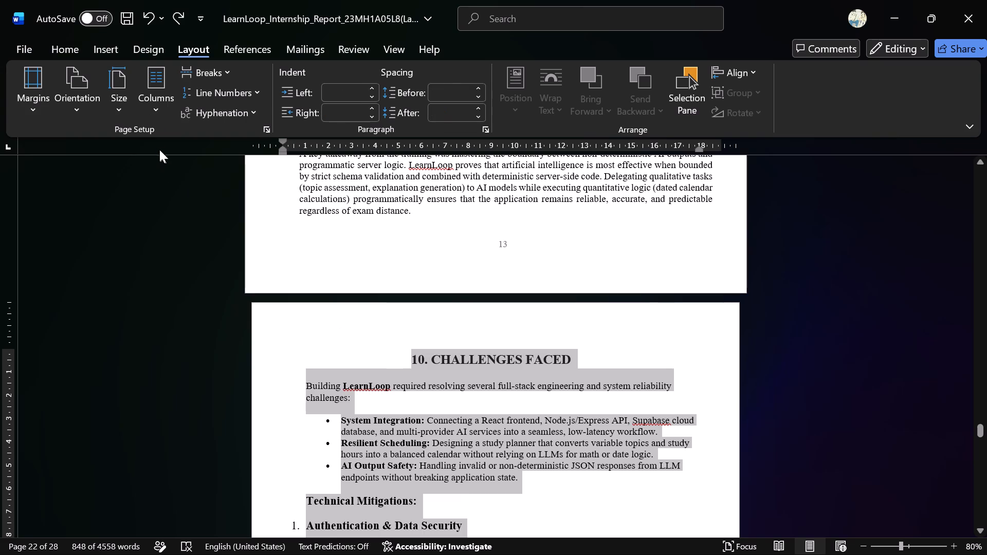
click(120, 102)
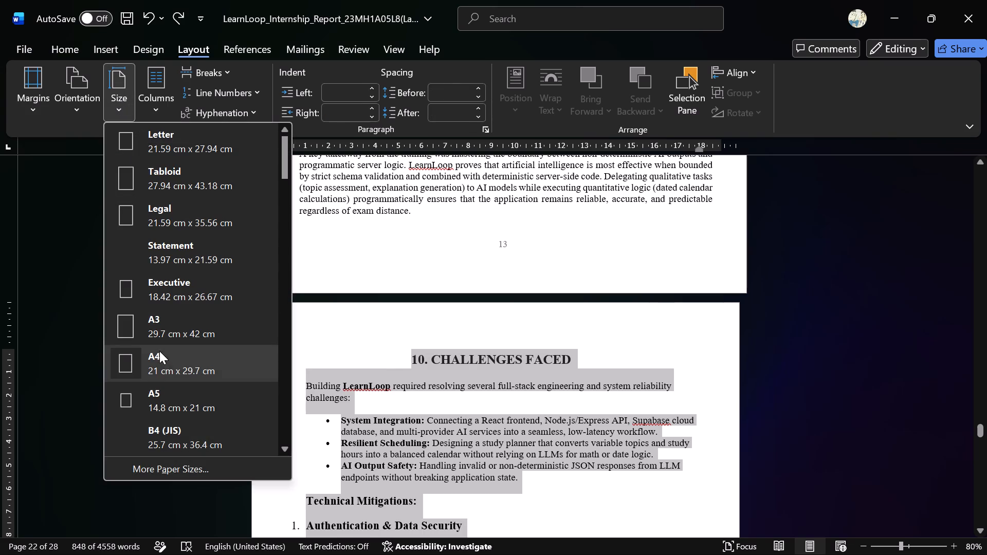
click(167, 149)
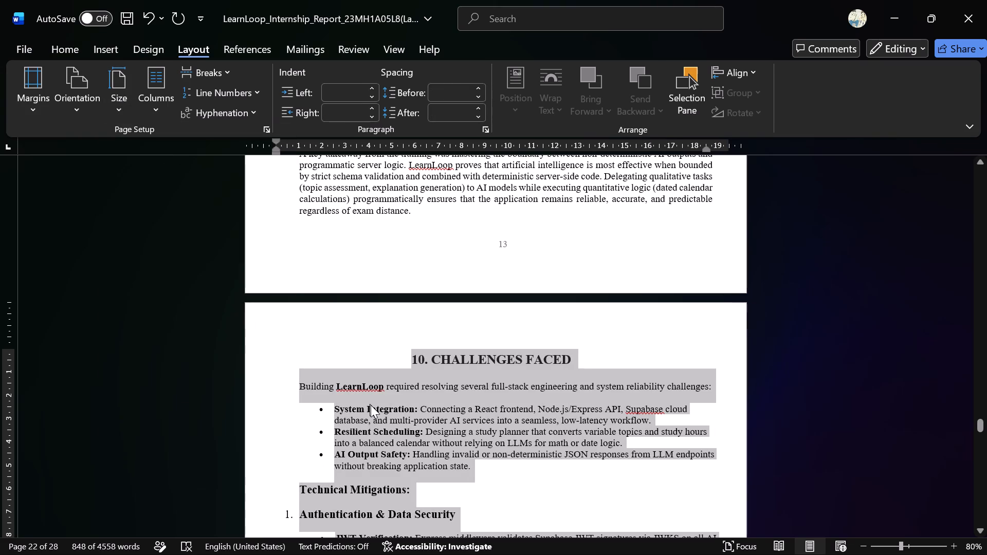
click(371, 405)
Delete the trailing empty paragraphs on the blank last page after the Technology Reference section.
scroll(371, 405, down, 16)
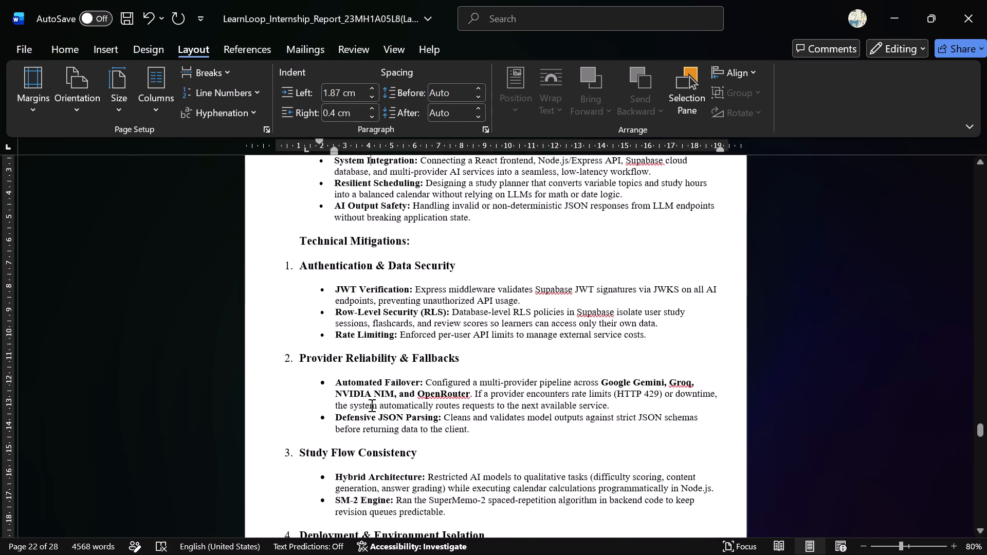
scroll(371, 405, down, 12)
scroll(371, 405, down, 20)
scroll(371, 405, down, 20)
scroll(371, 405, down, 20)
scroll(371, 405, down, 20)
scroll(371, 405, down, 20)
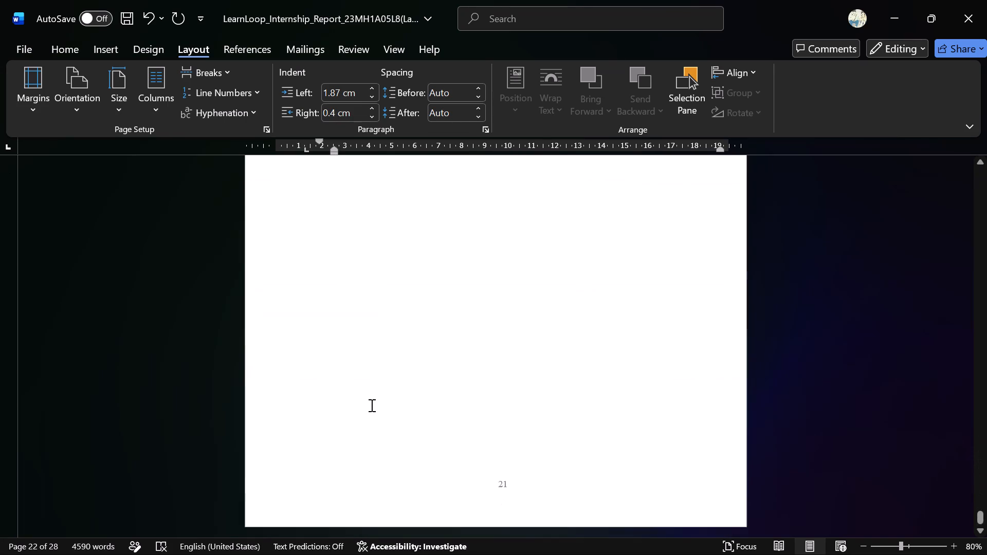
scroll(371, 405, up, 3)
scroll(412, 537, down, 3)
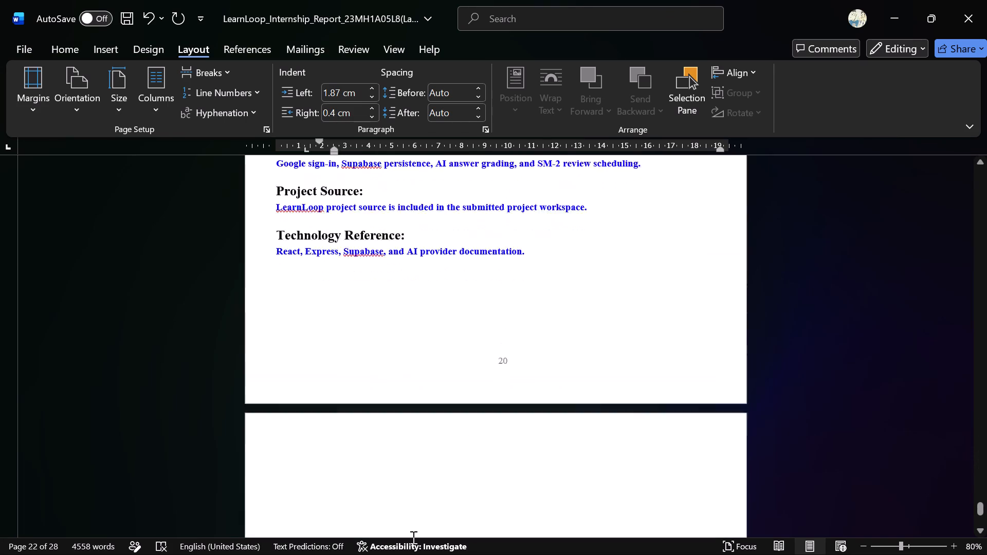
scroll(412, 537, down, 4)
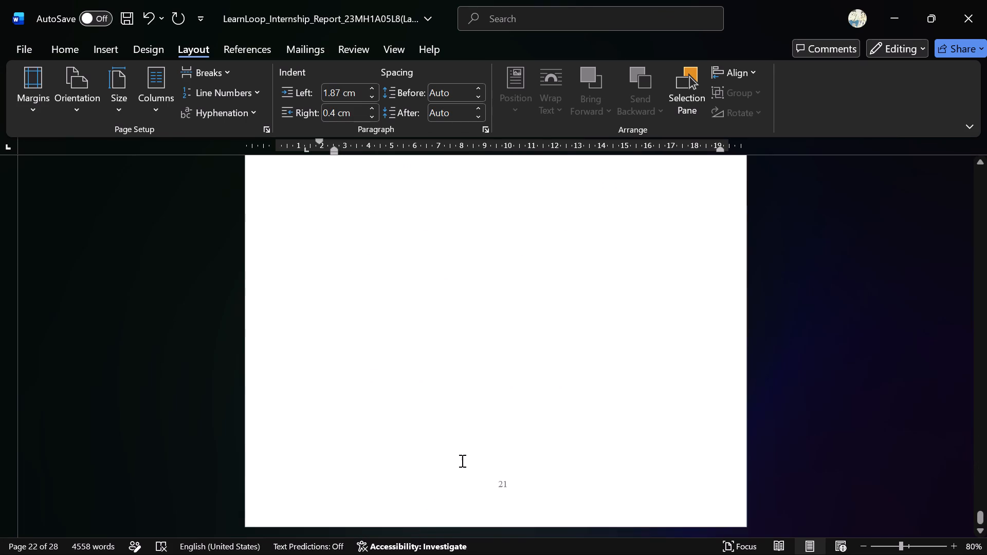
click(461, 460)
scroll(537, 493, down, 4)
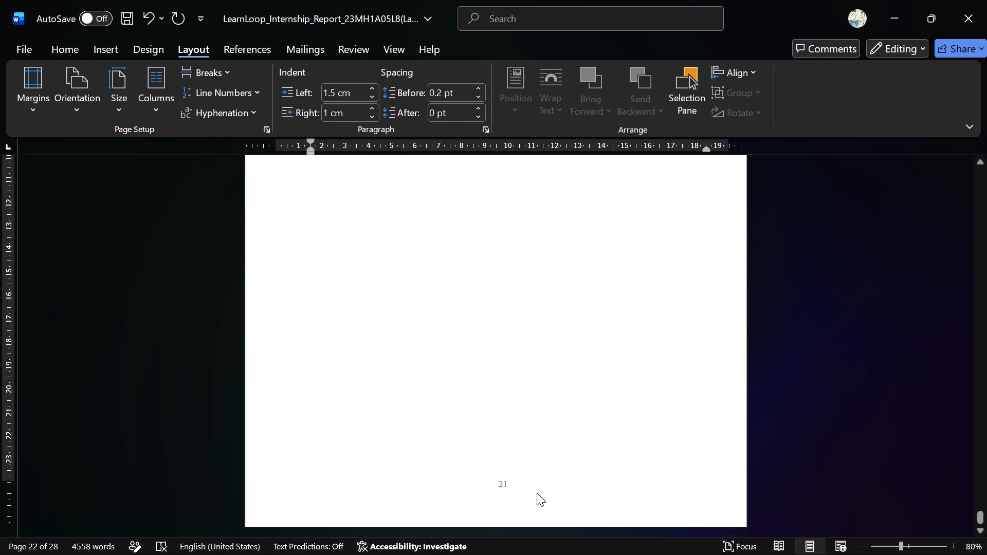
click(520, 485)
click(490, 446)
scroll(490, 446, up, 3)
key(BackSpace)
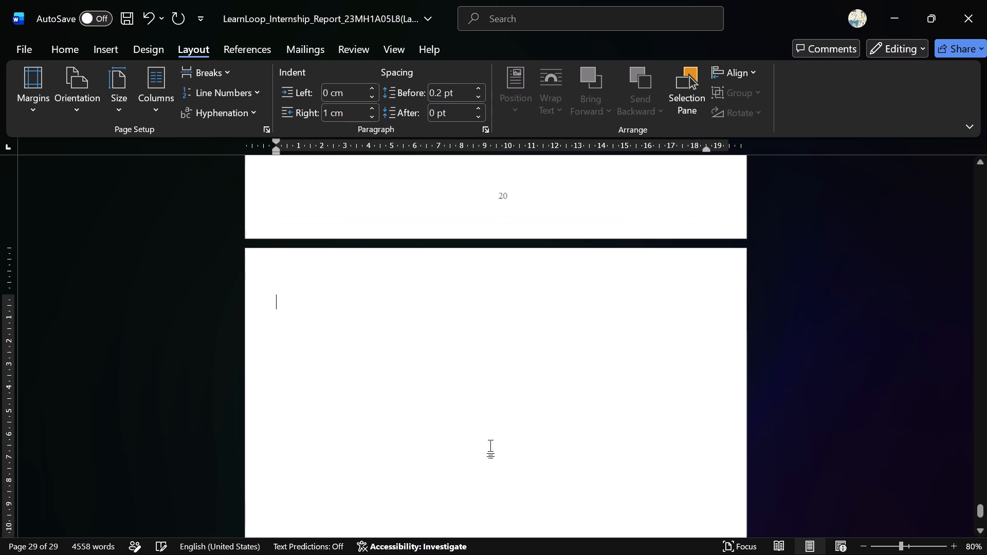
key(BackSpace)
Check page sizes and heading positions from the last pages back to the start of section 10 Challenges Faced.
scroll(573, 400, up, 4)
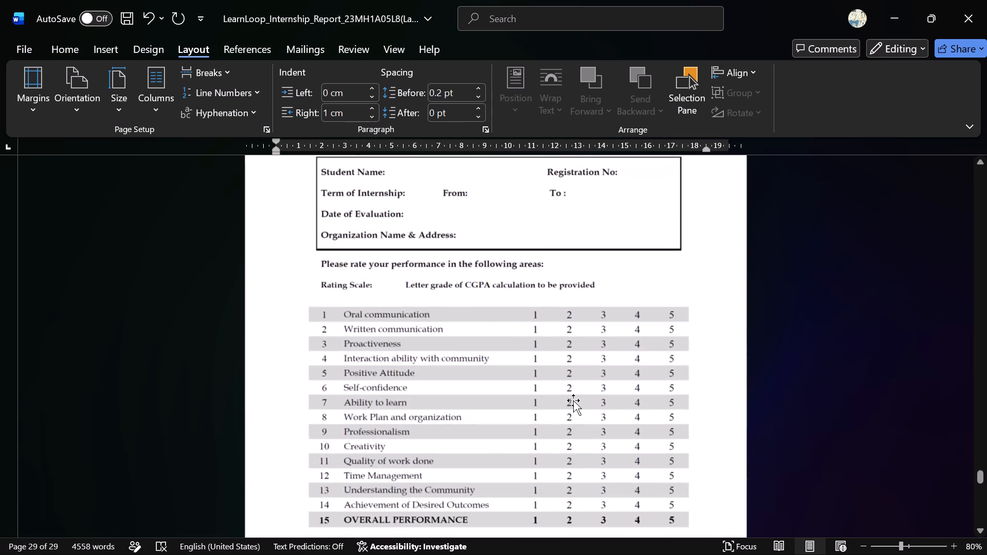
scroll(573, 400, up, 9)
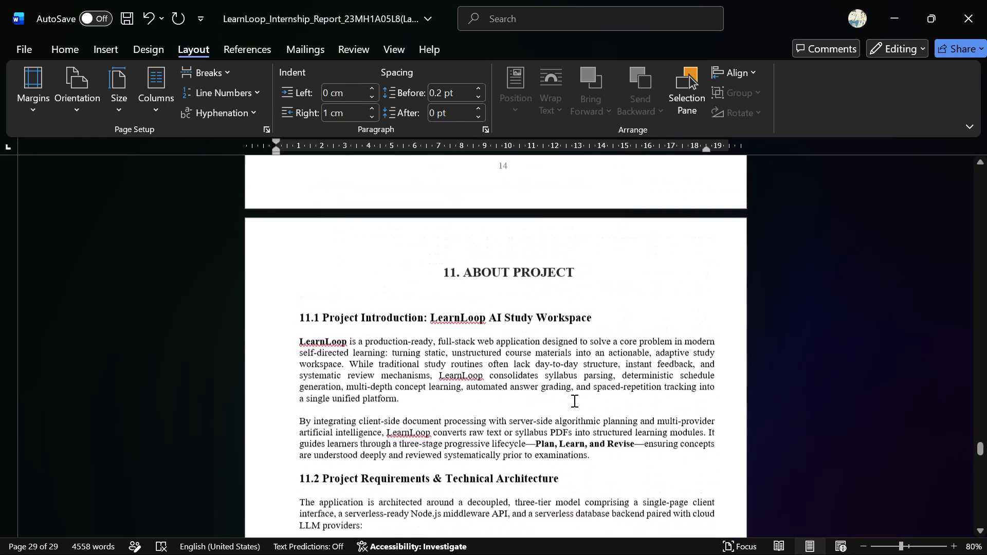
scroll(573, 400, up, 3)
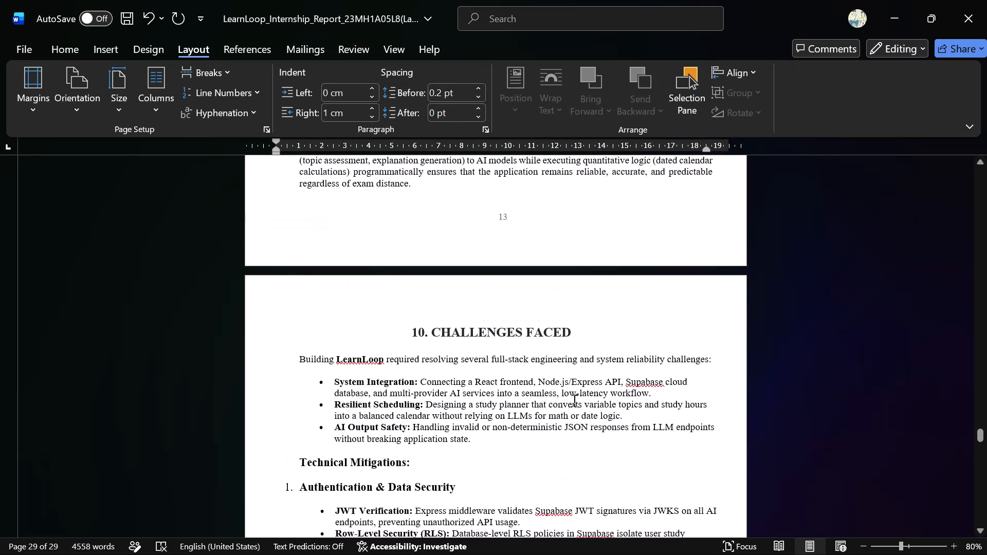
scroll(573, 400, up, 1)
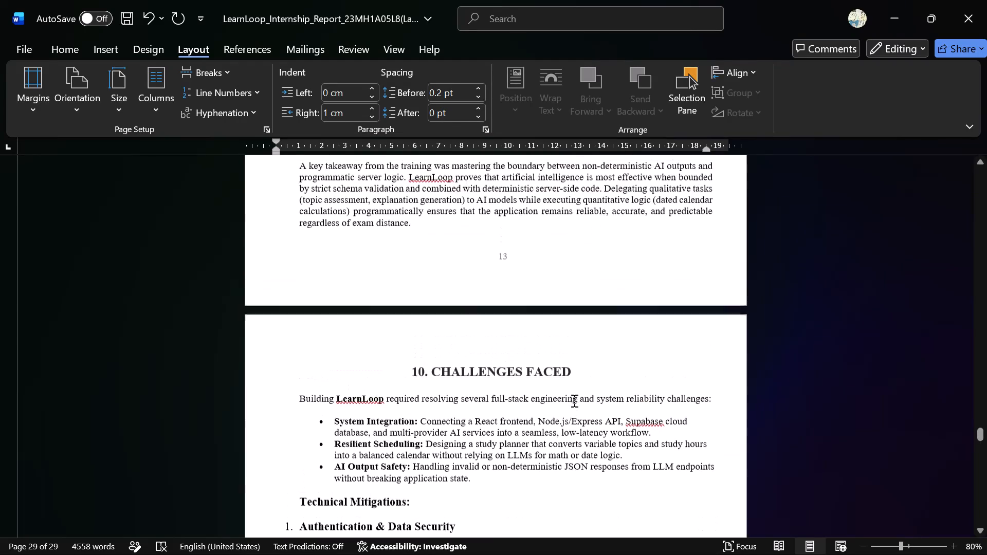
Examine the text alignment and layout of sections 9 and 8, returning to the section 10 heading.
scroll(573, 400, up, 8)
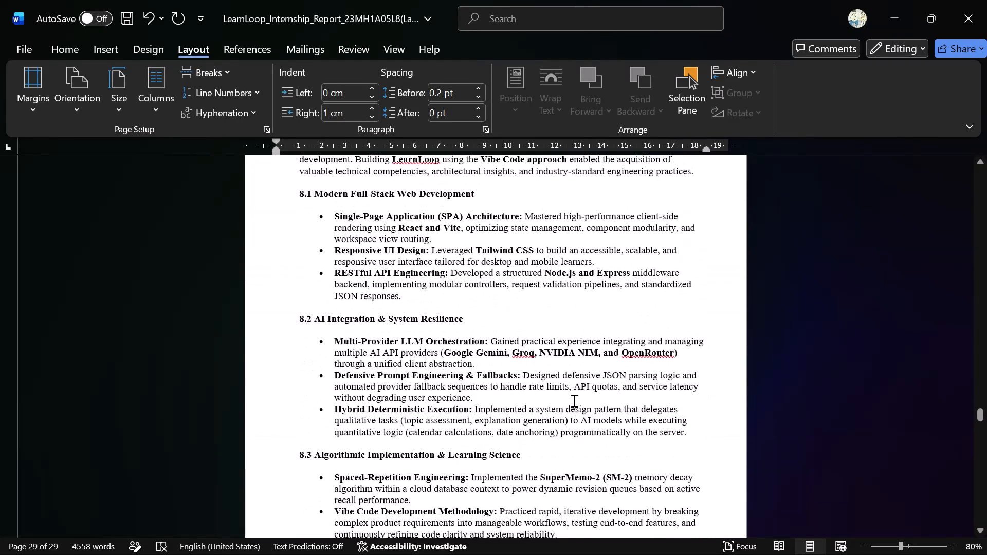
scroll(573, 400, up, 1)
scroll(573, 400, down, 4)
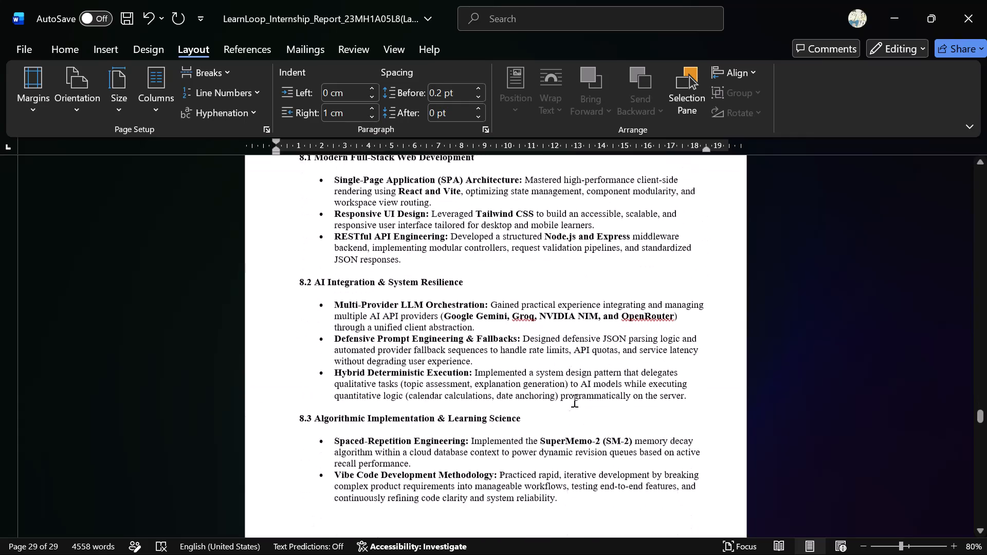
scroll(573, 400, down, 3)
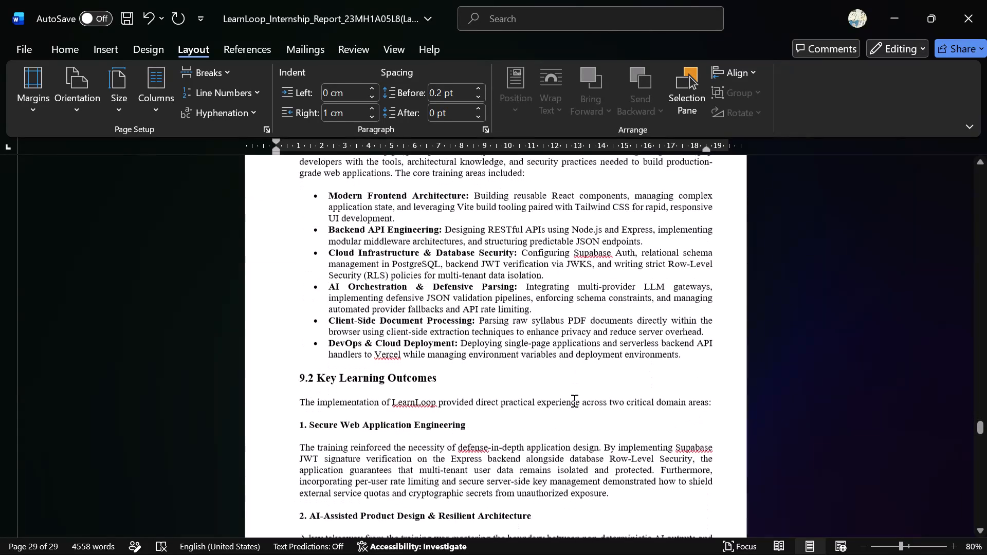
scroll(573, 400, down, 3)
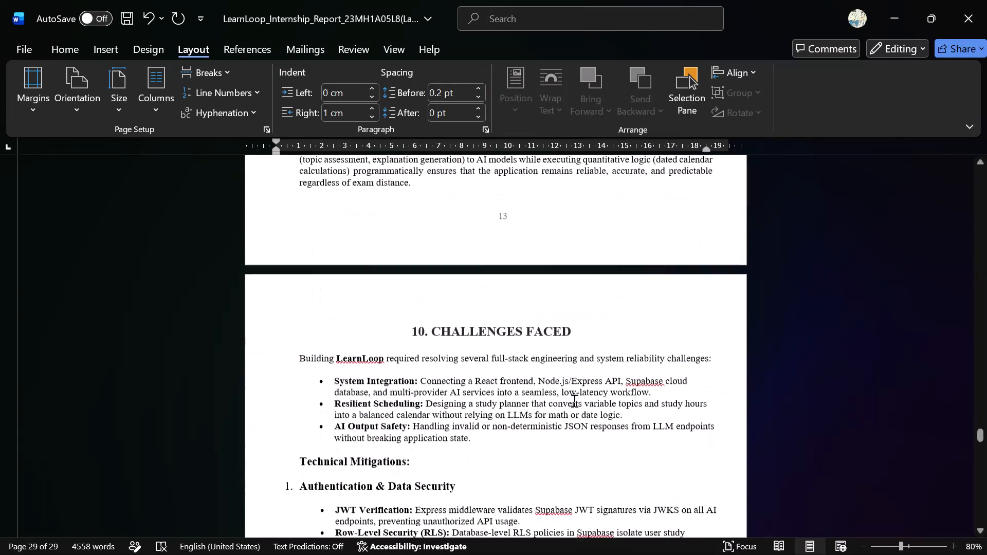
Move the left indent to about 1 cm for everything from the 10. CHALLENGES FACED heading through the Technology Reference text.
drag(412, 333, 469, 335)
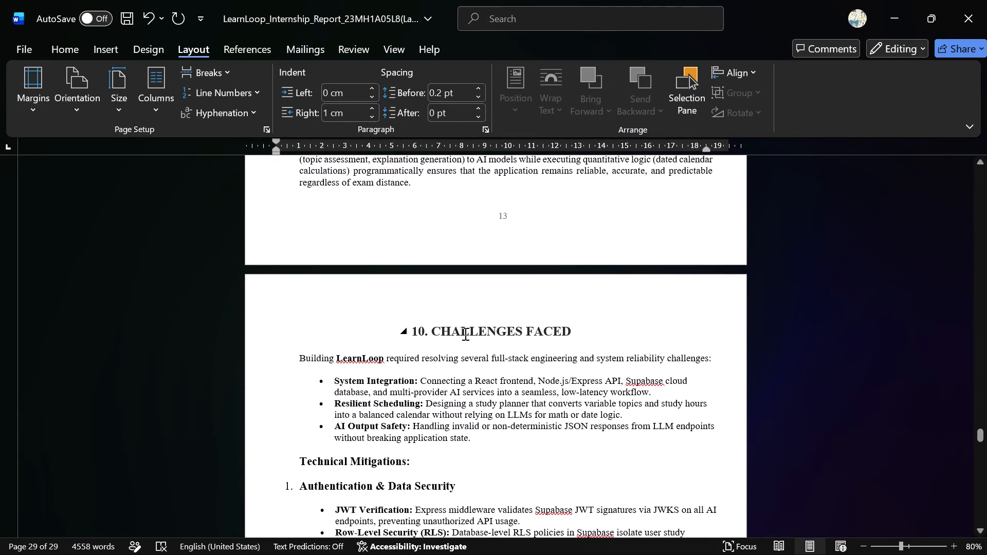
drag(469, 335, 569, 337)
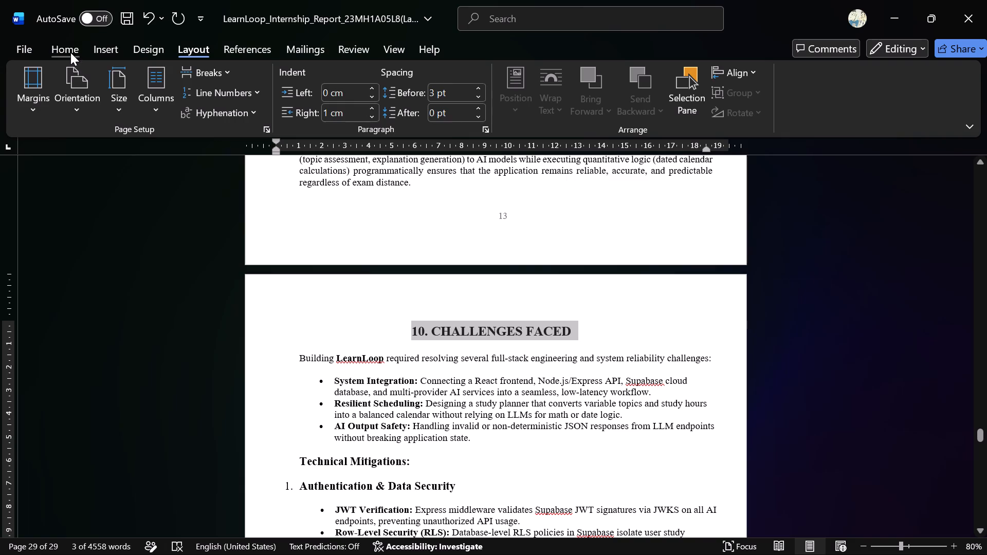
click(70, 52)
click(358, 289)
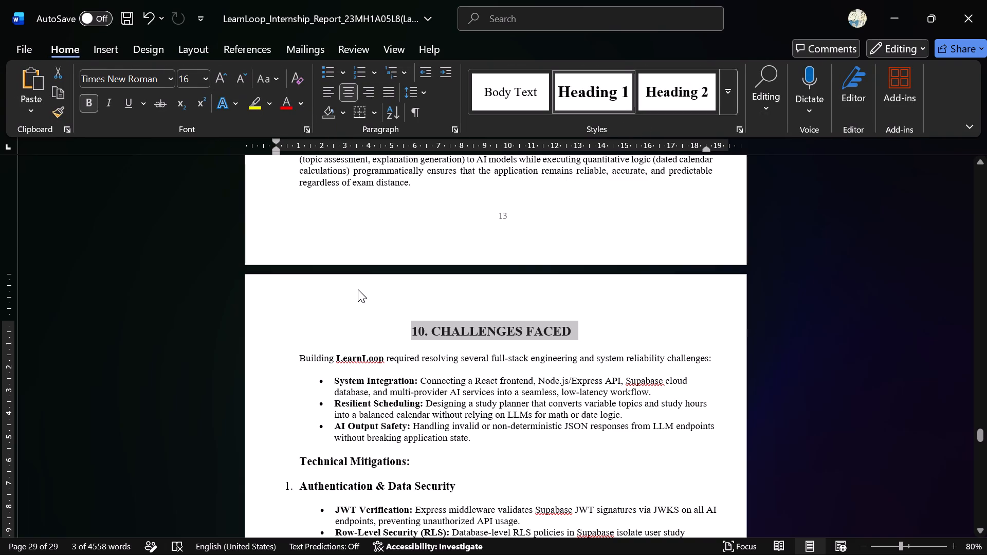
drag(391, 334, 441, 554)
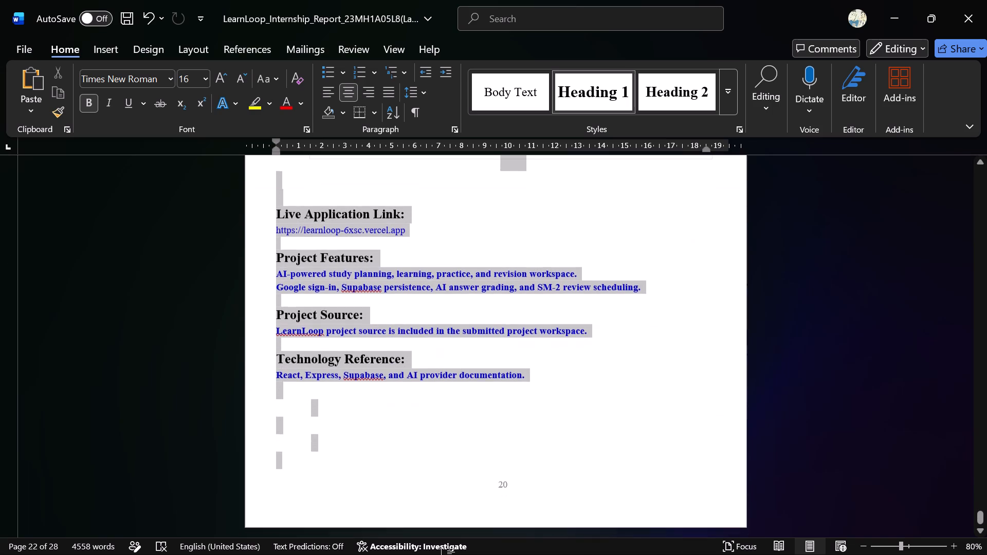
drag(441, 554, 528, 370)
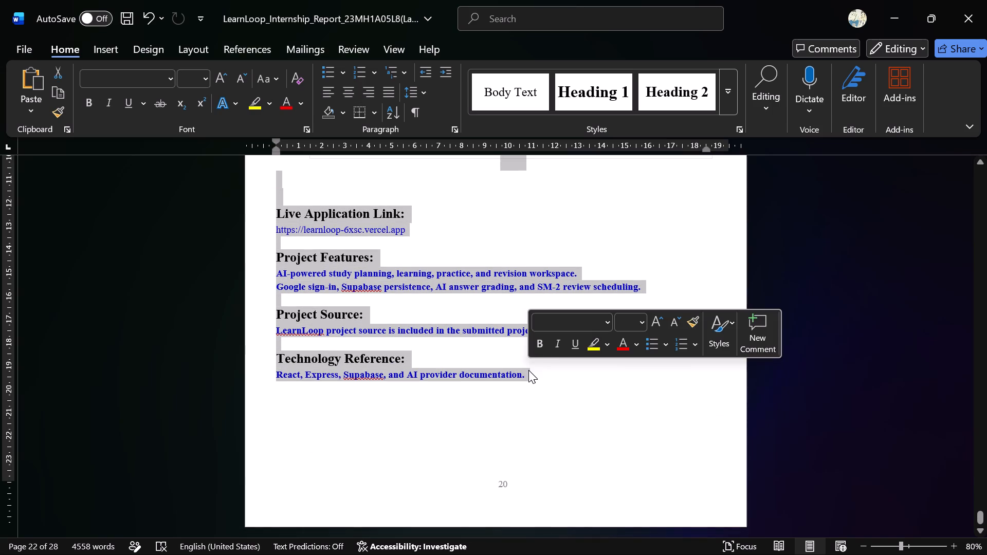
drag(275, 152, 286, 152)
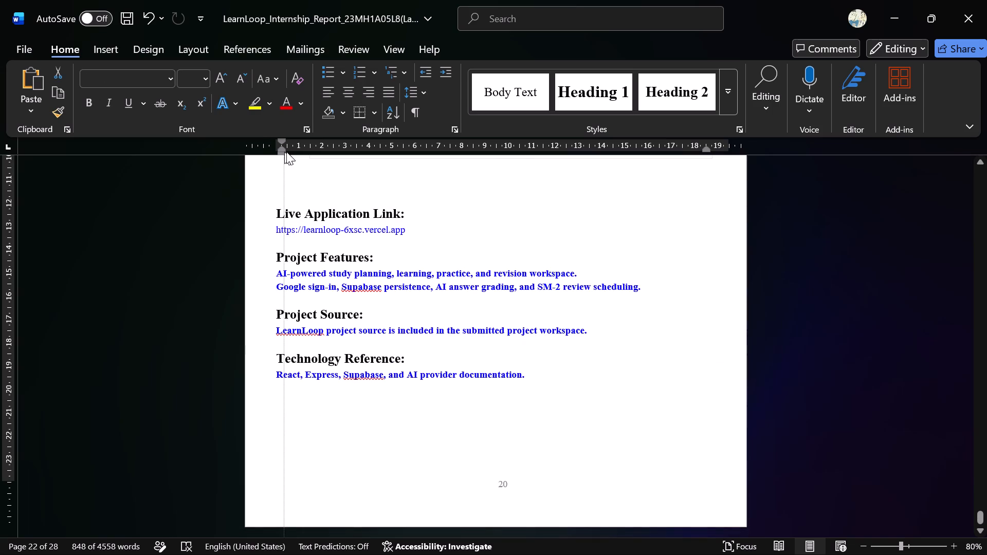
drag(286, 152, 298, 152)
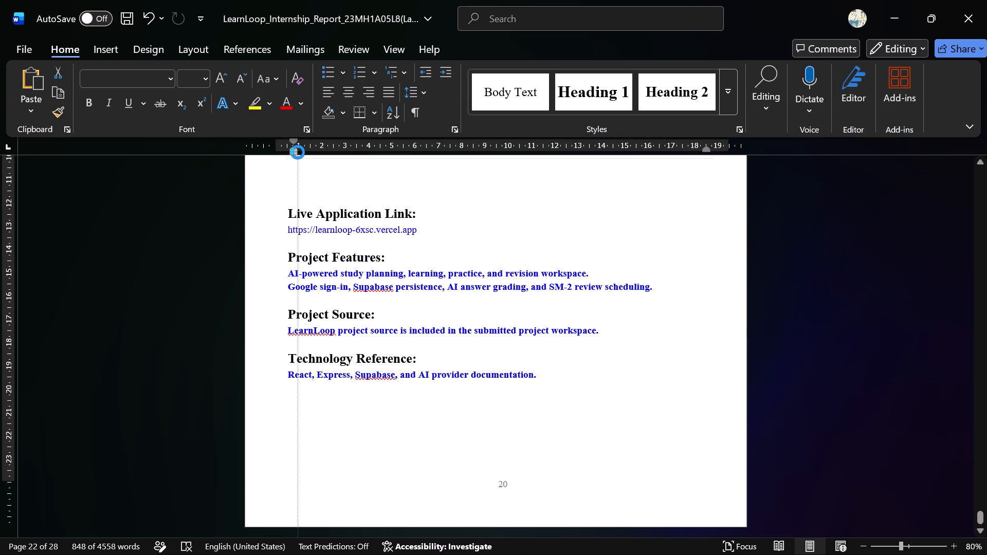
drag(298, 152, 300, 152)
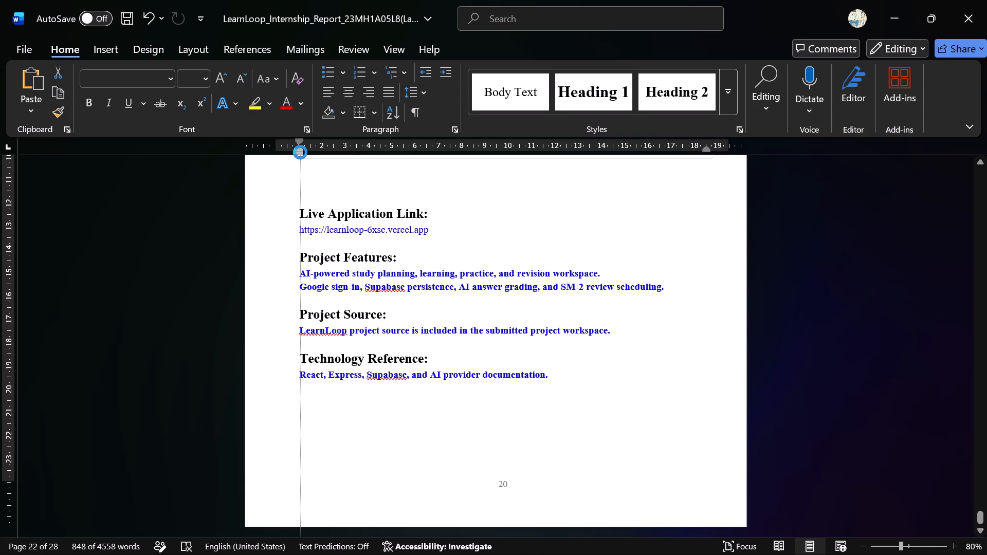
drag(300, 152, 298, 151)
drag(298, 151, 298, 150)
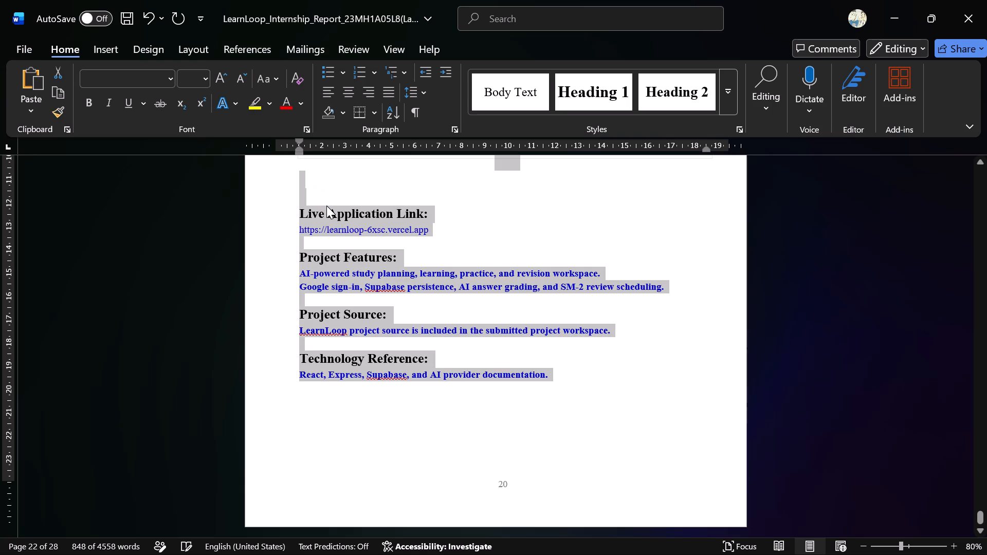
click(482, 237)
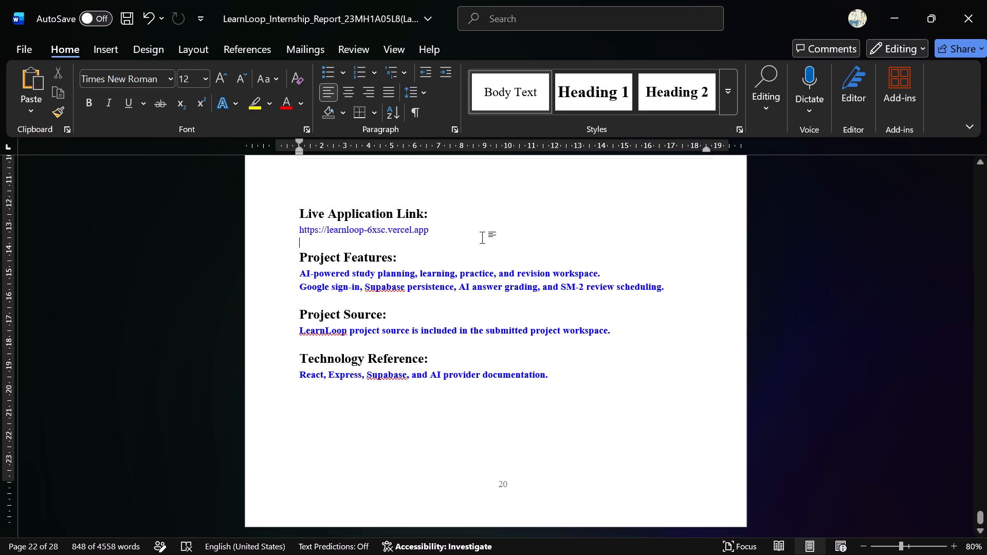
Examine the text indents and layout from the Technology Reference page back to the 10. CHALLENGES FACED heading.
scroll(482, 237, up, 5)
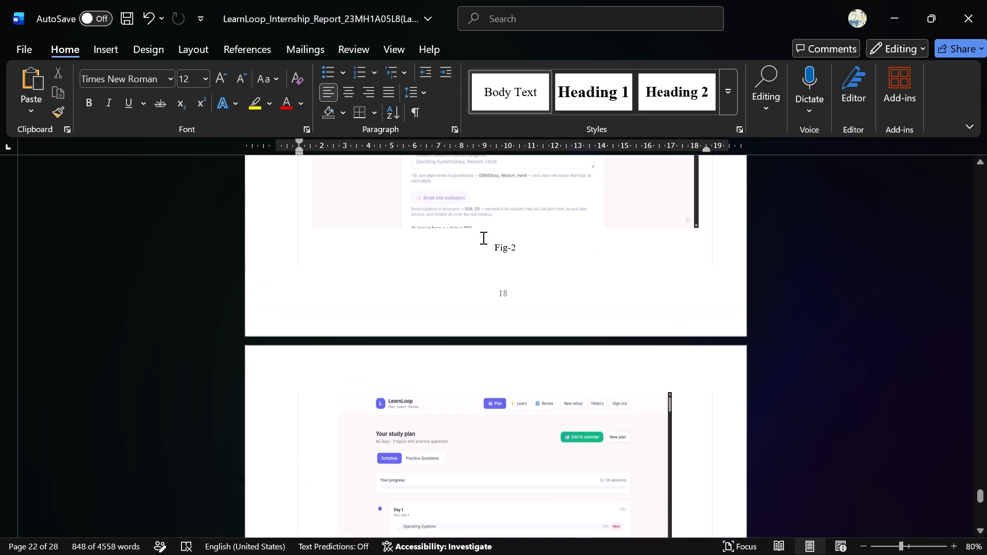
scroll(482, 237, up, 3)
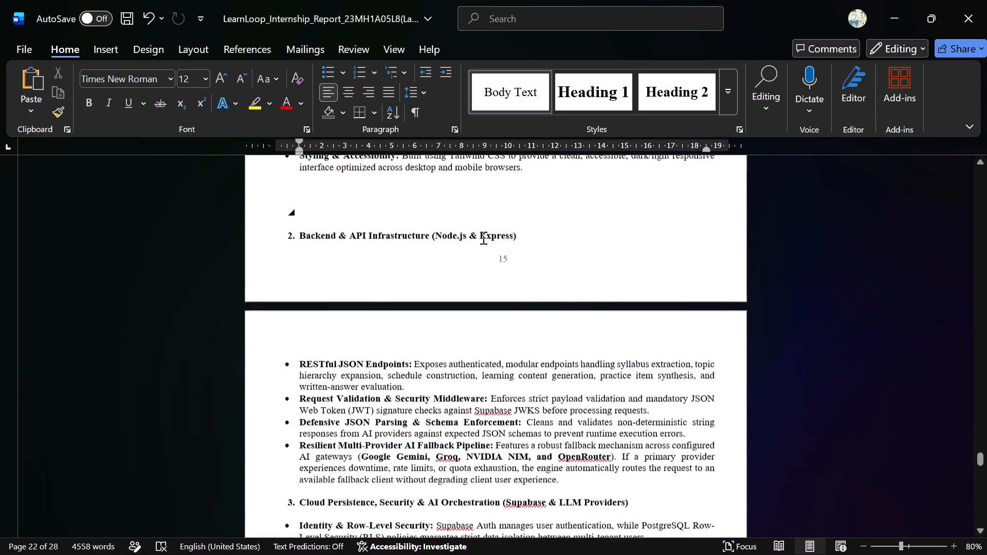
scroll(482, 237, up, 3)
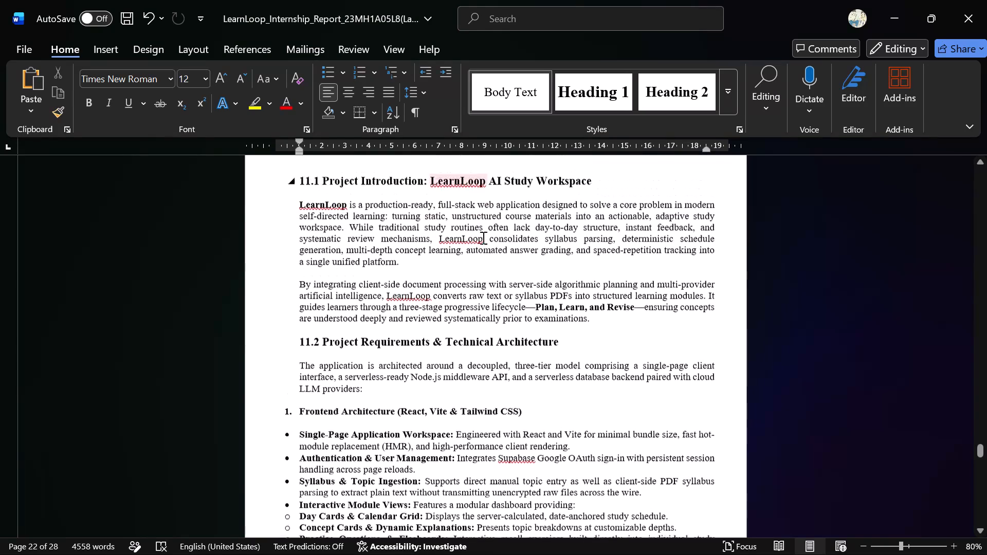
scroll(482, 237, up, 4)
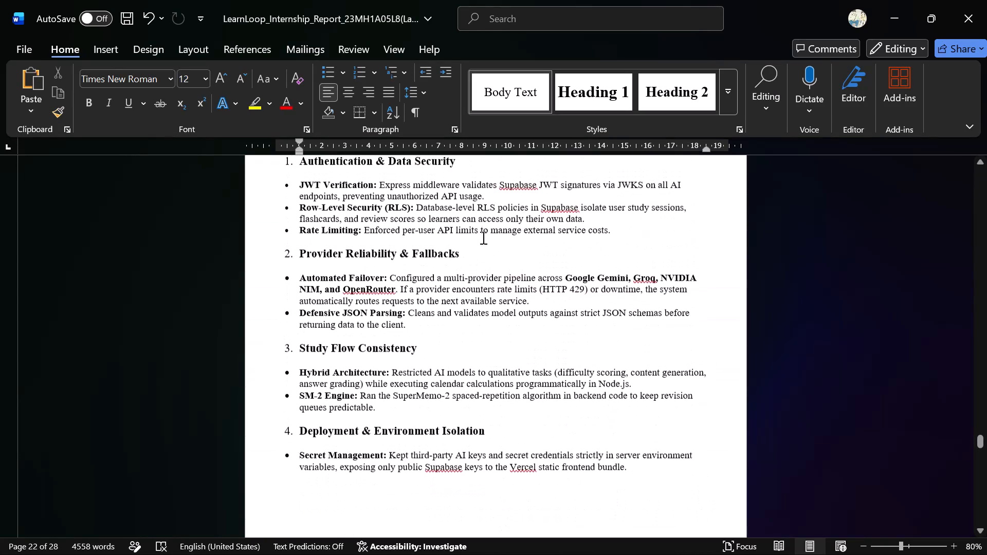
scroll(482, 237, up, 5)
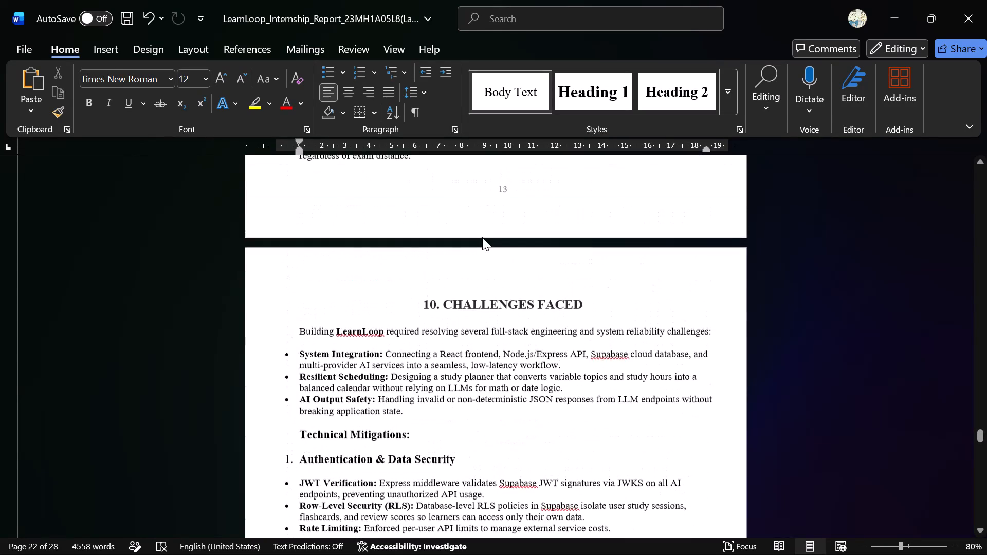
scroll(482, 237, up, 1)
scroll(482, 237, down, 1)
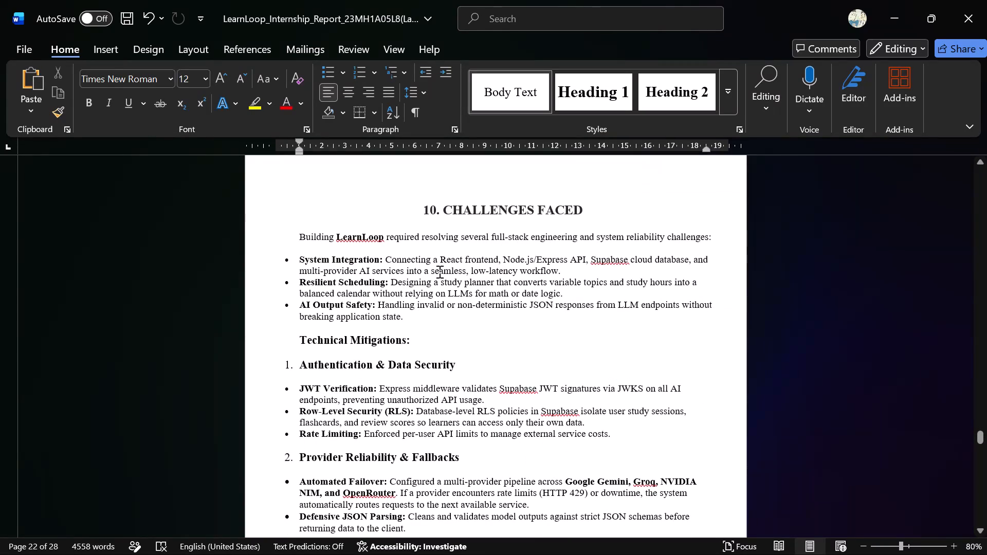
Reapply bullets to the three challenge items from System Integration to AI Output Safety and indent their text to about 2.3 cm.
click(403, 269)
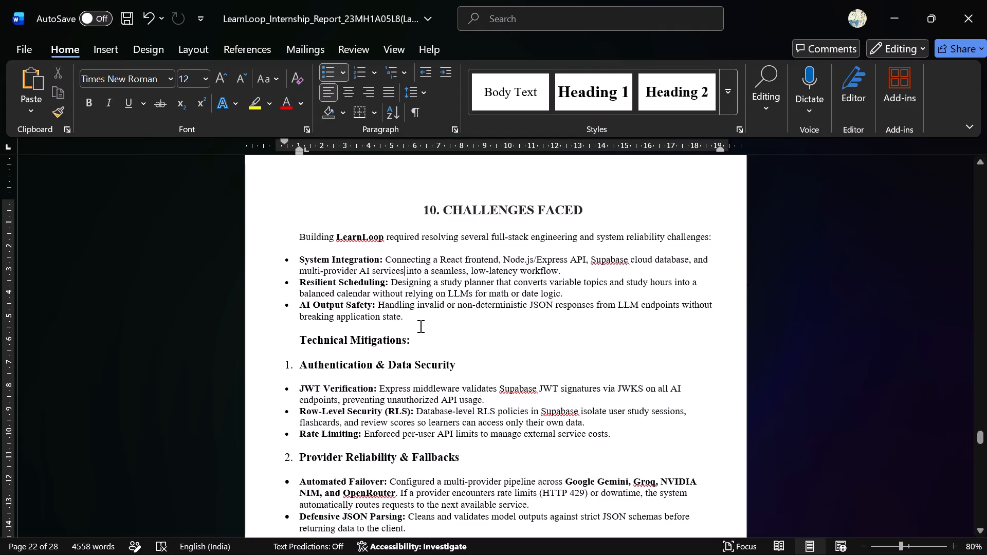
click(409, 319)
drag(409, 319, 310, 265)
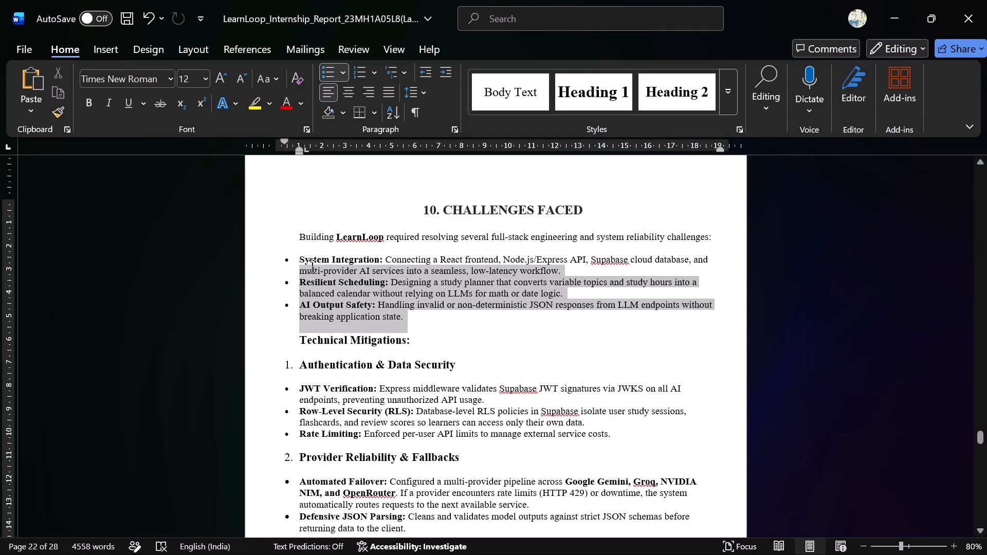
drag(310, 265, 300, 261)
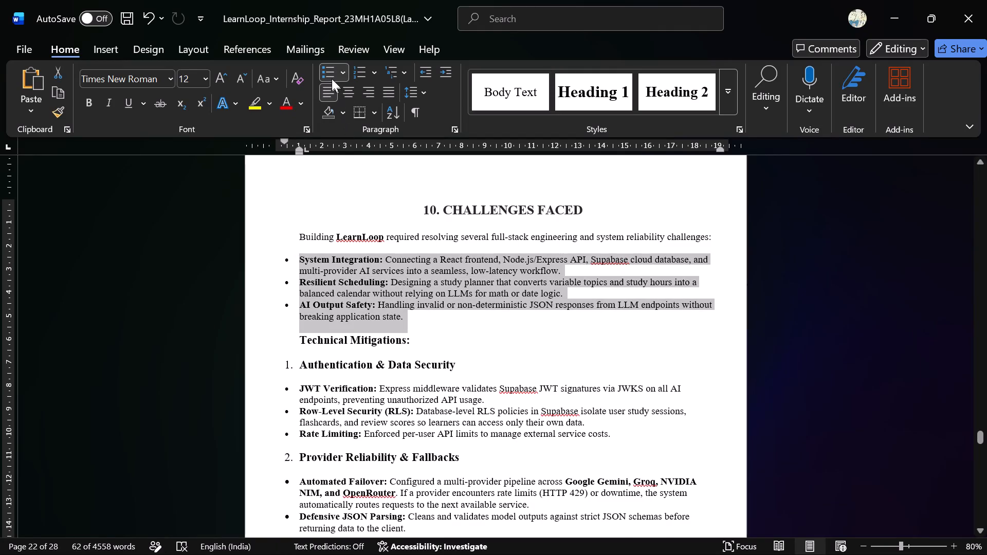
click(325, 70)
click(325, 70)
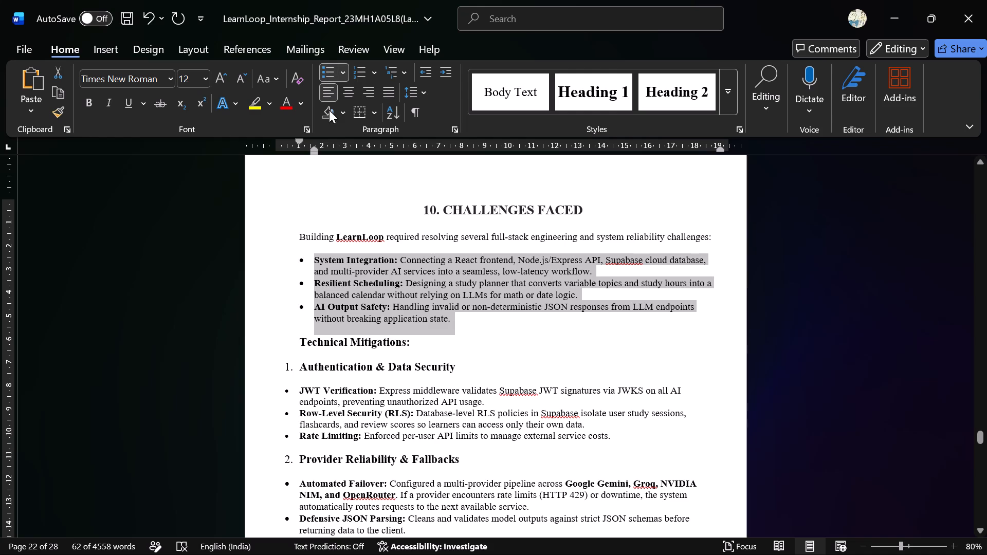
drag(314, 152, 328, 152)
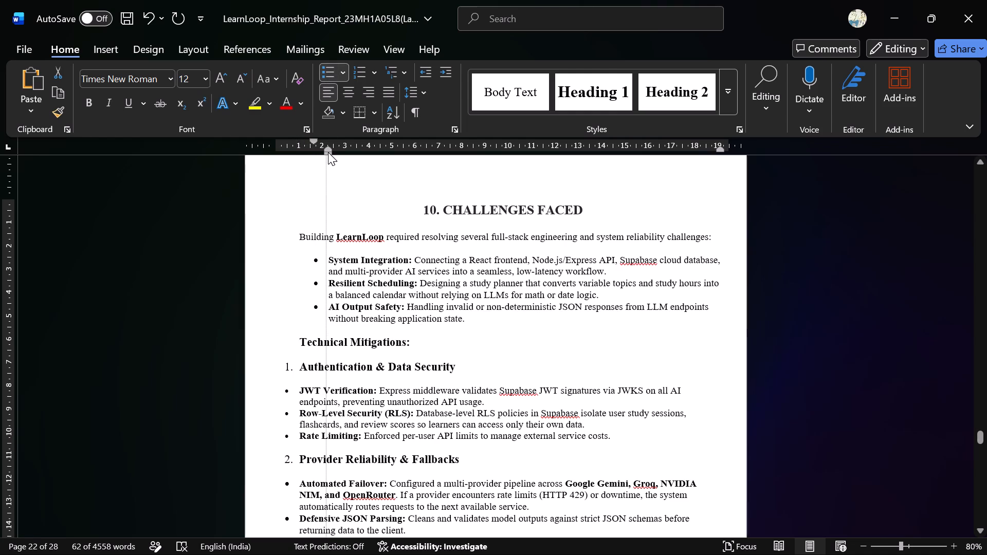
drag(328, 152, 330, 152)
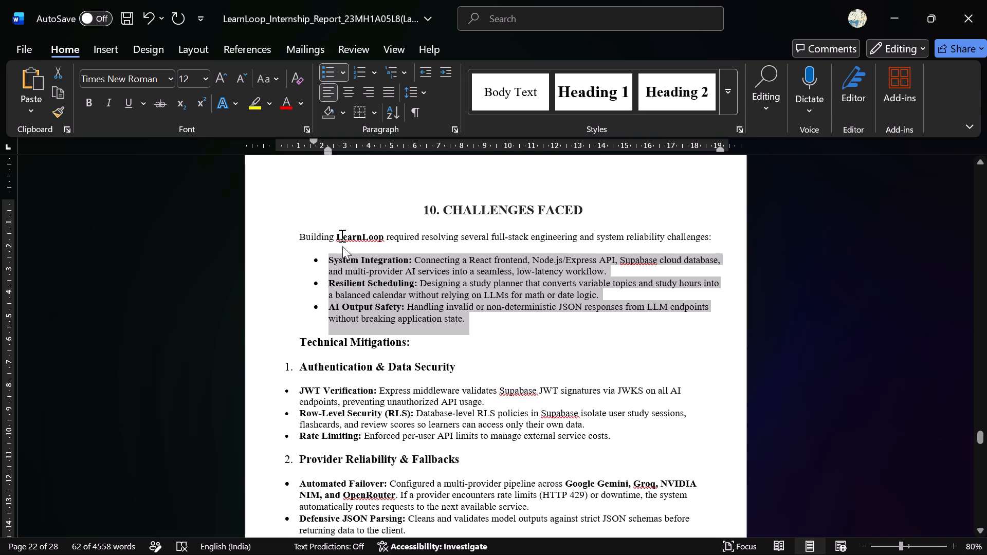
Indent the numbered Authentication & Data Security heading under Technical Mitigations so its text starts at about 2.5 cm.
scroll(364, 336, down, 1)
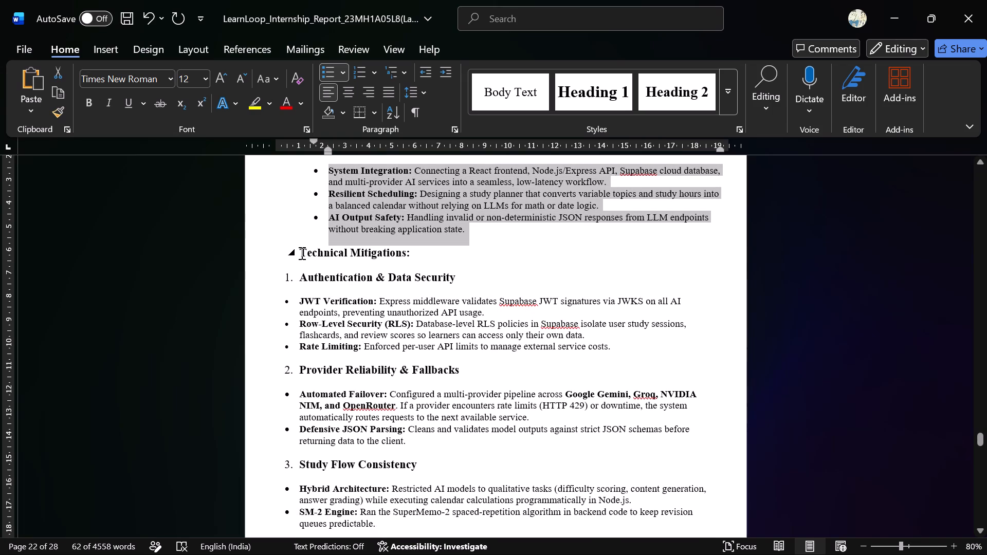
click(301, 253)
scroll(301, 253, up, 2)
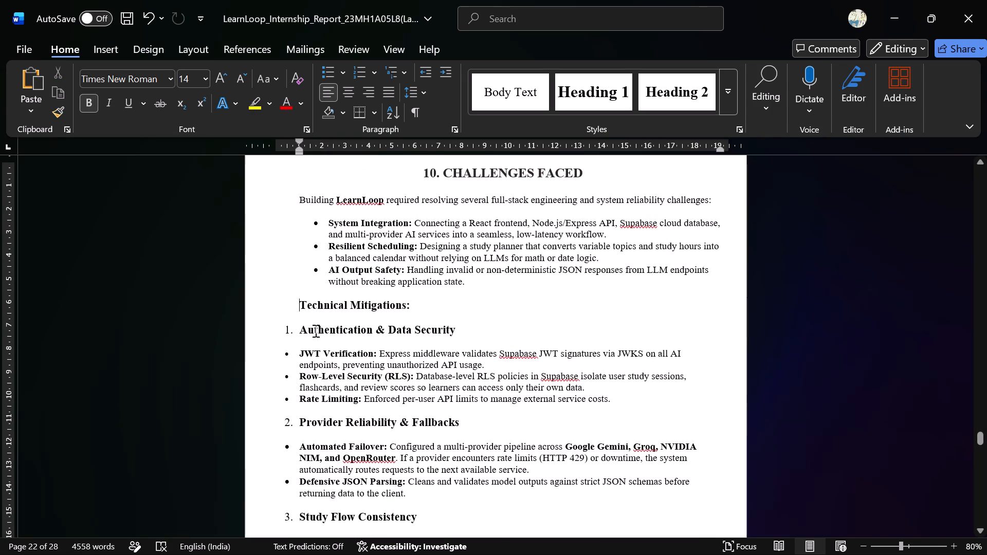
scroll(315, 334, down, 1)
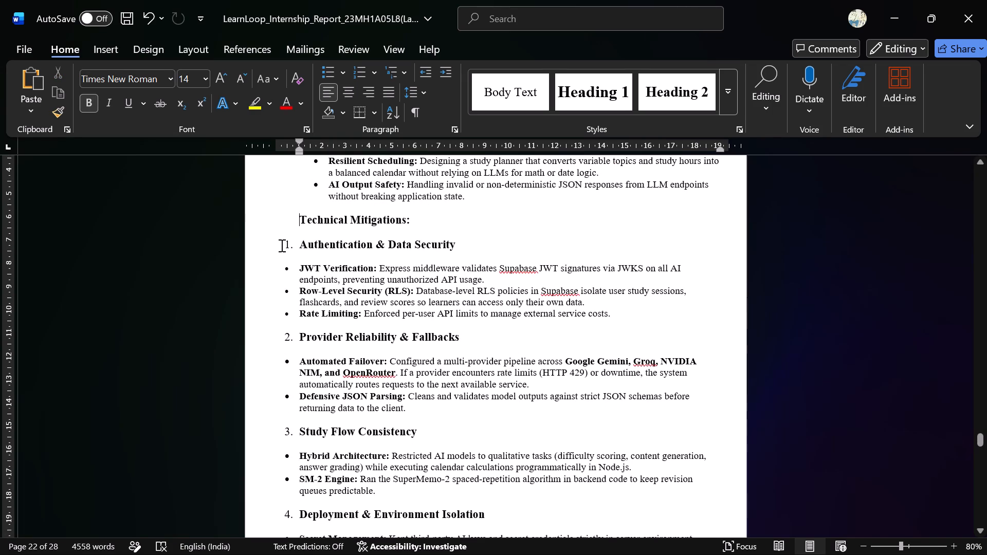
drag(280, 244, 552, 305)
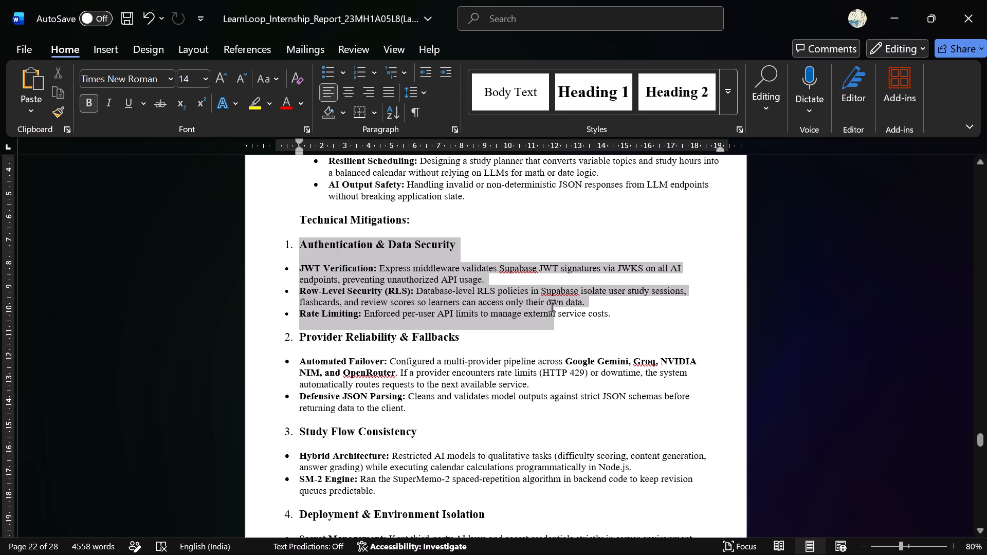
drag(552, 305, 574, 298)
click(467, 242)
drag(467, 242, 289, 239)
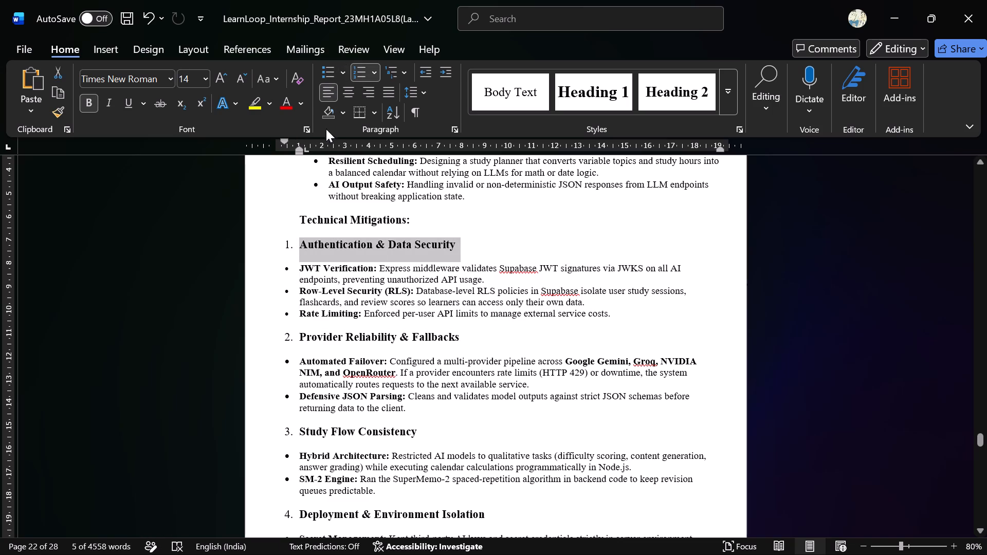
drag(296, 150, 313, 151)
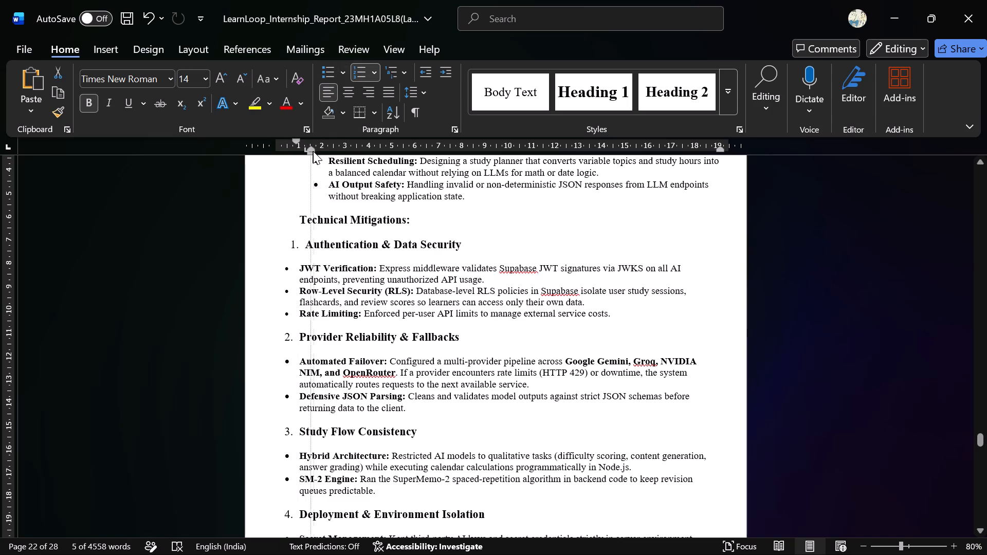
drag(313, 151, 323, 152)
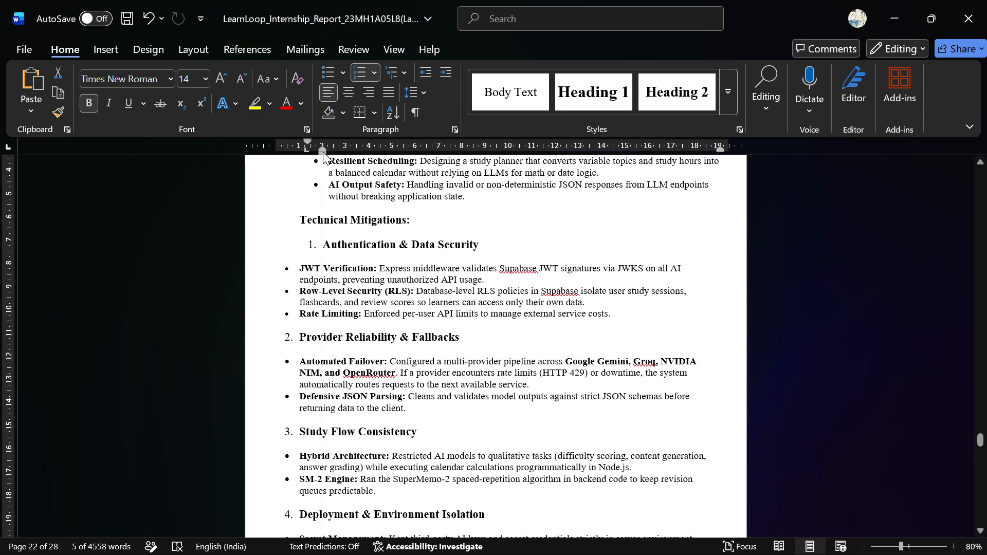
drag(323, 152, 333, 152)
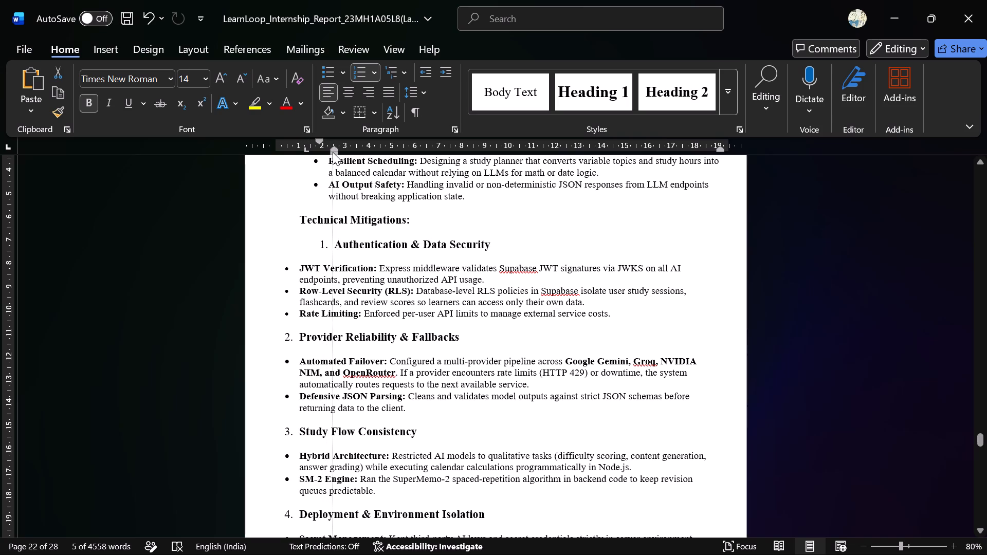
drag(333, 152, 331, 152)
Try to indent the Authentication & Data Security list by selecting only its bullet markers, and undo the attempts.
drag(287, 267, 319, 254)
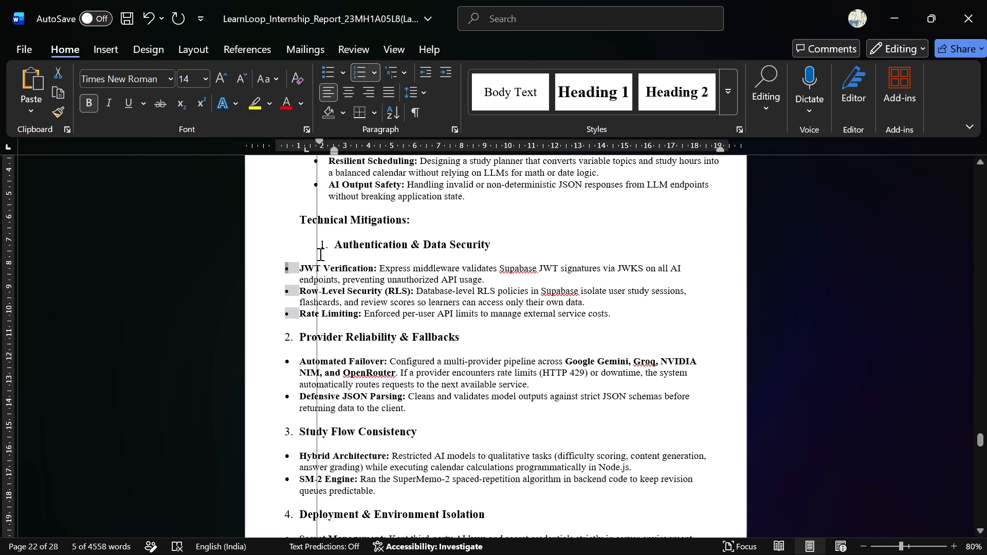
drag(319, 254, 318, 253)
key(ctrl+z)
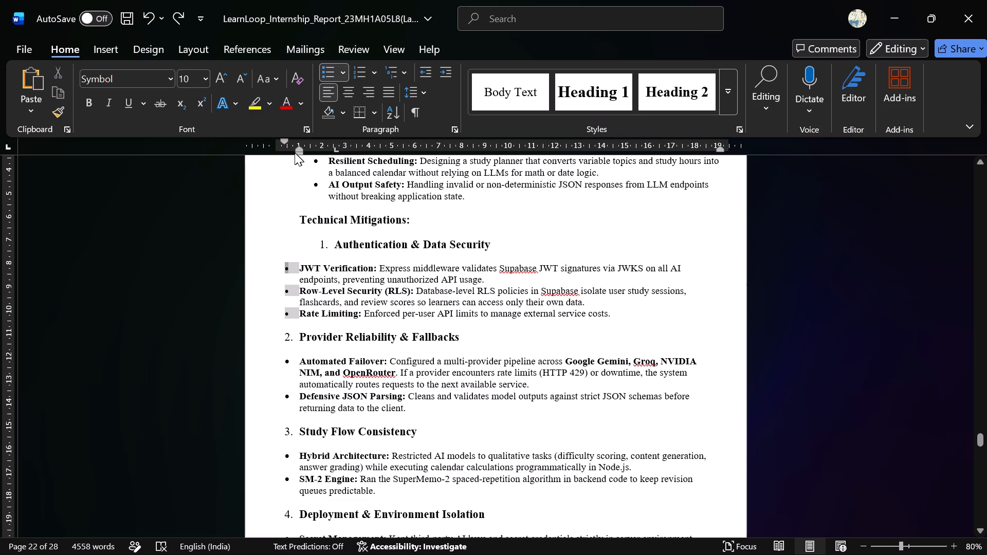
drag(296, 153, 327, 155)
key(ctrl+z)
Indent the three bullet items from JWT Verification to Rate Limiting and reapply their bullets, with text at about 3.9 cm.
drag(618, 311, 314, 271)
drag(296, 153, 317, 153)
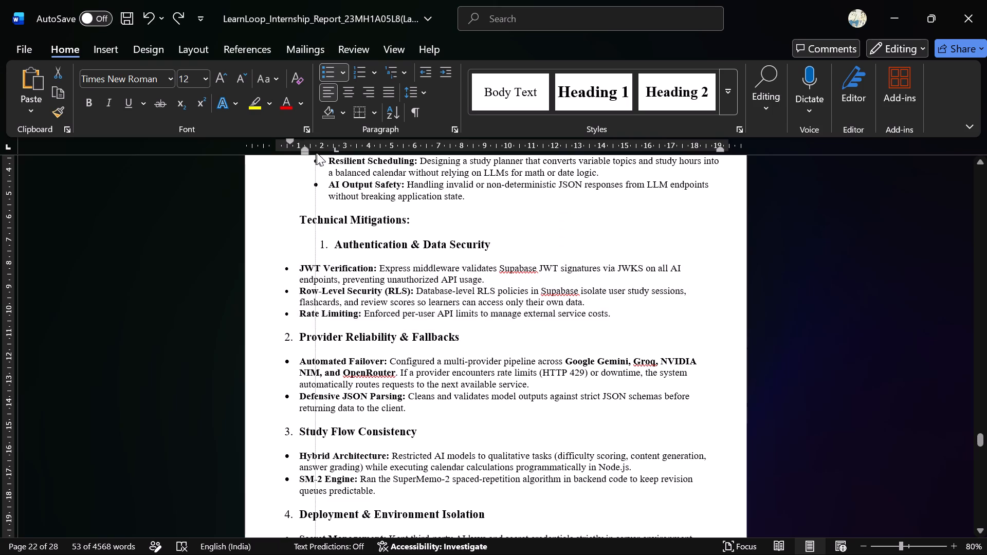
drag(317, 153, 351, 154)
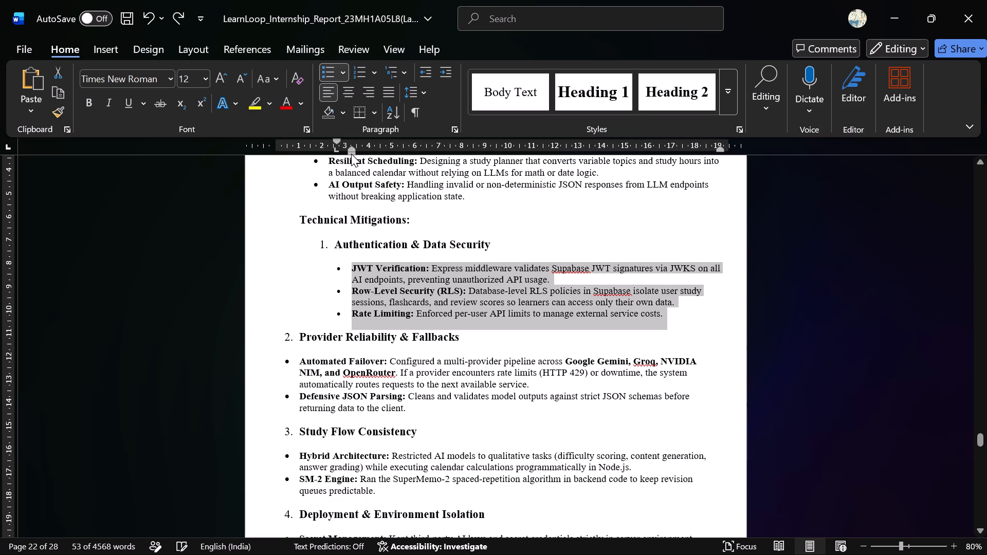
click(324, 66)
click(324, 66)
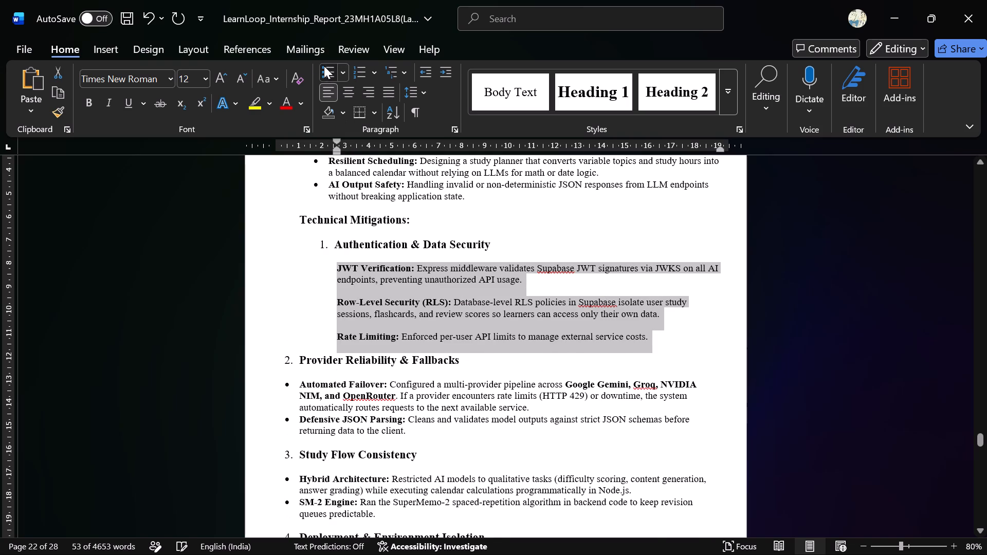
click(322, 243)
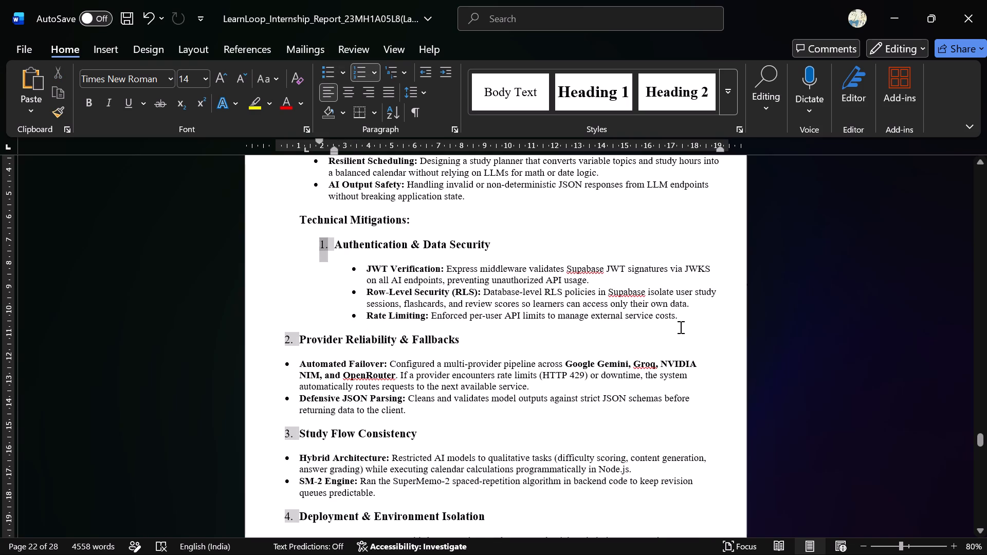
click(693, 316)
drag(693, 316, 686, 316)
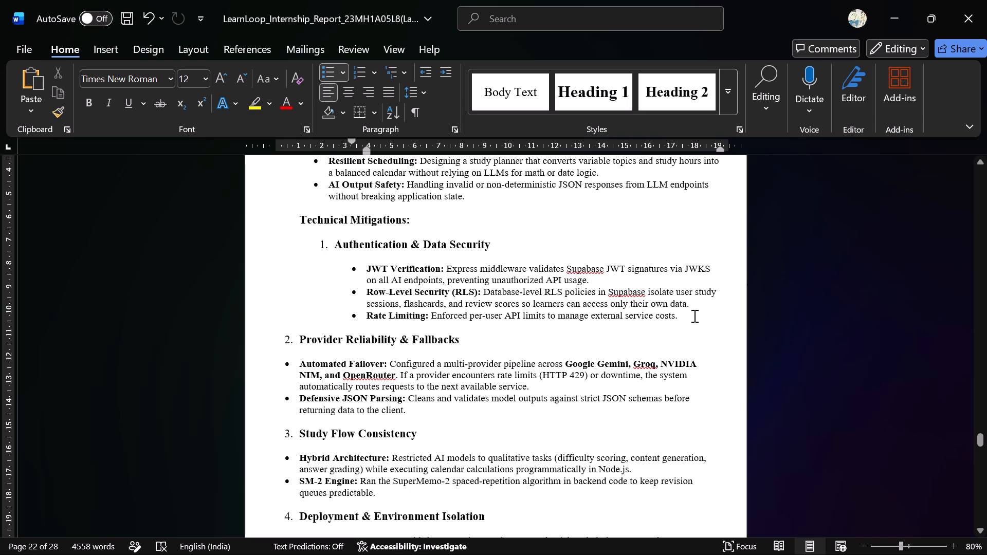
drag(686, 316, 377, 273)
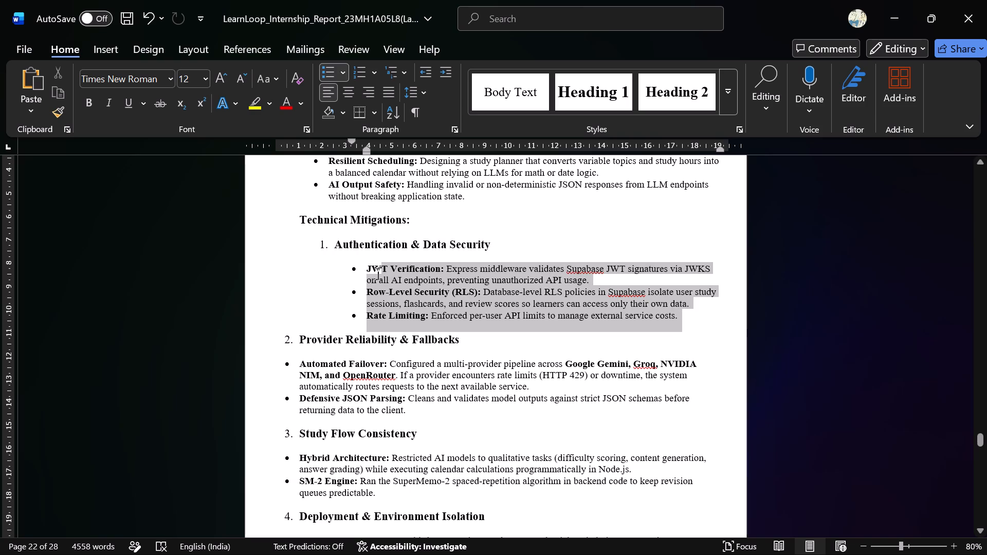
drag(377, 273, 370, 271)
click(391, 307)
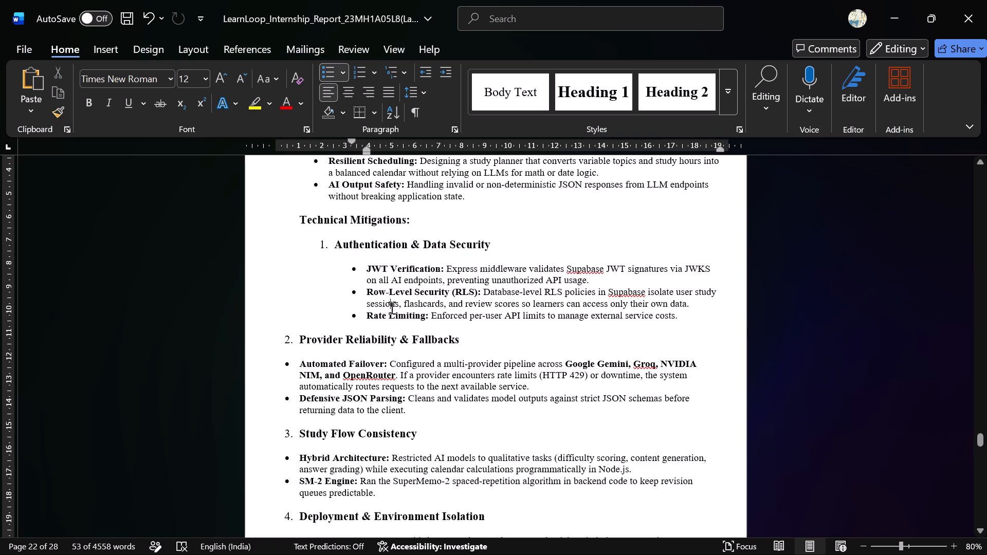
Remove and reapply the numbering on the Provider Reliability & Fallbacks heading.
drag(273, 343, 473, 337)
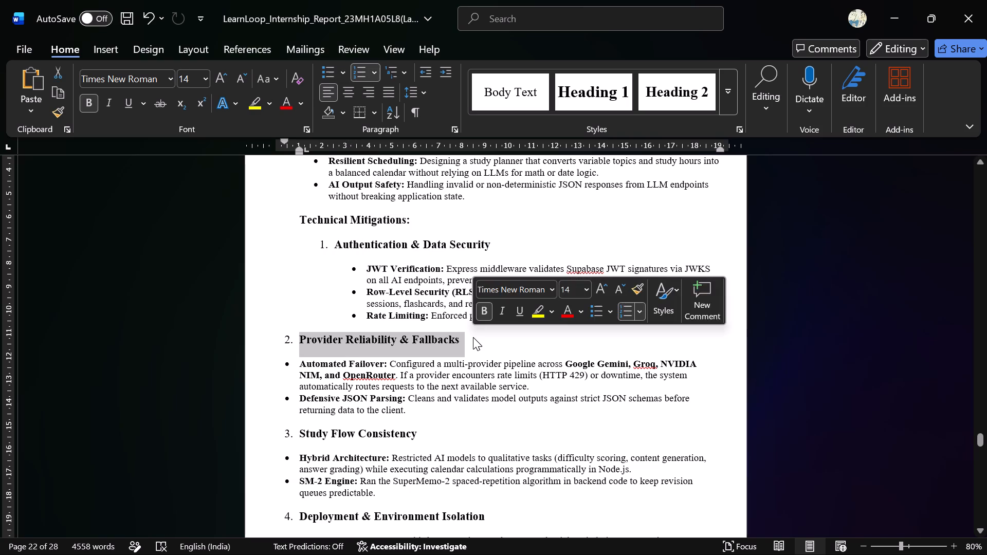
click(356, 80)
click(356, 80)
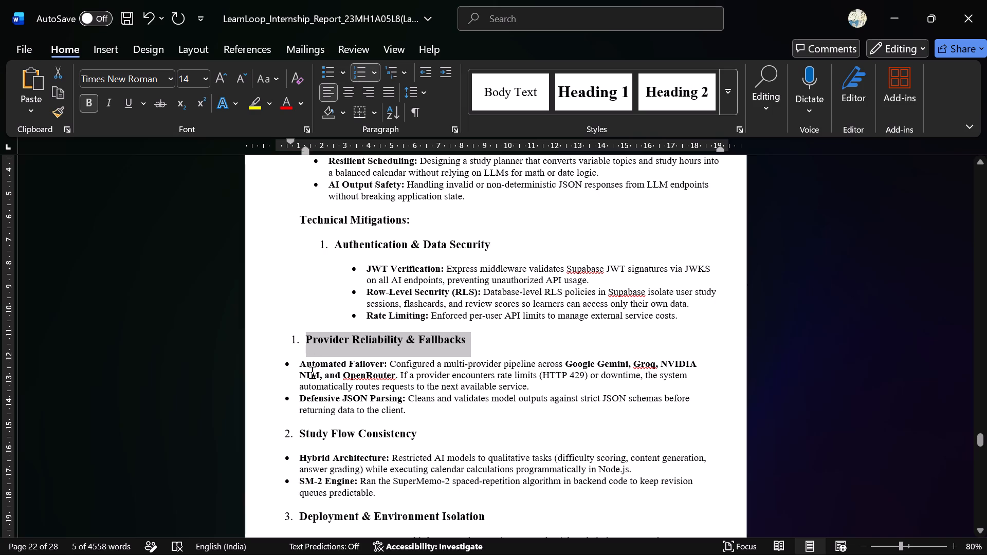
Remove the numbering from the Authentication & Data Security heading and try a bullet on it instead.
drag(315, 239, 416, 240)
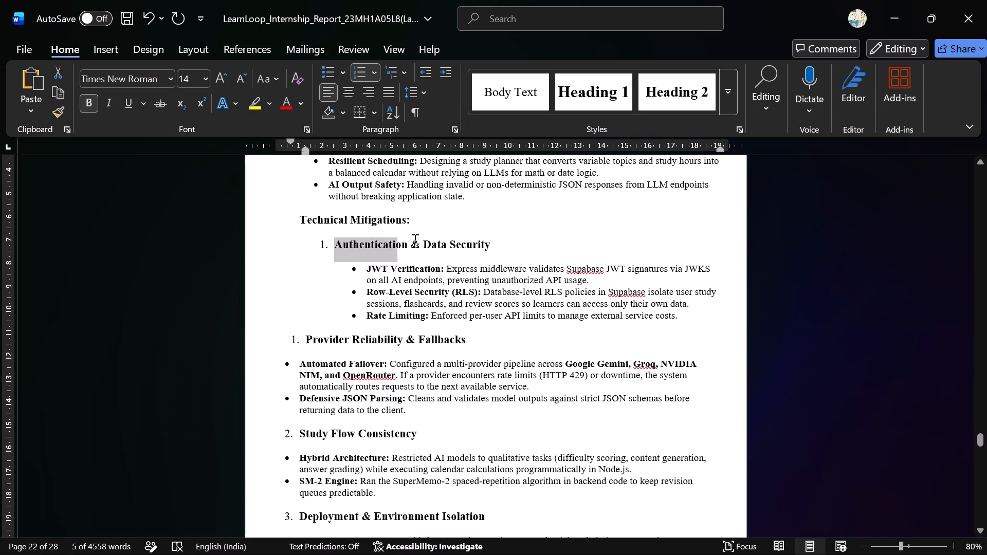
drag(416, 240, 491, 239)
click(355, 77)
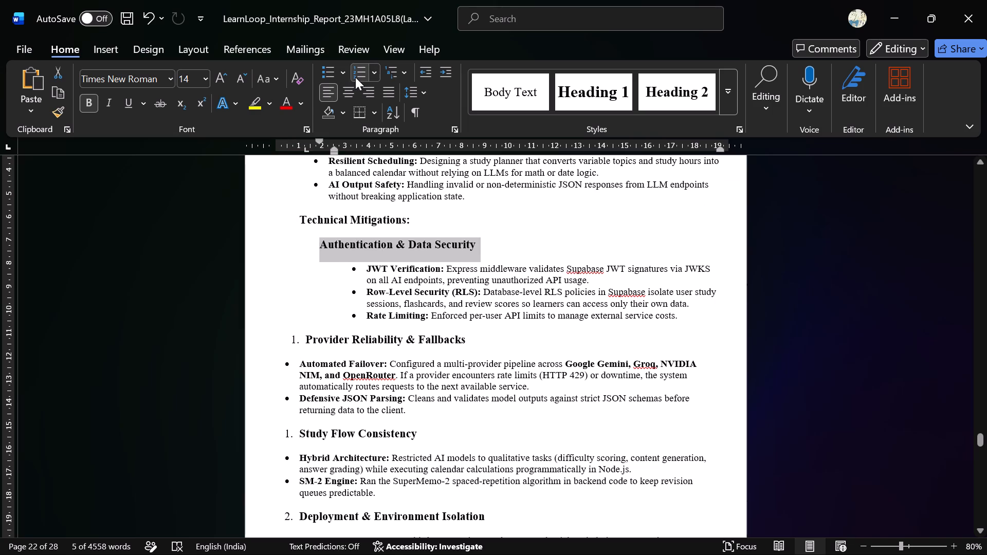
click(355, 77)
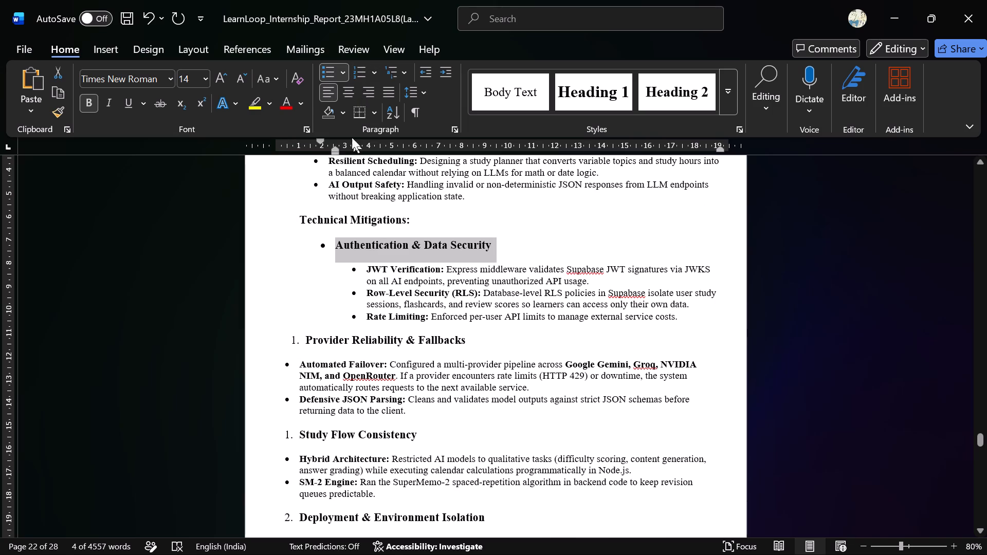
click(321, 71)
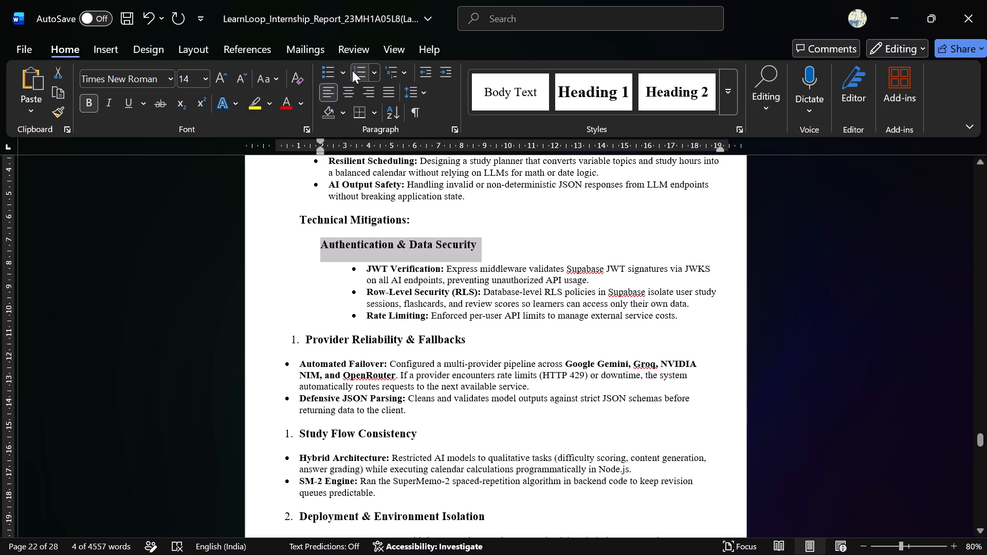
click(353, 70)
click(328, 68)
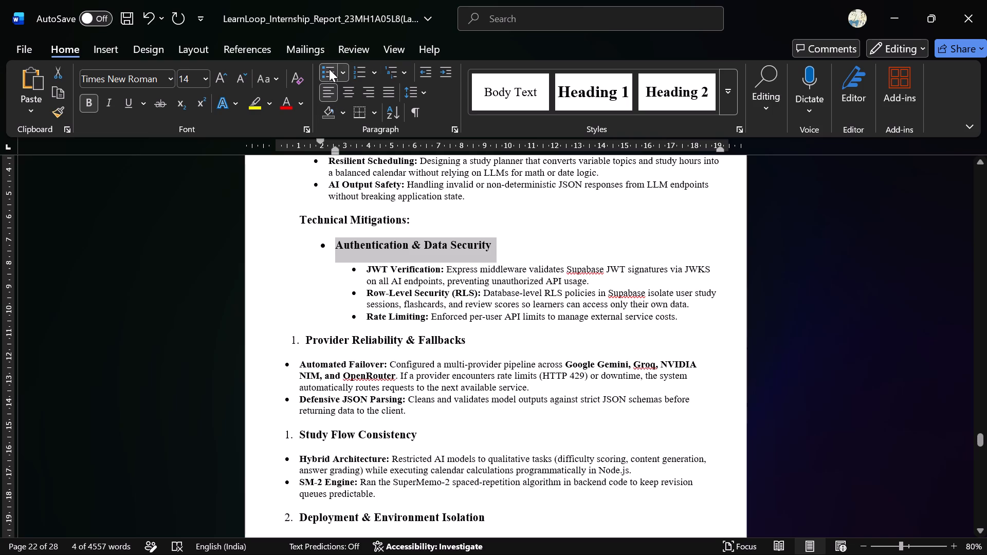
Remove the numbering from the Provider Reliability & Fallbacks heading.
drag(279, 340, 417, 337)
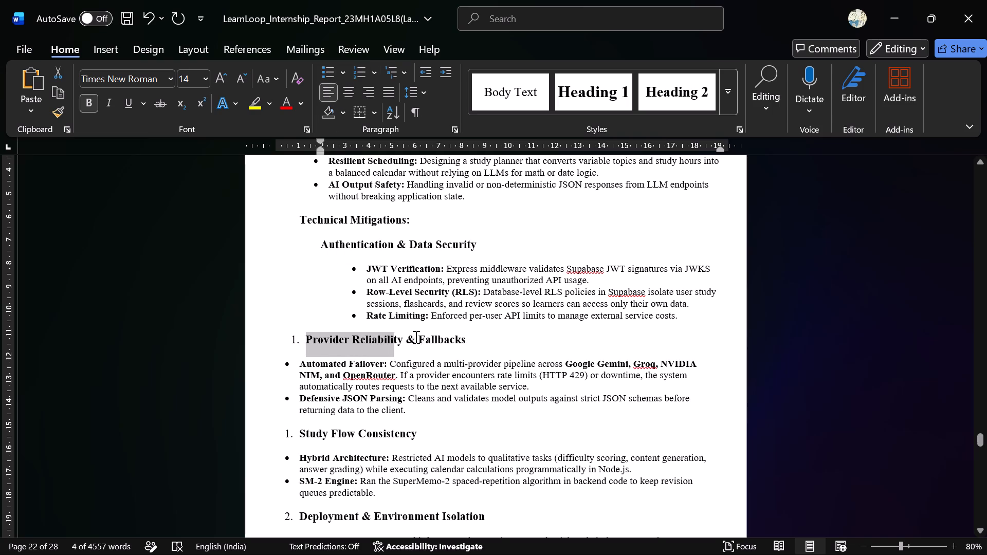
drag(417, 337, 462, 335)
click(364, 65)
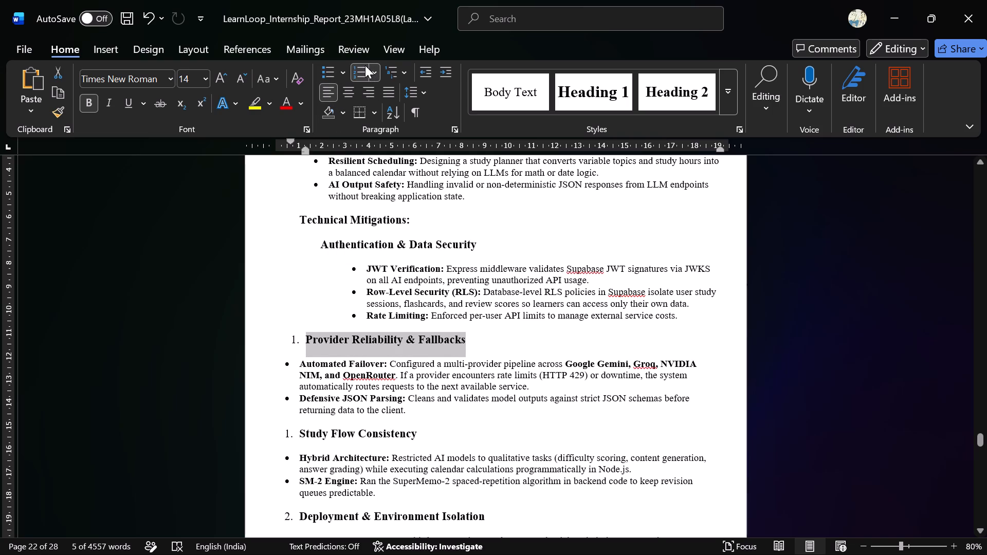
Number the Authentication & Data Security heading with the recently used 1. 2. 3. format.
click(315, 247)
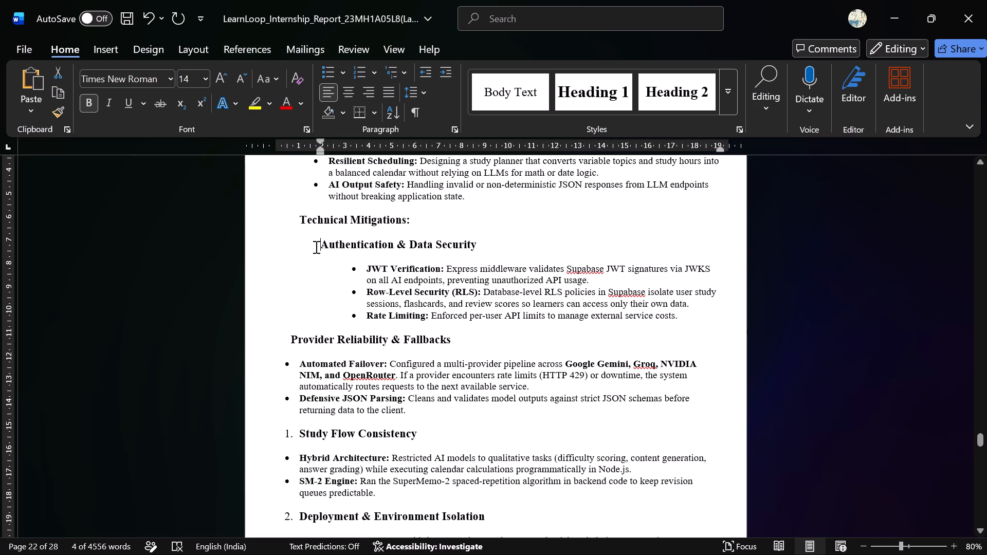
drag(315, 247, 478, 246)
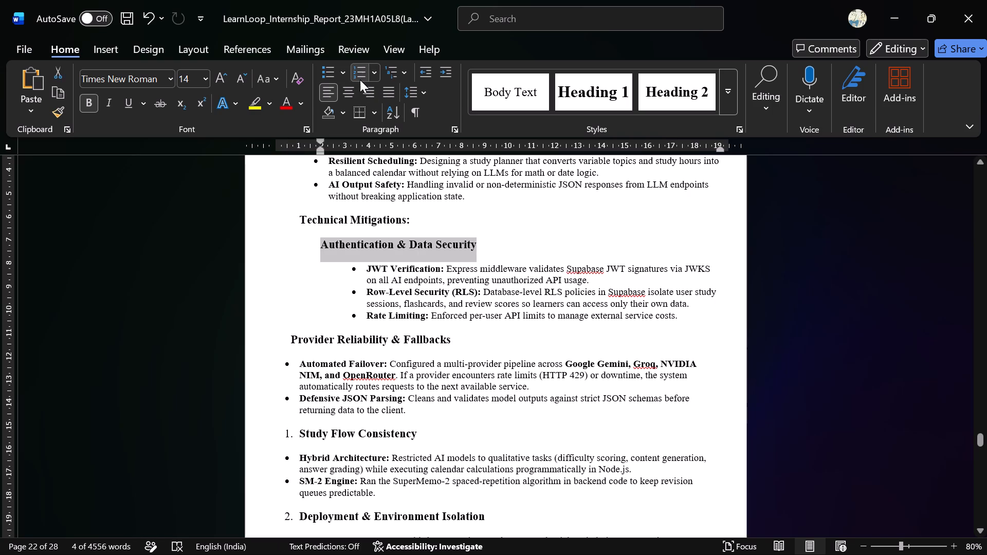
click(359, 79)
click(359, 79)
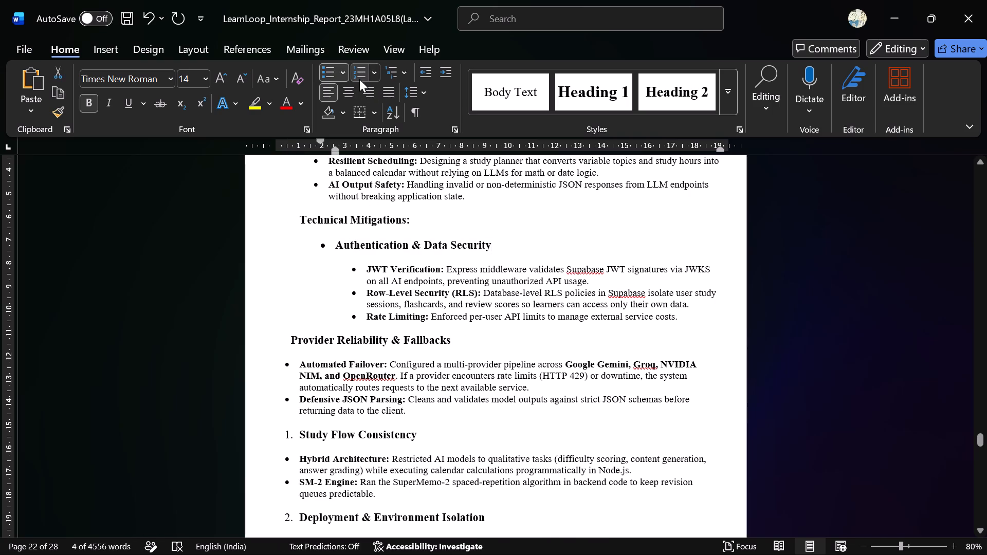
click(322, 70)
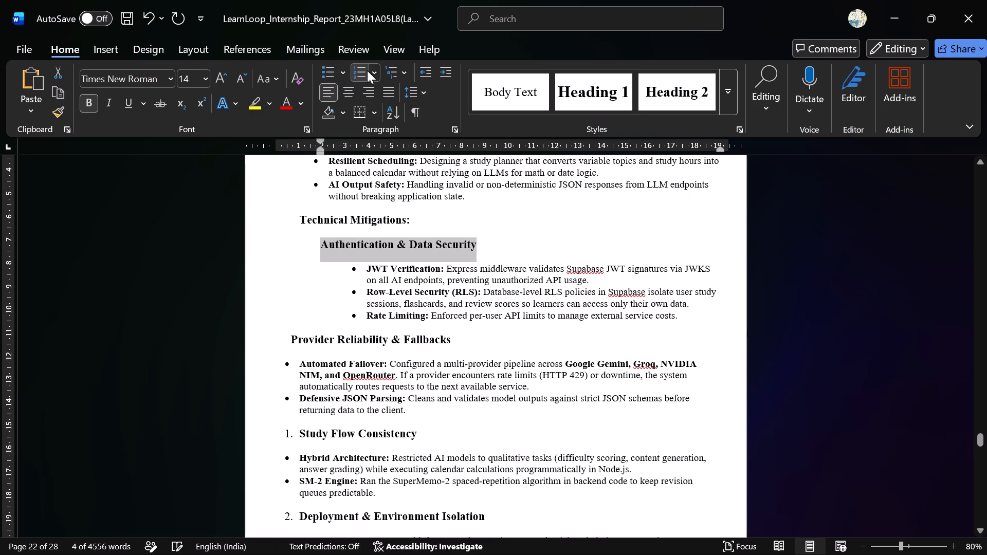
click(371, 72)
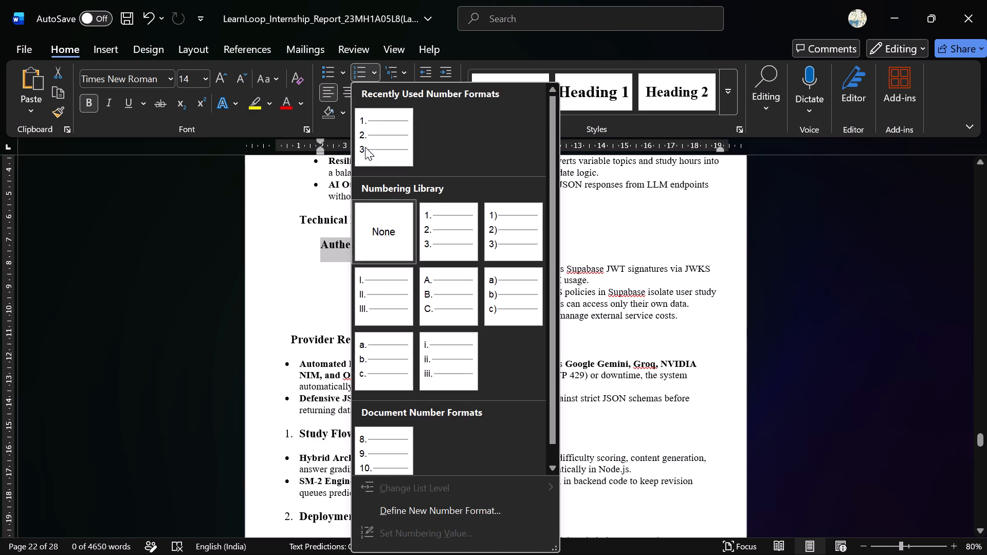
click(364, 152)
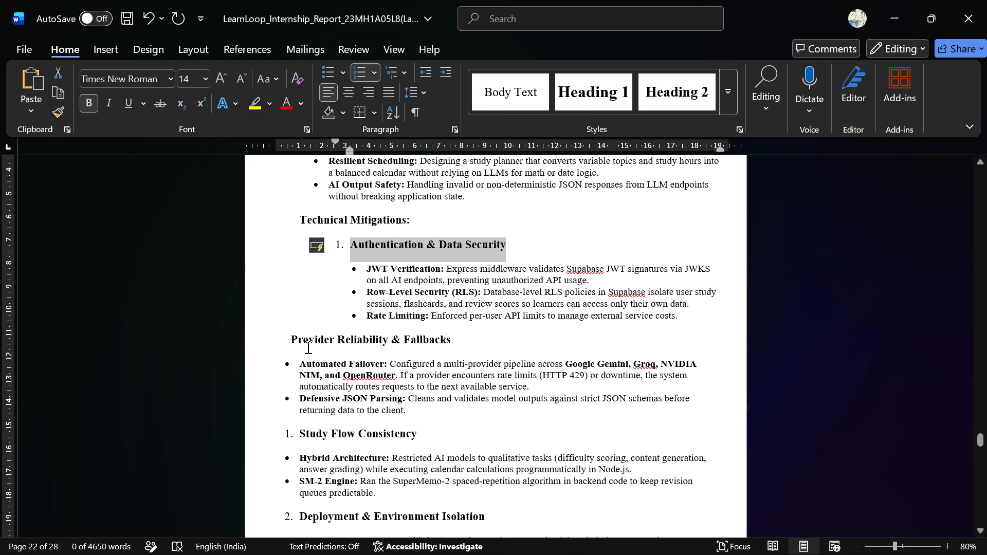
Number the Provider Reliability & Fallbacks heading as item 2, aligned with the Authentication & Data Security heading.
drag(290, 339, 447, 337)
click(597, 311)
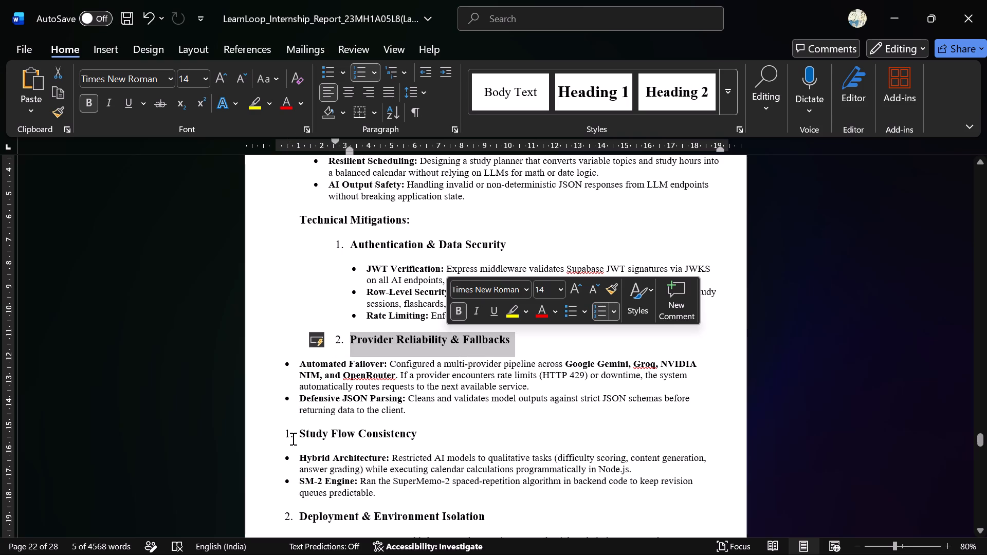
Apply the recently used 1. 2. 3. number format to the Study Flow Consistency heading.
click(278, 437)
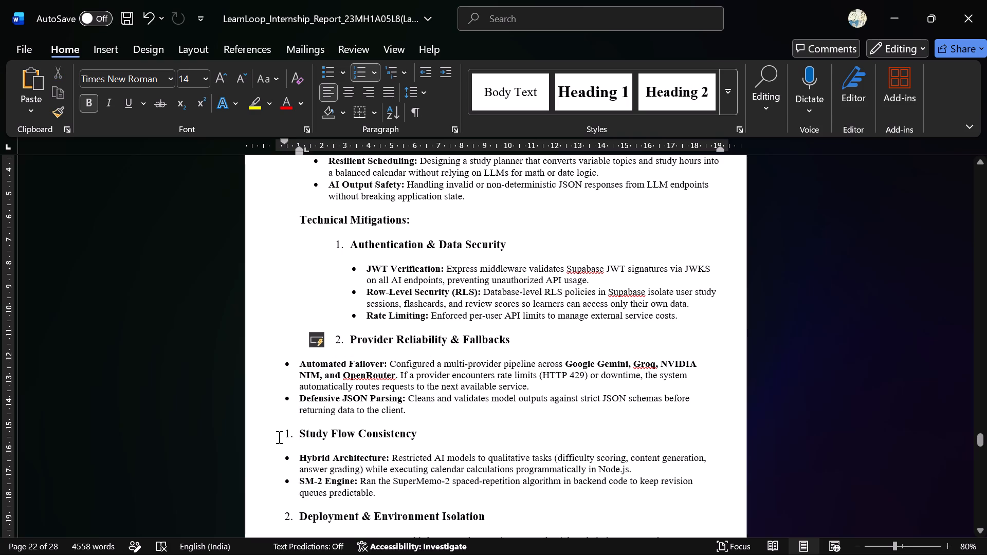
scroll(425, 452, down, 1)
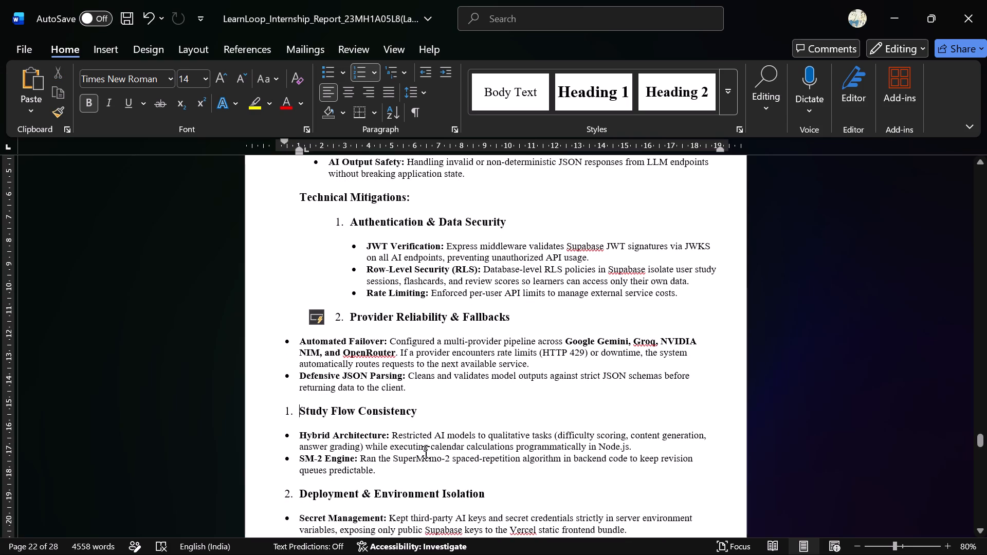
scroll(432, 429, down, 1)
scroll(432, 429, up, 1)
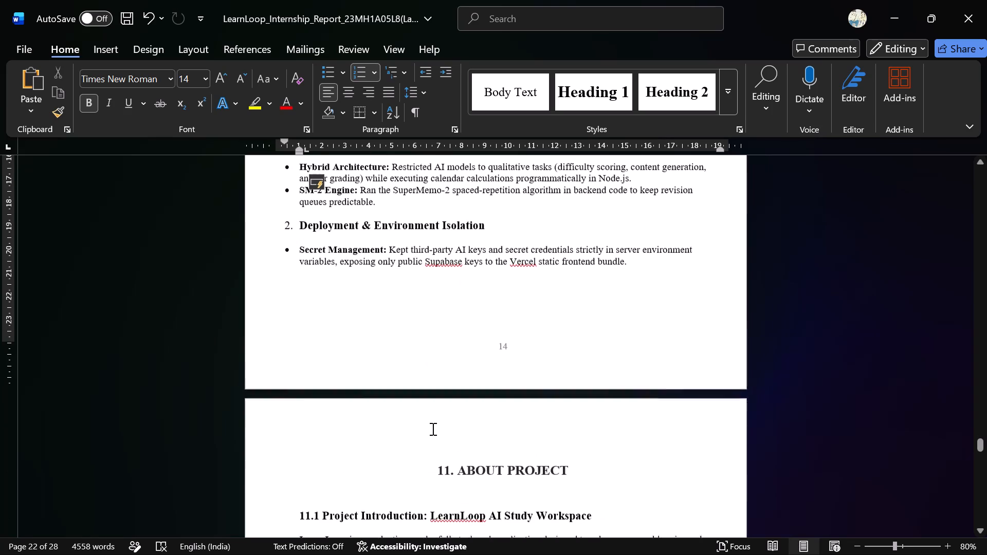
scroll(432, 429, up, 1)
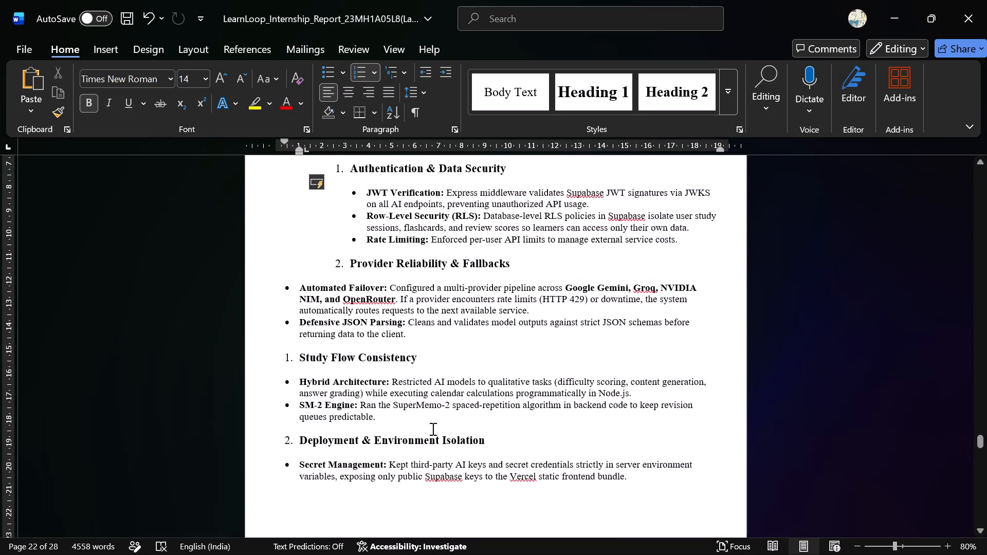
scroll(432, 429, up, 1)
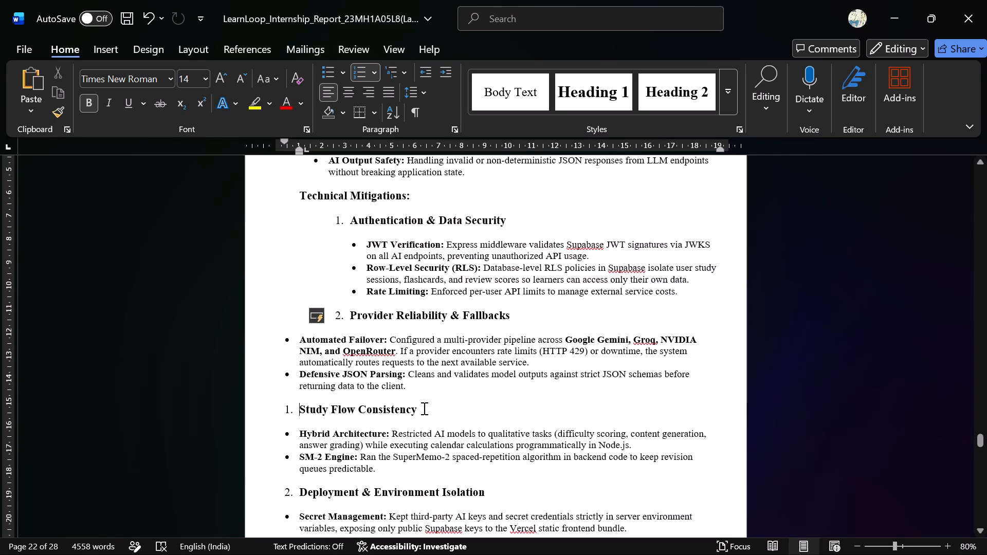
click(423, 408)
drag(423, 408, 273, 401)
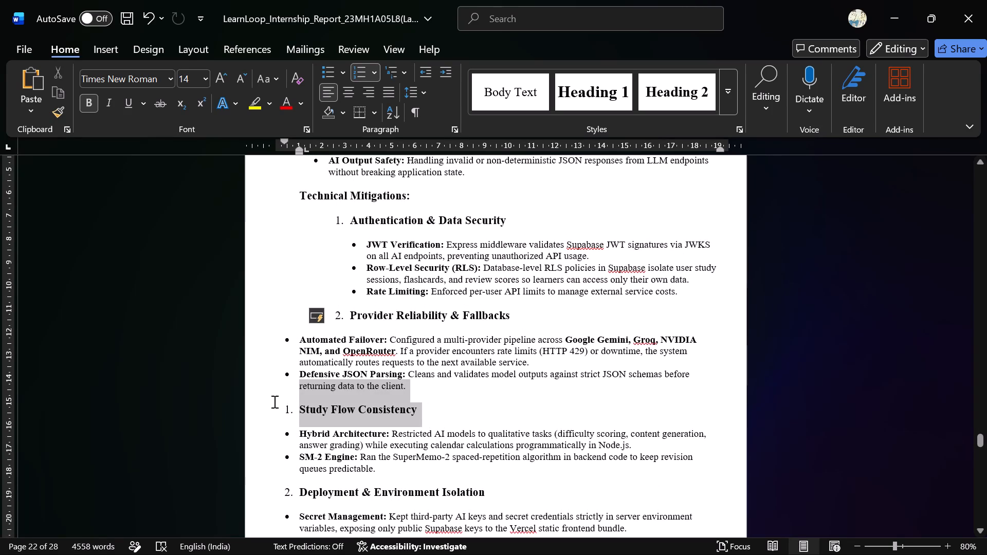
drag(273, 401, 270, 406)
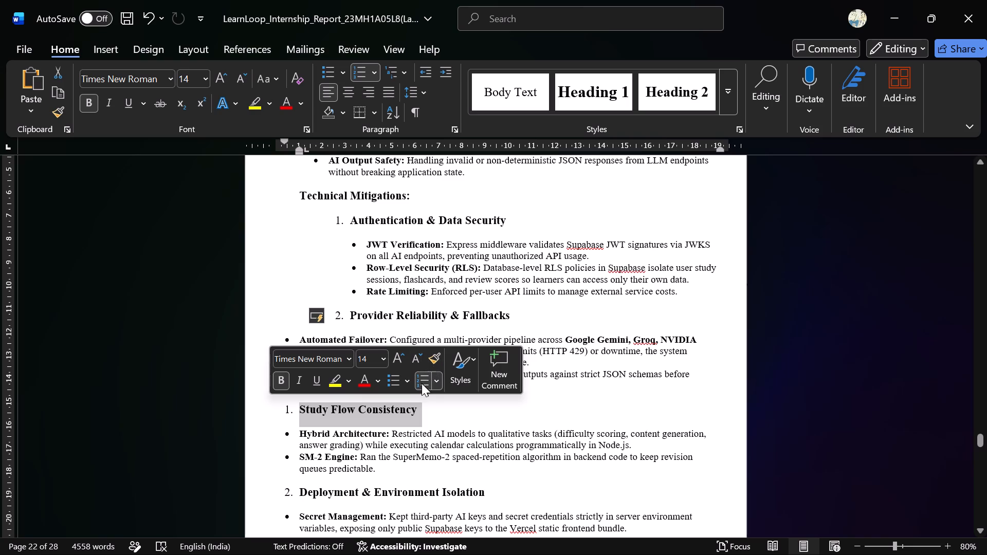
click(433, 383)
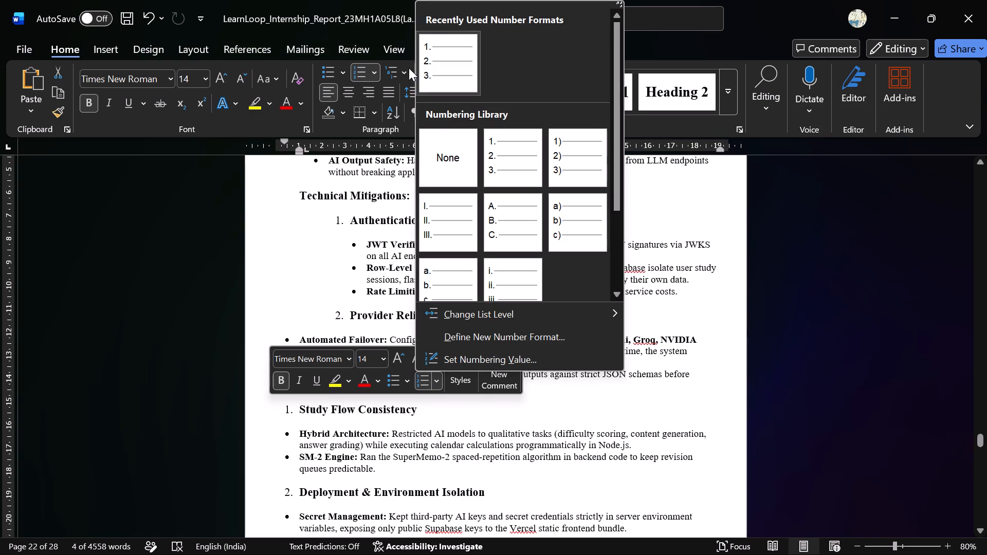
click(428, 71)
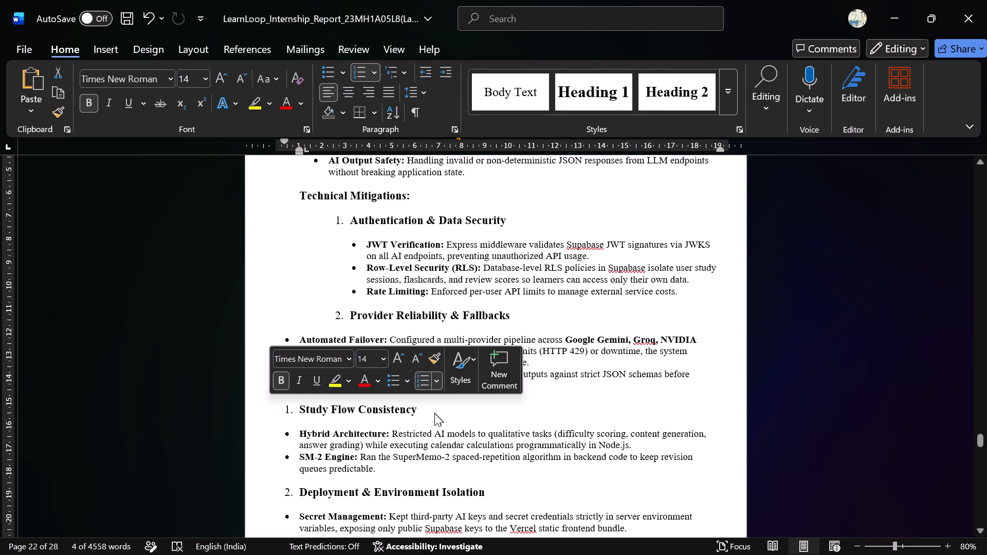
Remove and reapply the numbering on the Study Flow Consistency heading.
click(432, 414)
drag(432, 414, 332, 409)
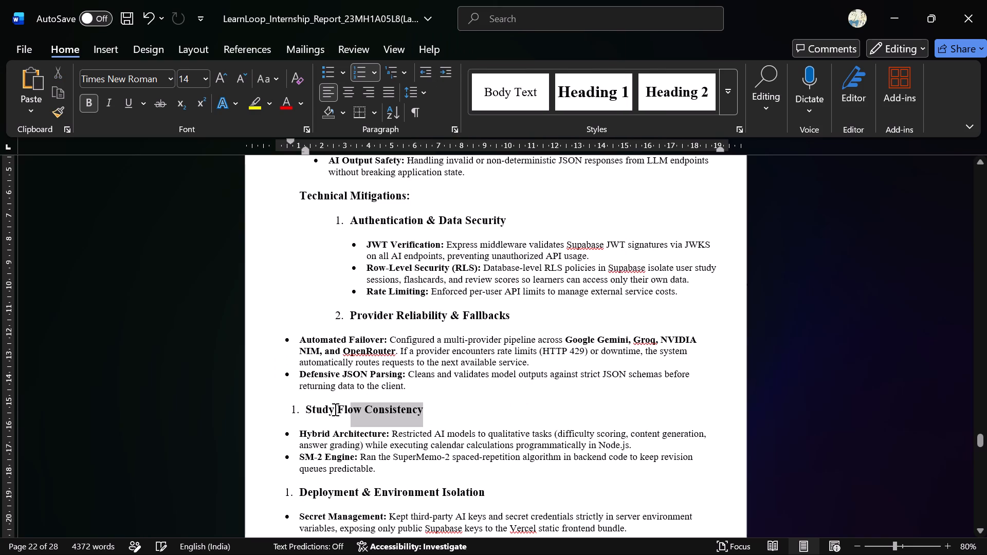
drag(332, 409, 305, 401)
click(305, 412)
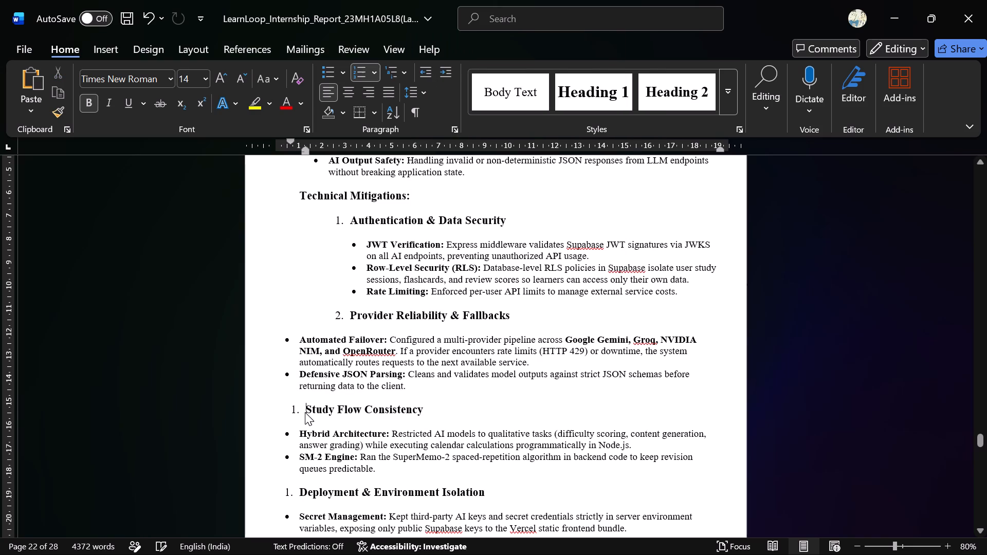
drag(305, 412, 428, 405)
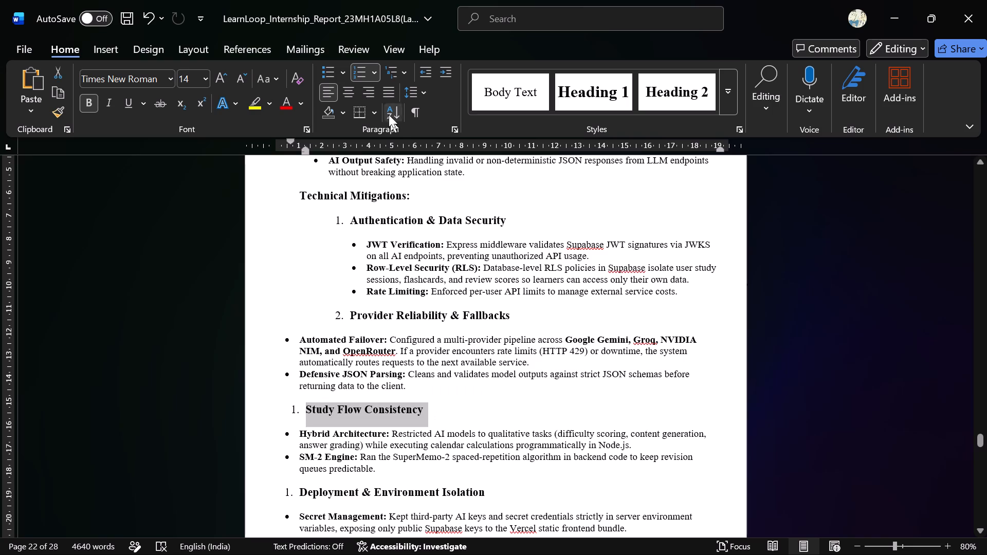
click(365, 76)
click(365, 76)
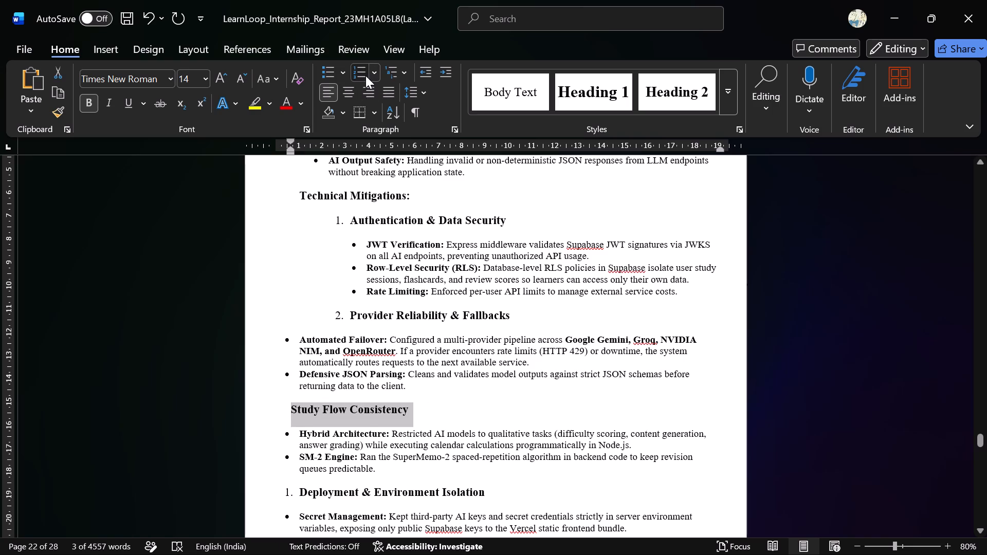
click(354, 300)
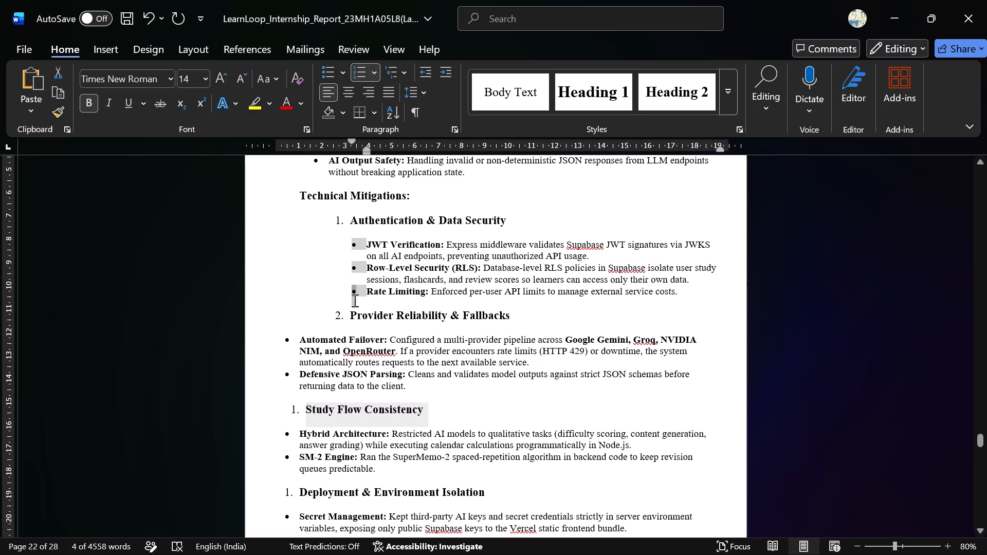
Reapply the recently used round bullet to the Automated Failover and Defensive JSON Parsing items under Provider Reliability & Fallbacks.
double_click(424, 391)
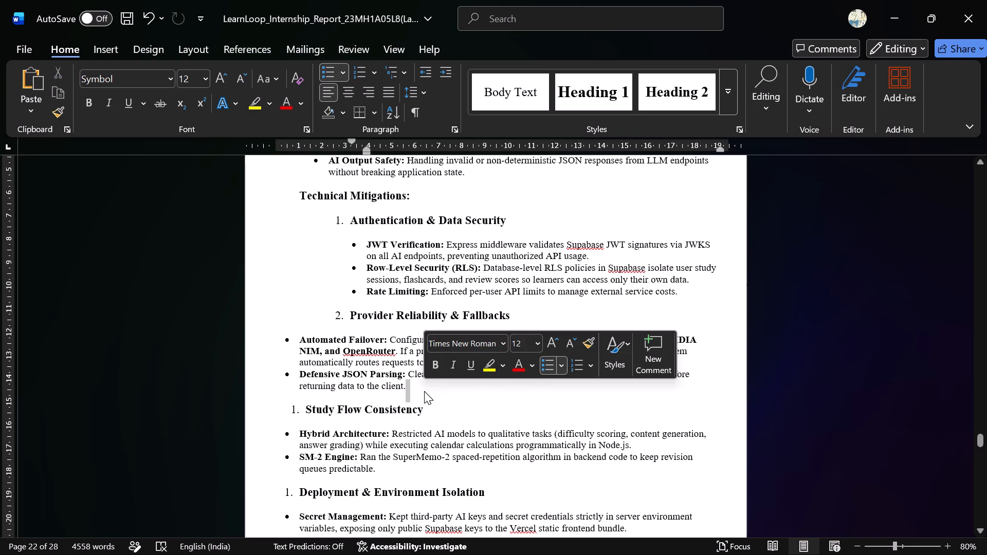
click(424, 391)
drag(424, 391, 293, 337)
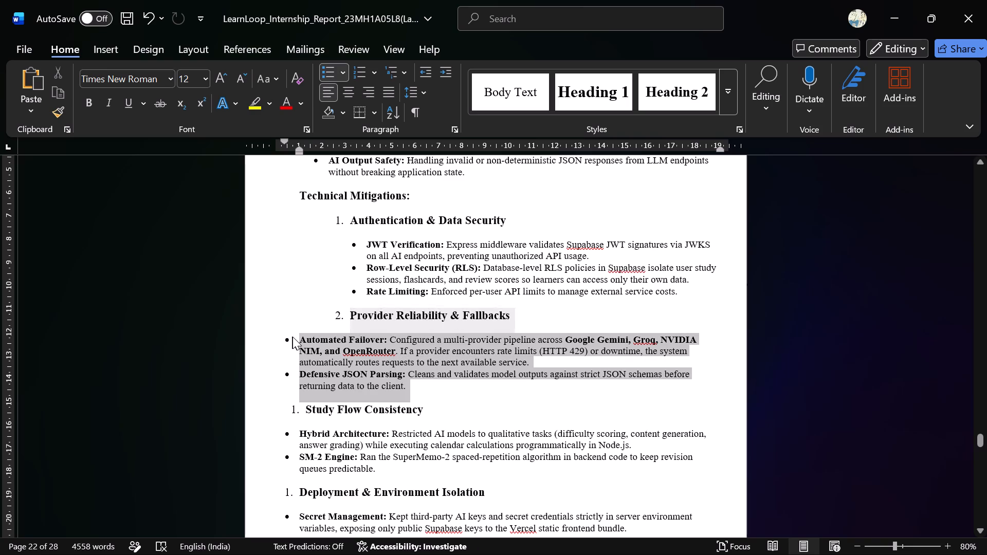
drag(293, 337, 294, 340)
click(415, 311)
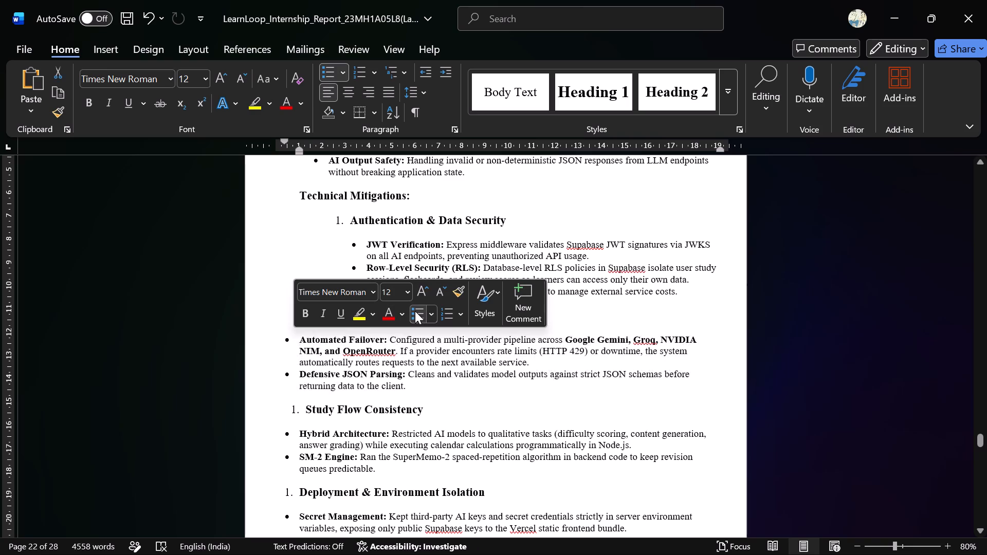
click(415, 311)
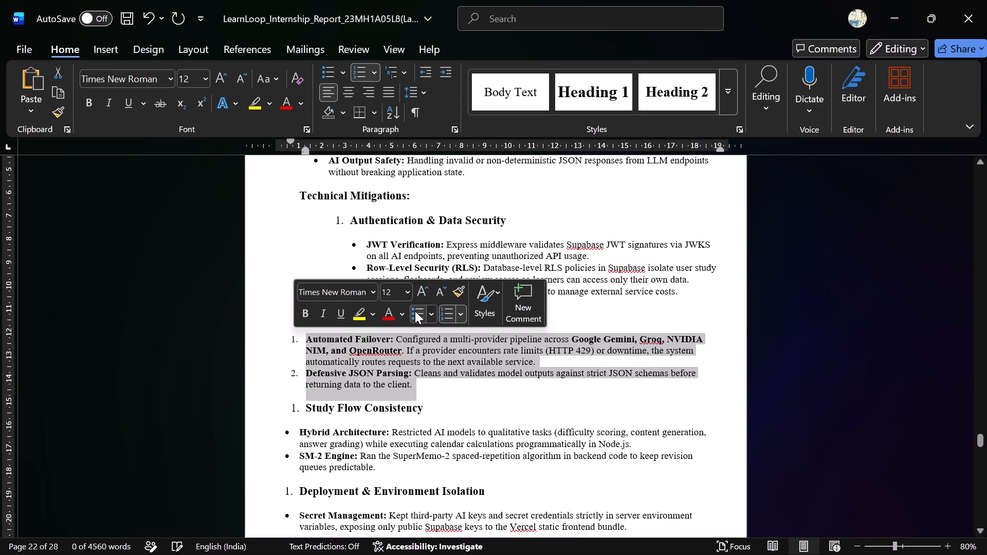
click(415, 311)
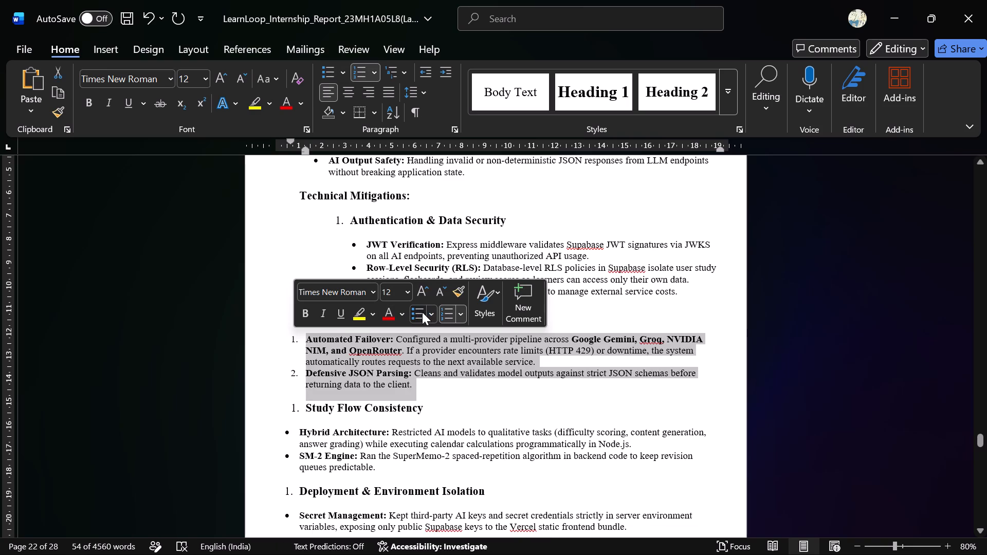
click(446, 313)
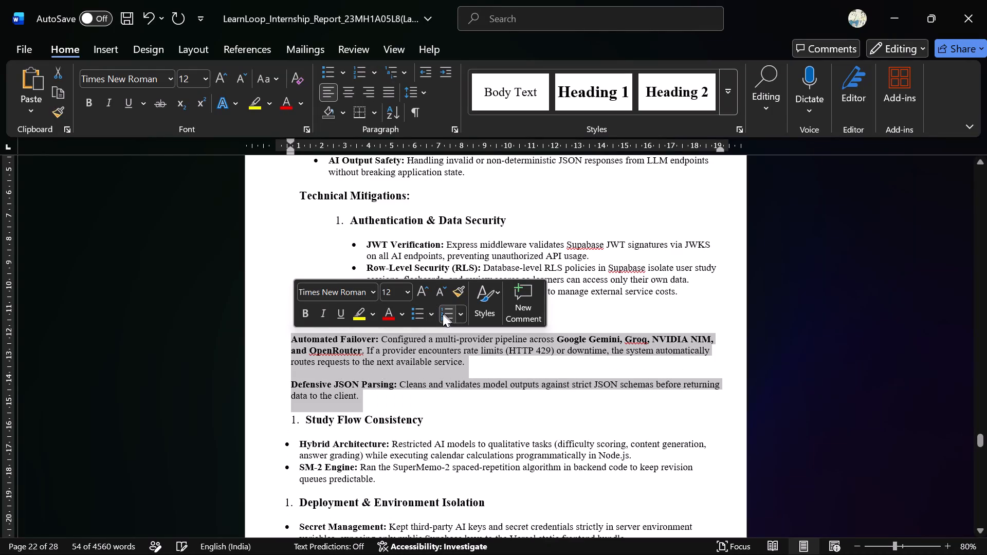
click(420, 314)
click(420, 314)
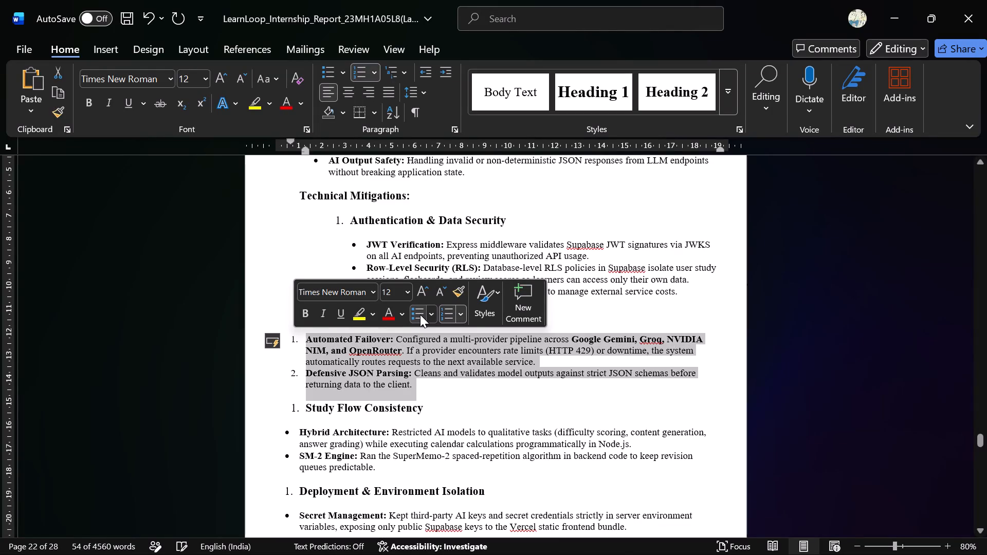
click(441, 314)
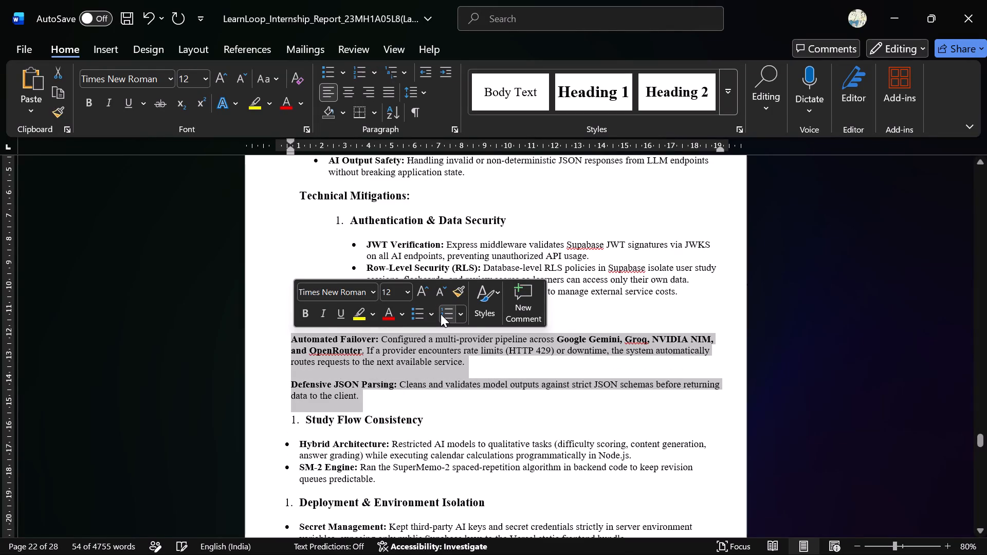
click(428, 314)
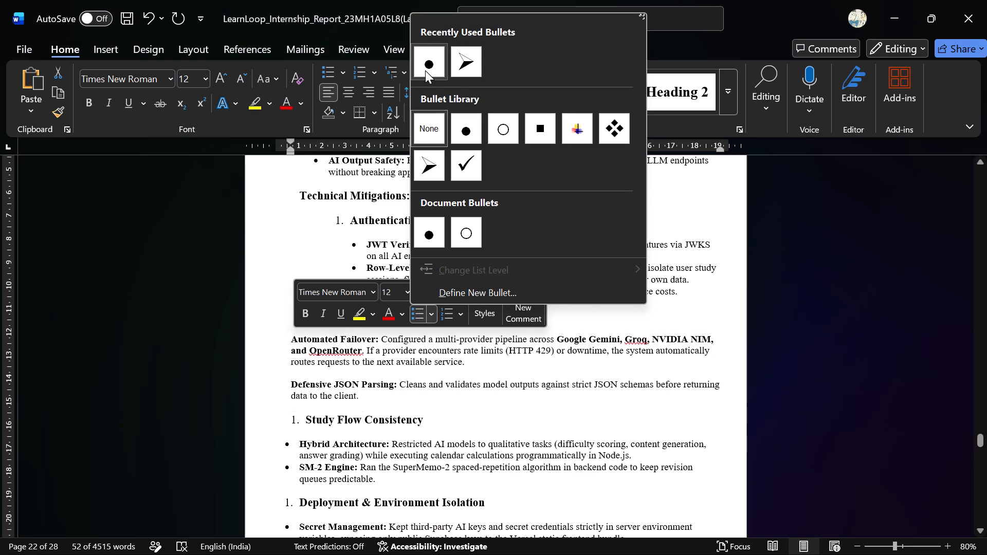
click(425, 70)
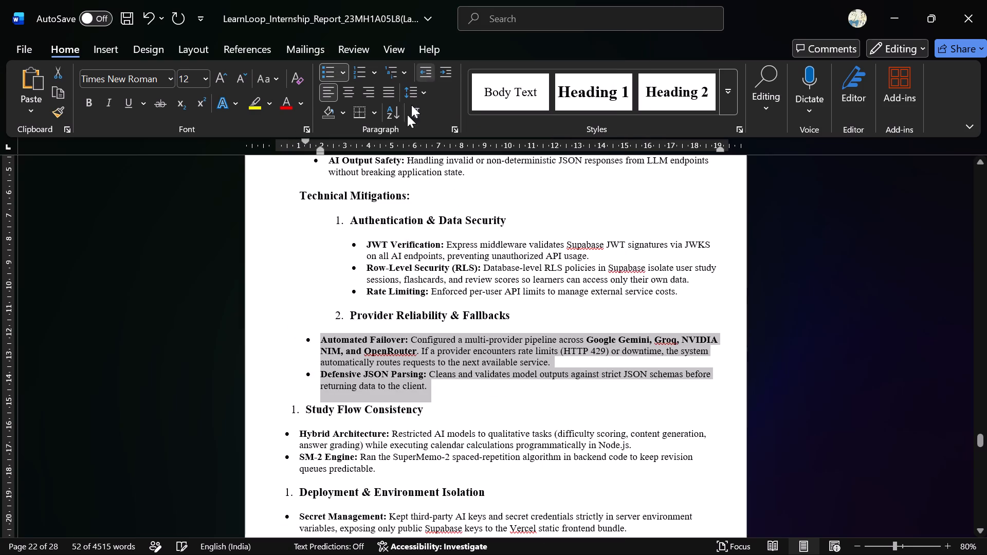
Indent the Automated Failover and Defensive JSON Parsing bullets to about 4 on the ruler, matching the Authentication & Data Security bullets.
click(333, 371)
drag(318, 343, 428, 387)
drag(316, 152, 349, 154)
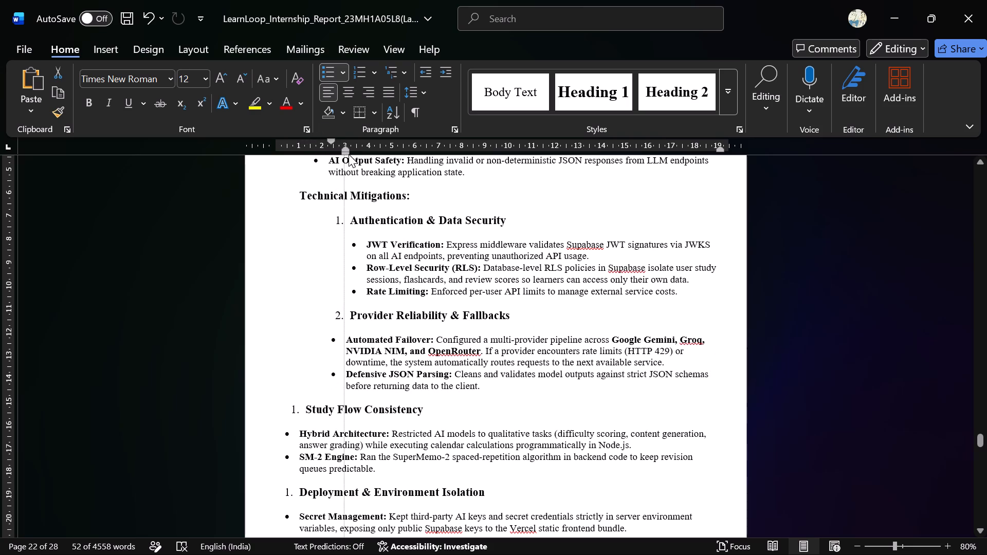
drag(349, 154, 369, 157)
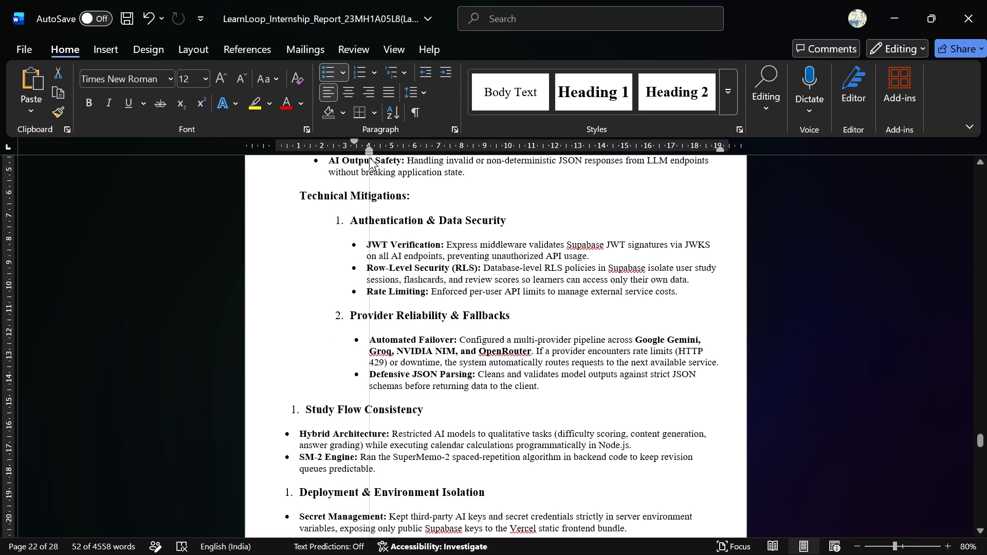
drag(369, 157, 367, 161)
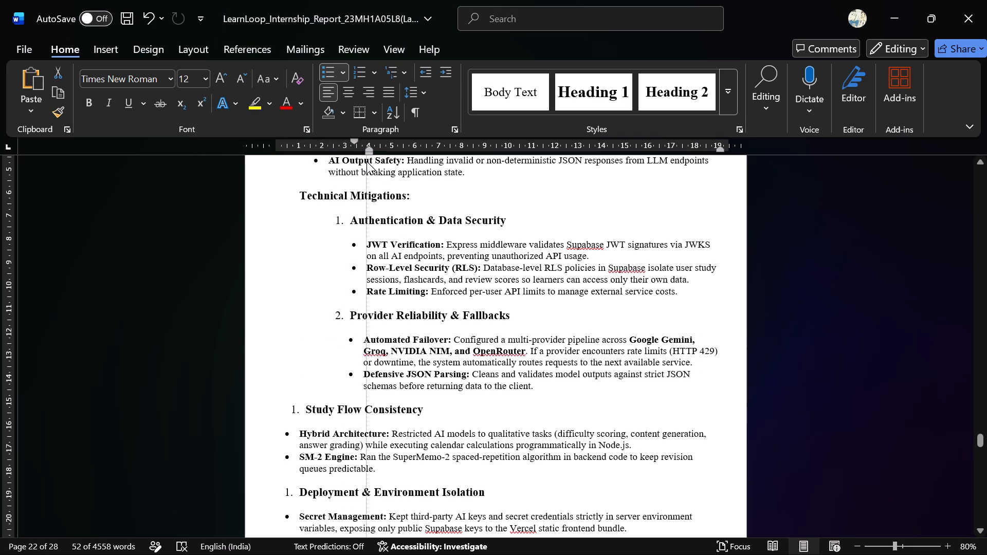
drag(367, 161, 365, 161)
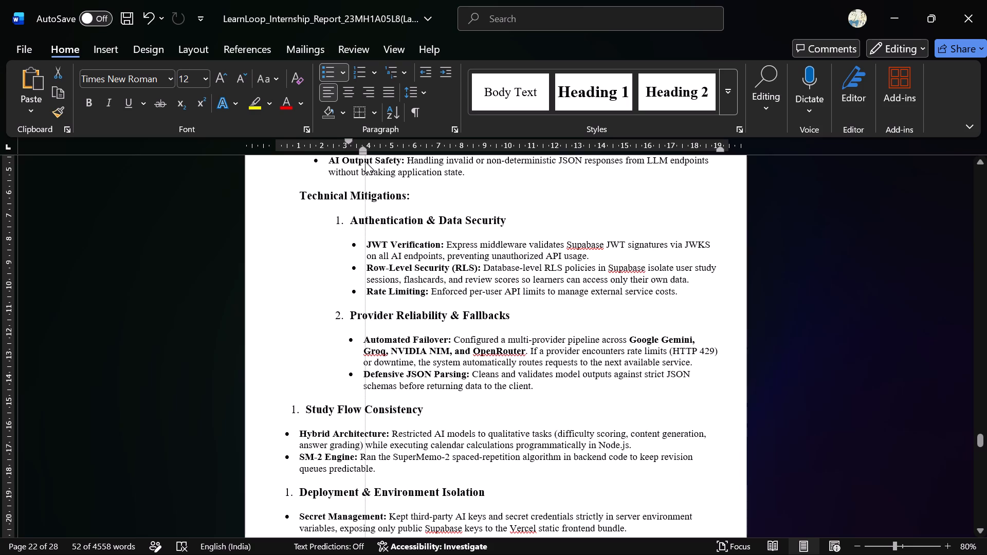
drag(365, 161, 368, 161)
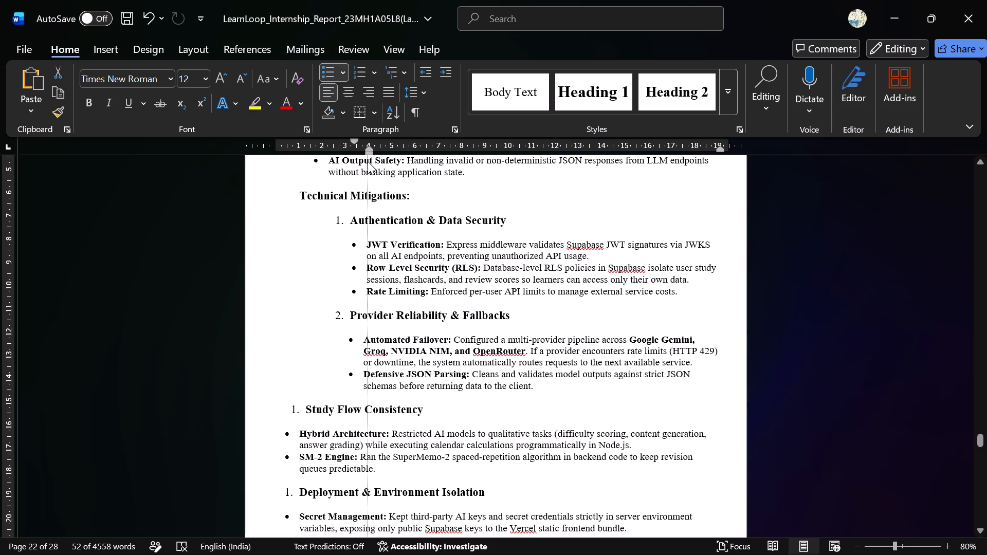
drag(368, 161, 367, 158)
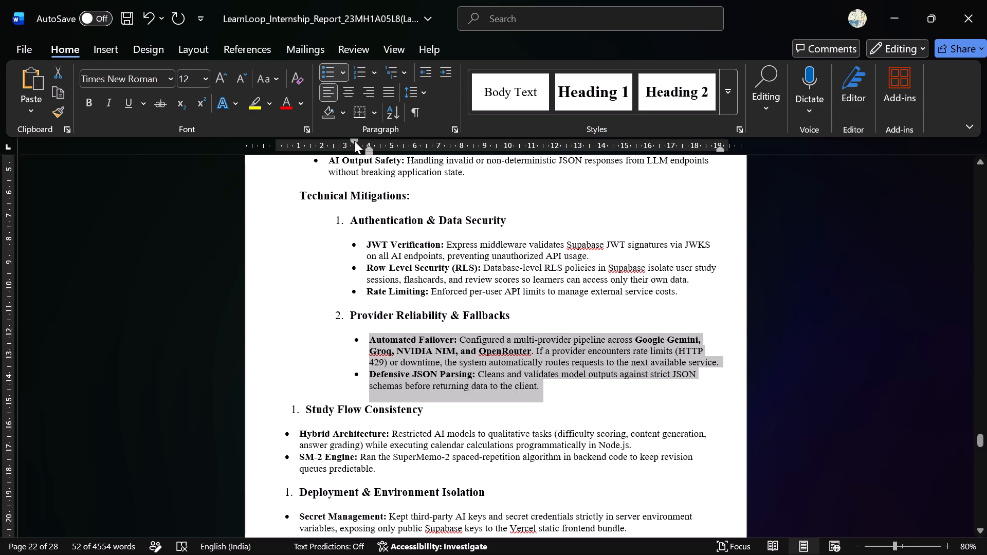
click(353, 140)
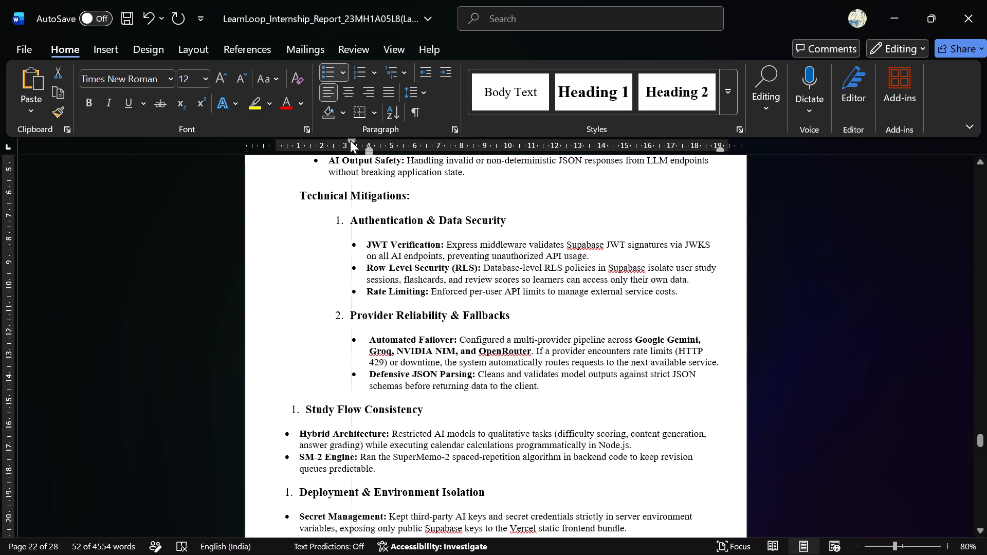
click(376, 327)
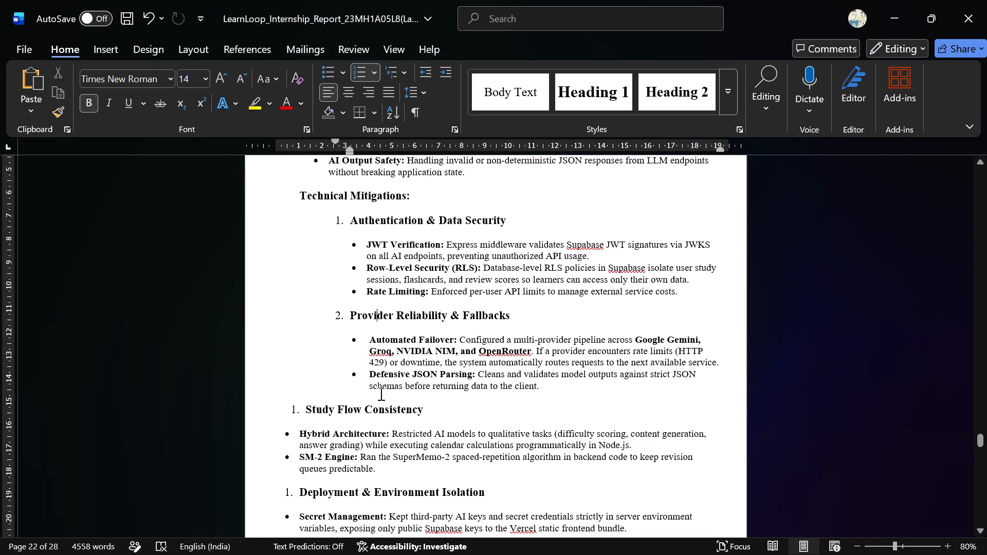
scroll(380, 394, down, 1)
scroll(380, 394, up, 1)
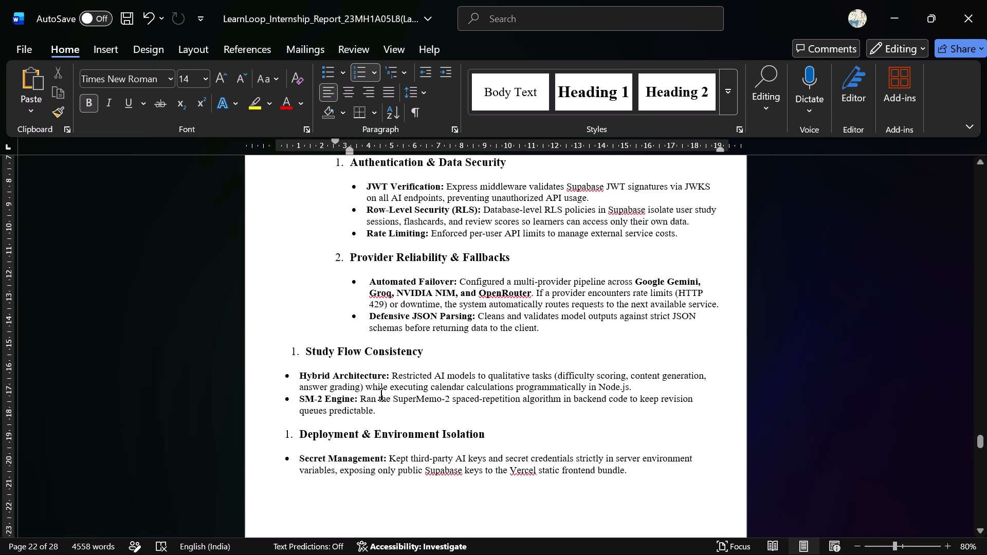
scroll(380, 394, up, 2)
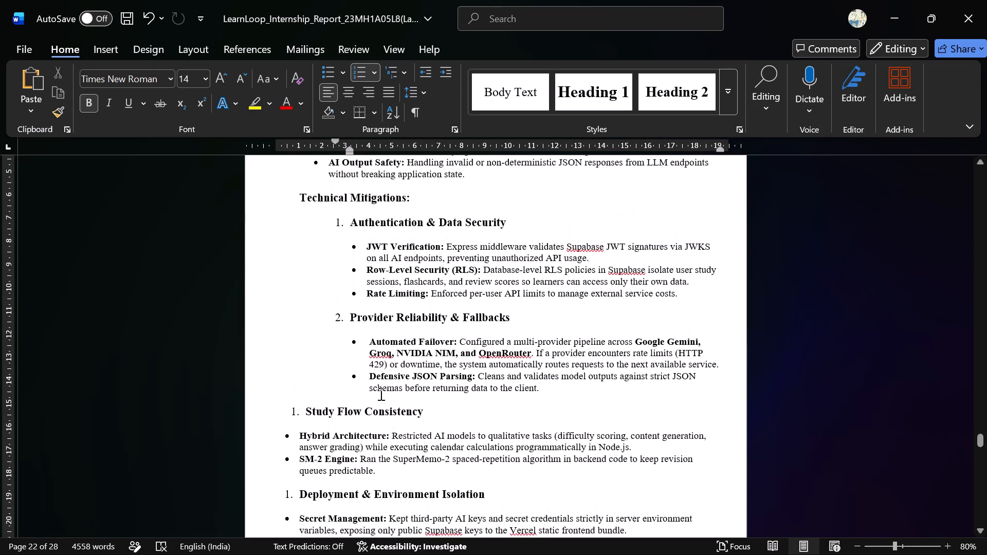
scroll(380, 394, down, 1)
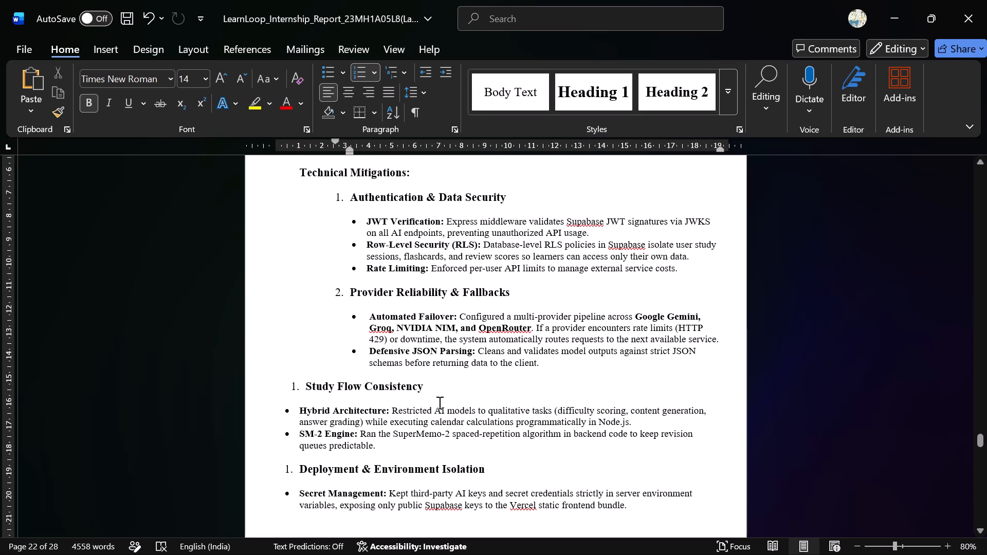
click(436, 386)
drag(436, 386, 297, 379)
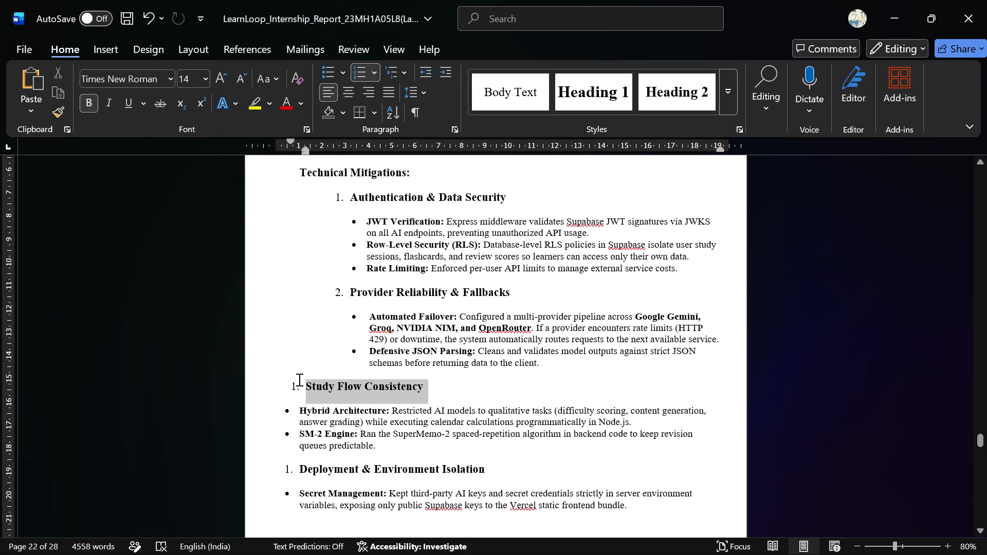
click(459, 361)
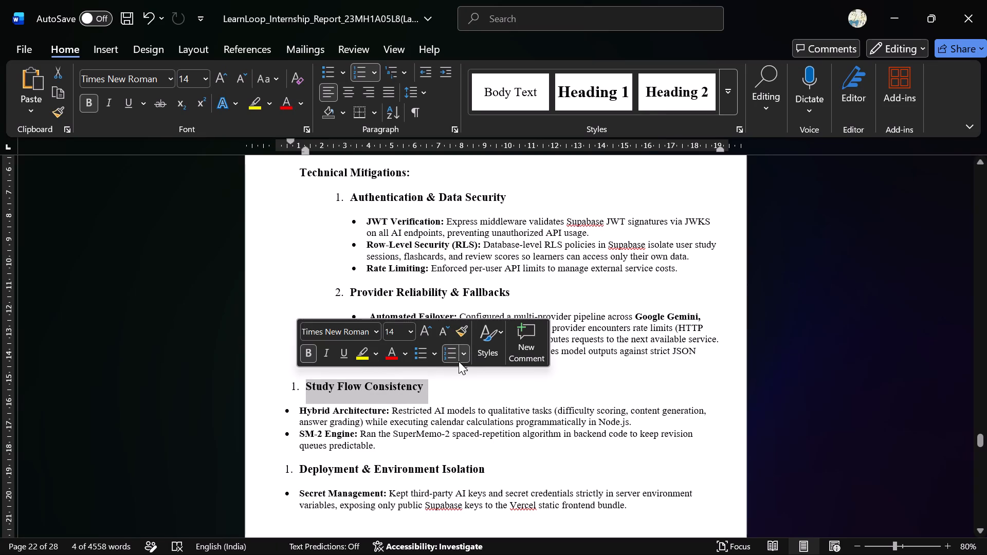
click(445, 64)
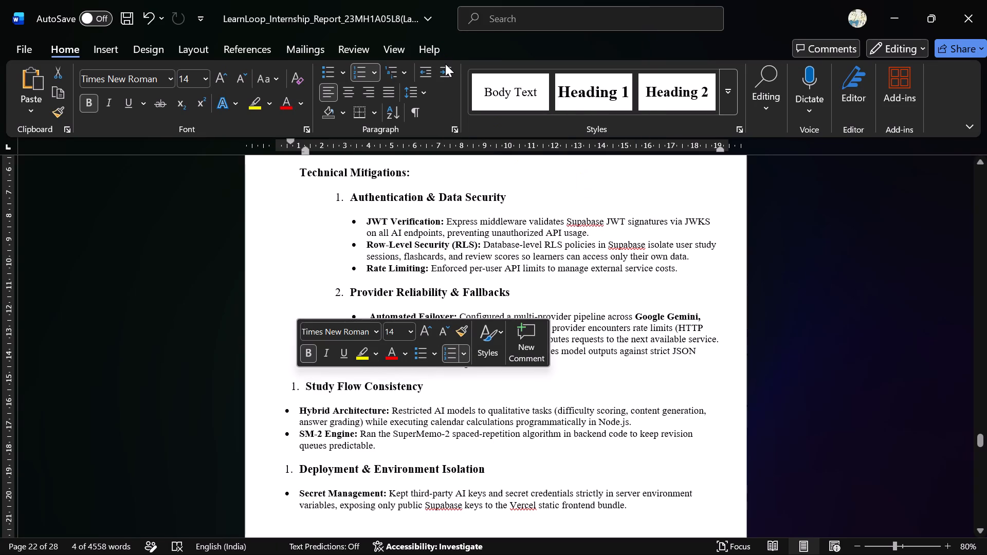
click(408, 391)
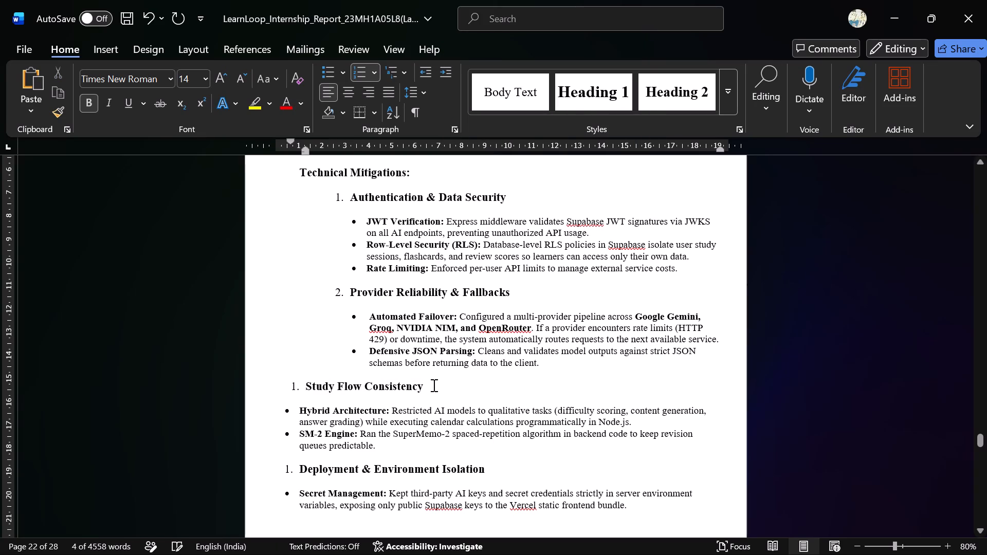
Remove the number from the Study Flow Consistency heading.
drag(433, 385, 309, 382)
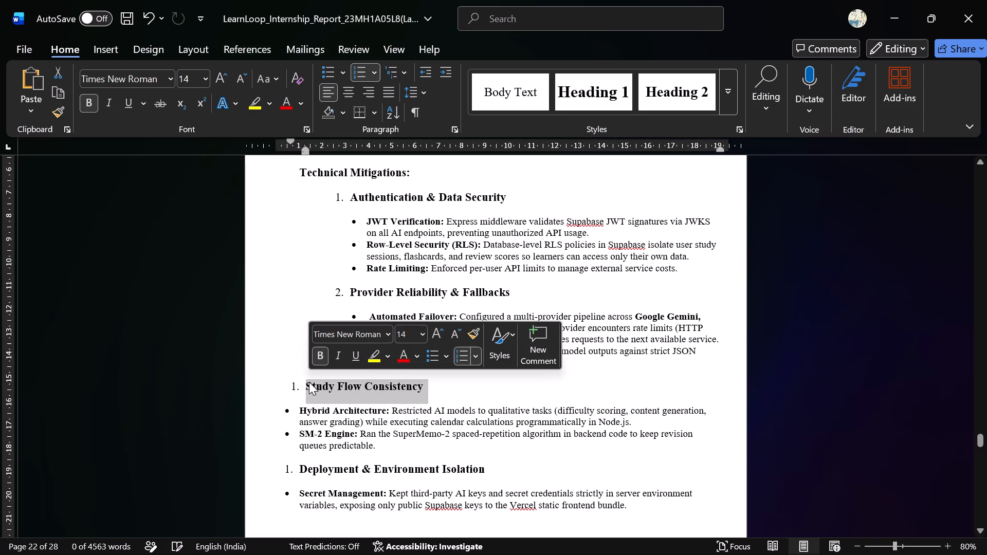
click(301, 380)
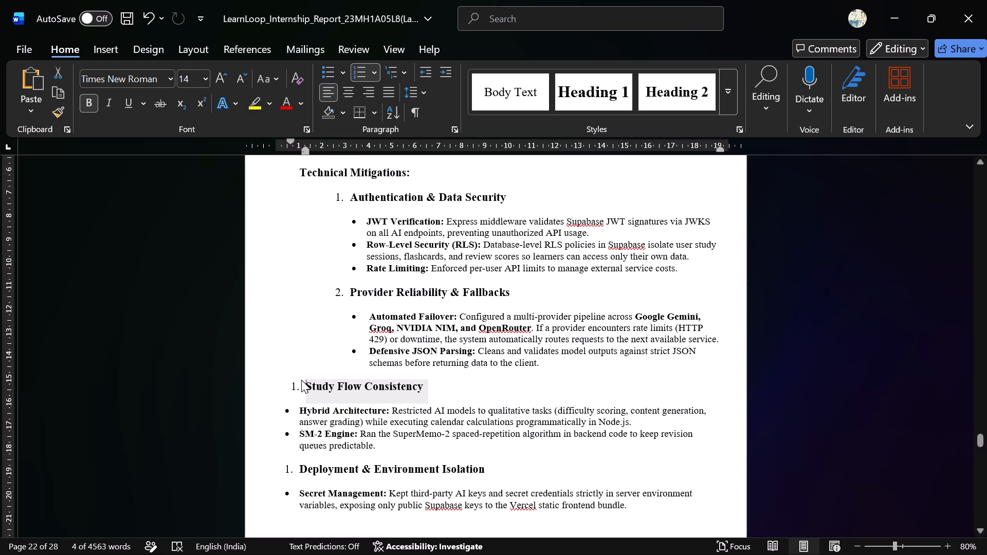
key(BackSpace)
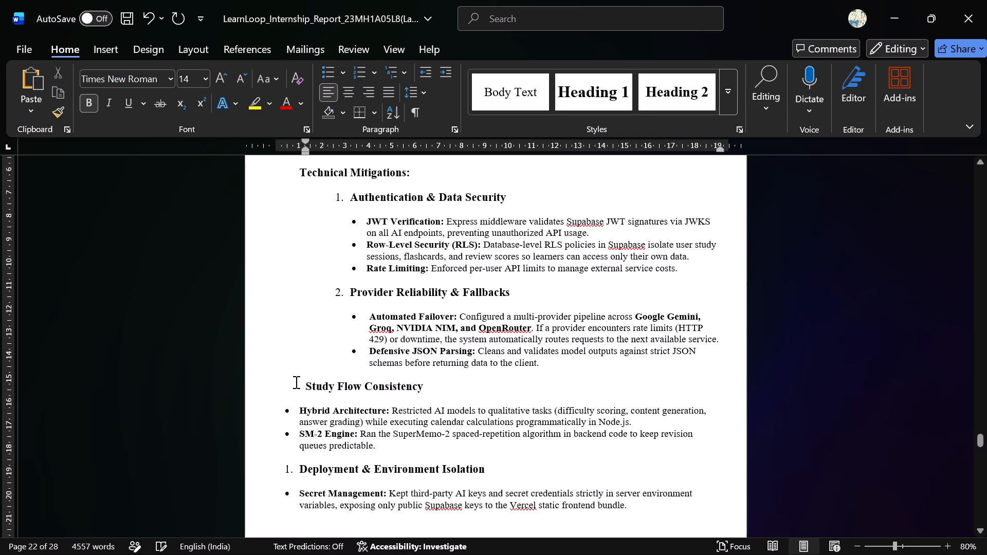
Merge the Study Flow Consistency heading into the bullet list above and split it off as an unbulleted paragraph indented to the bullet text.
key(BackSpace)
key(BackSpace)
key(Return)
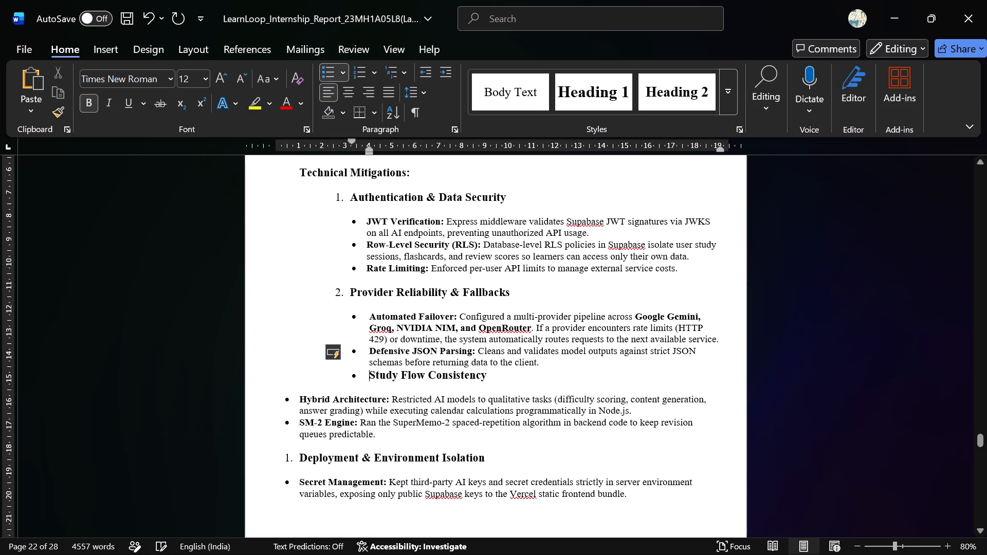
key(BackSpace)
key(Return)
key(BackSpace)
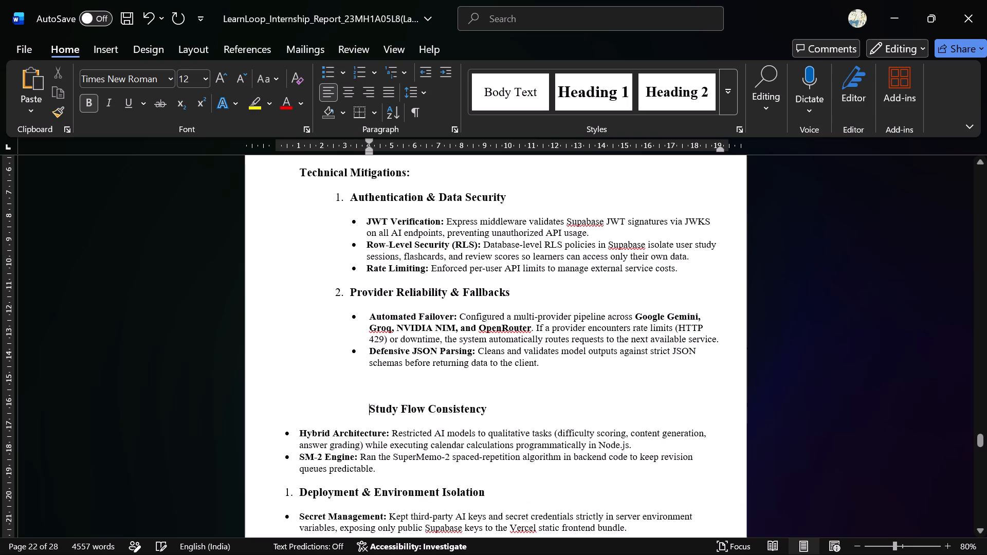
key(BackSpace)
key(BackSpace)
key(BackSpace)
key(Return)
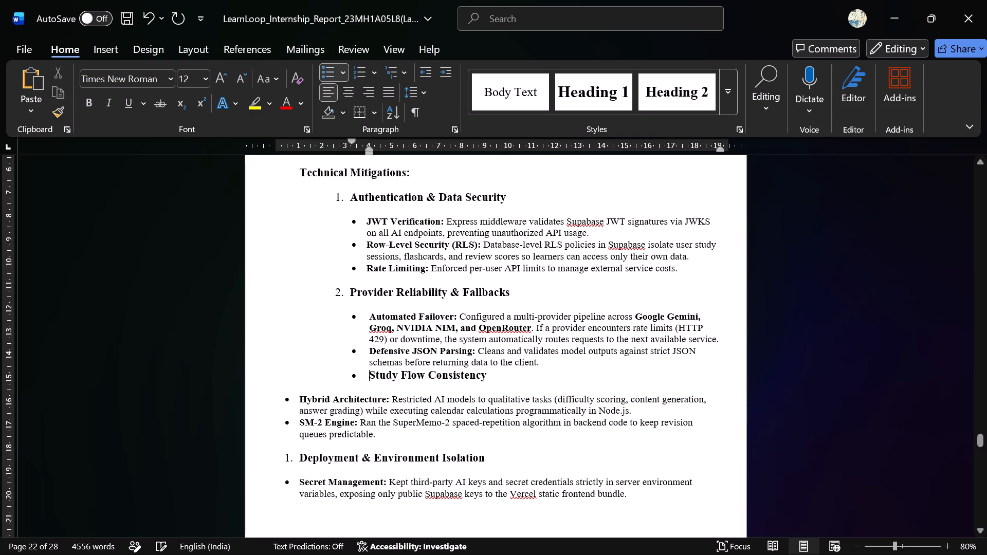
key(Return)
key(BackSpace)
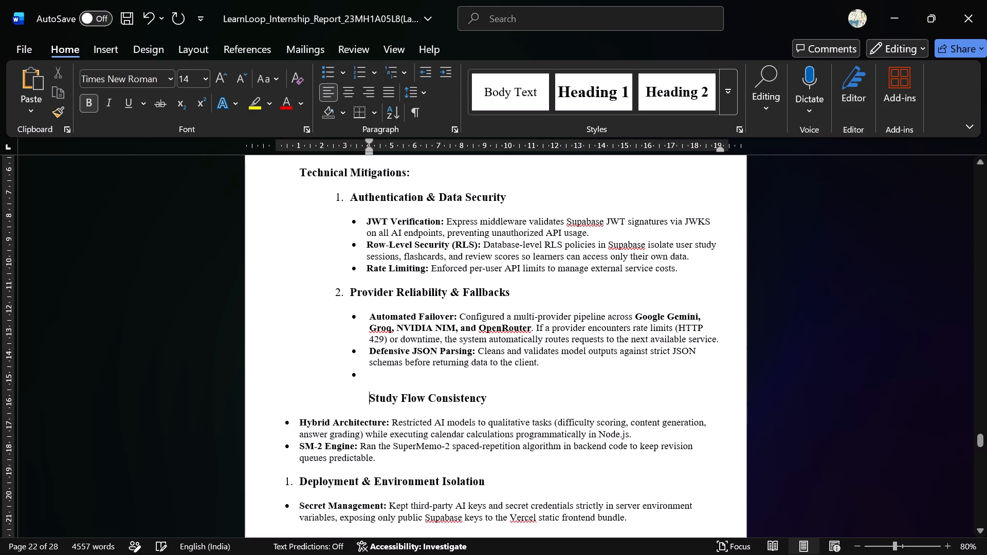
key(BackSpace)
key(BackSpace)
key(BackSpace)
key(BackSpace)
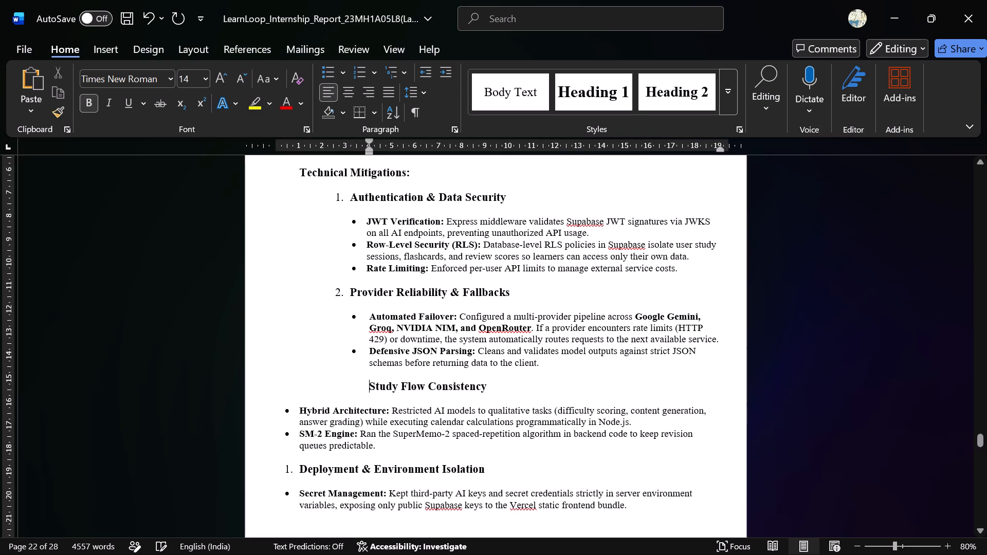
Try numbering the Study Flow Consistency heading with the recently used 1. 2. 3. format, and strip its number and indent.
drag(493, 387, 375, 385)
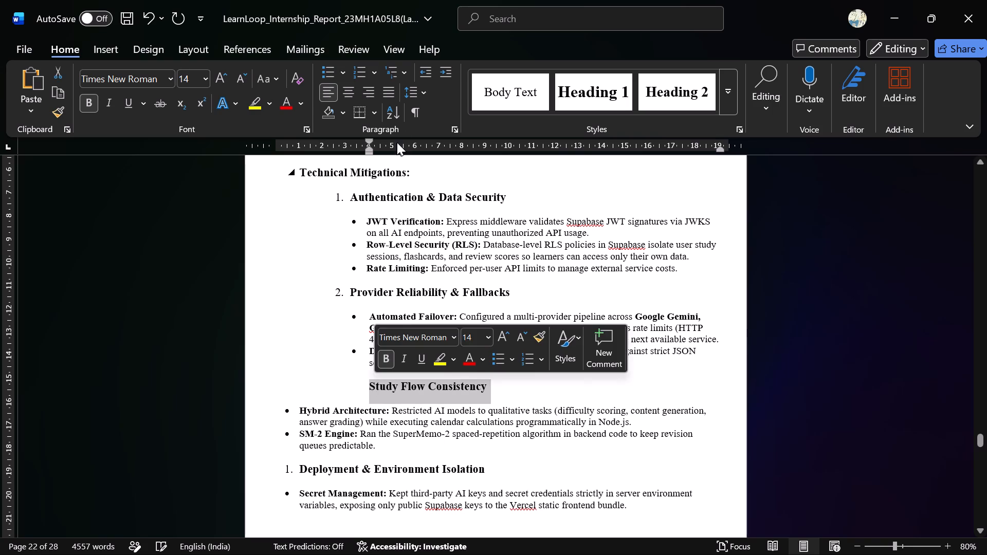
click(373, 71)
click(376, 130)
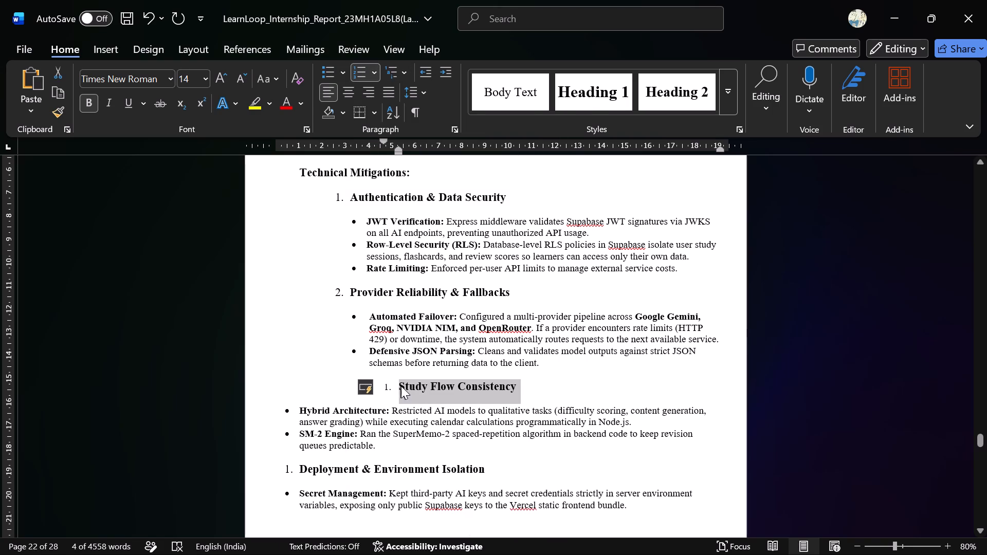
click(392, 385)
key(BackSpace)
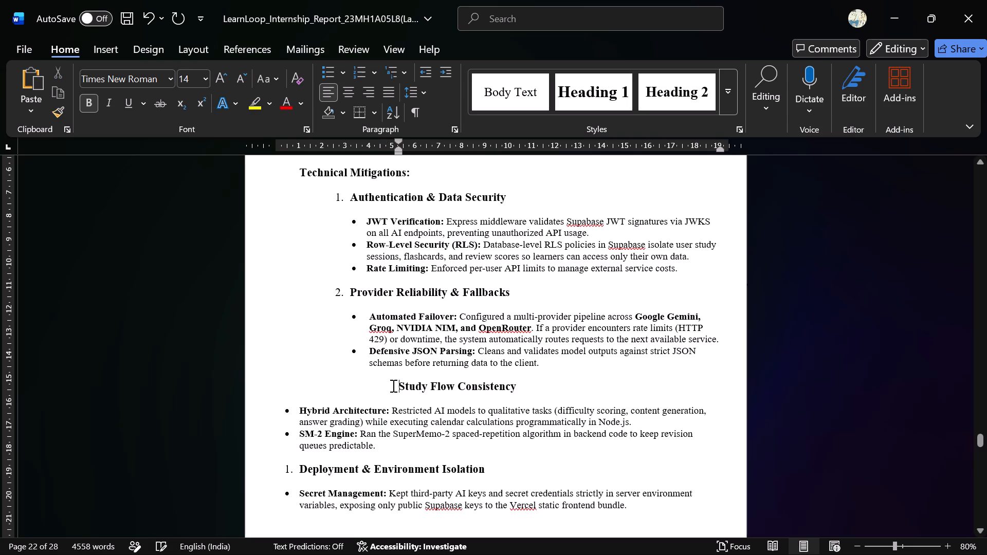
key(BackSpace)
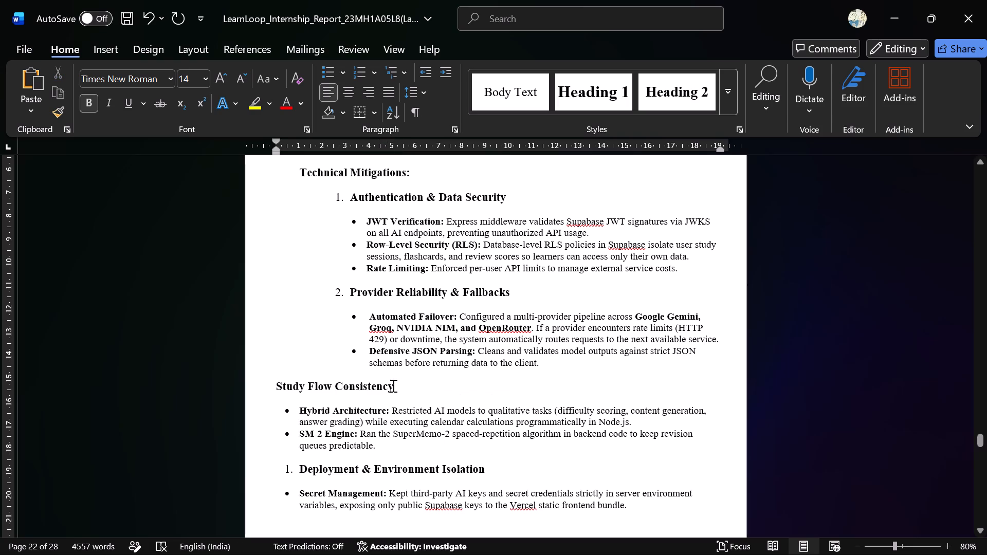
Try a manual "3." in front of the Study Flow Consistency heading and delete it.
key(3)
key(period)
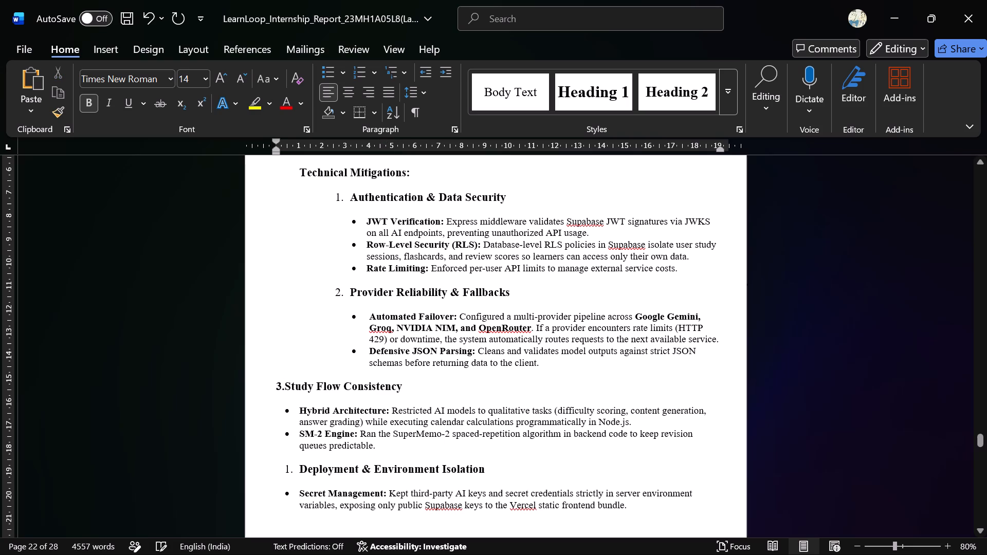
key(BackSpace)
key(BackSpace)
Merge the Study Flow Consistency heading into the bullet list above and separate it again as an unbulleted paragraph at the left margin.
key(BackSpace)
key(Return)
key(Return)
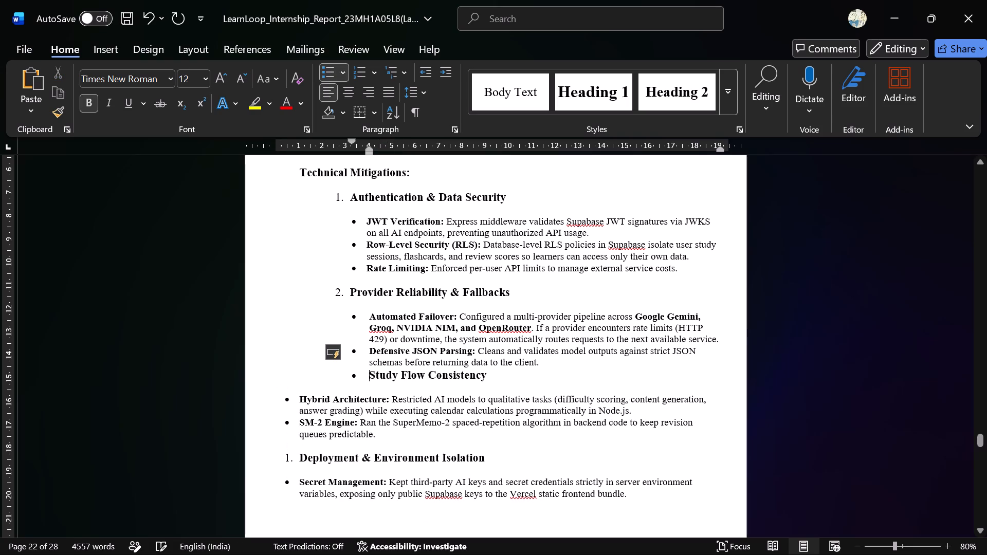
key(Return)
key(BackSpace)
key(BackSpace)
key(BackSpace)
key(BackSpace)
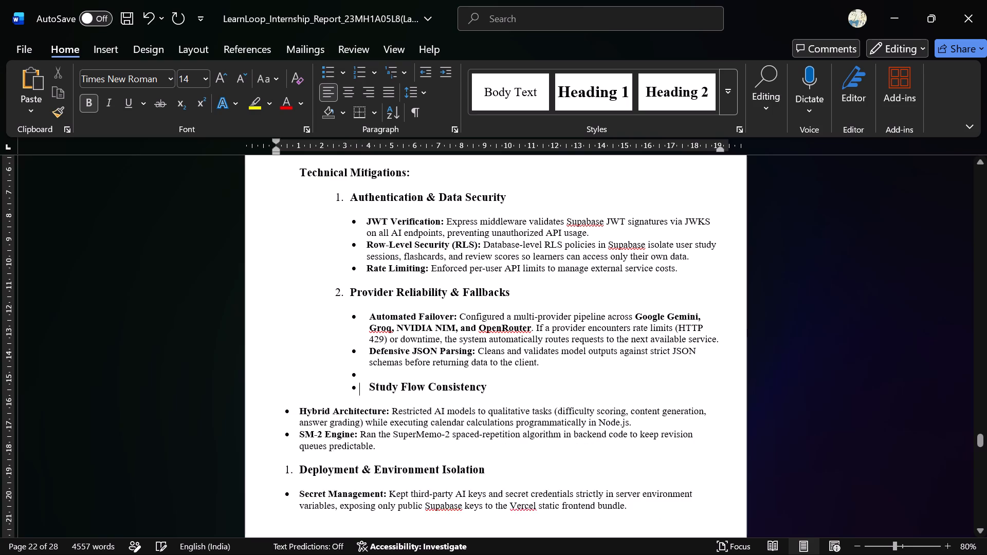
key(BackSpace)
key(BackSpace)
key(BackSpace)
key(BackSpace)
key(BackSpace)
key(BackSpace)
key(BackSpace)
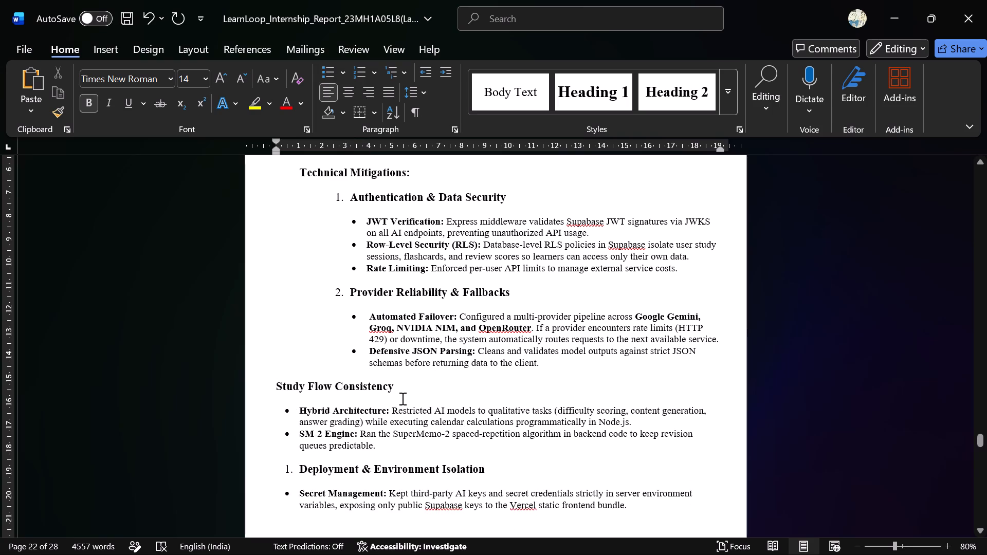
Number the Study Flow Consistency heading in the 1. 2. 3. format and continue the previous list so it becomes item 3.
drag(400, 398, 281, 384)
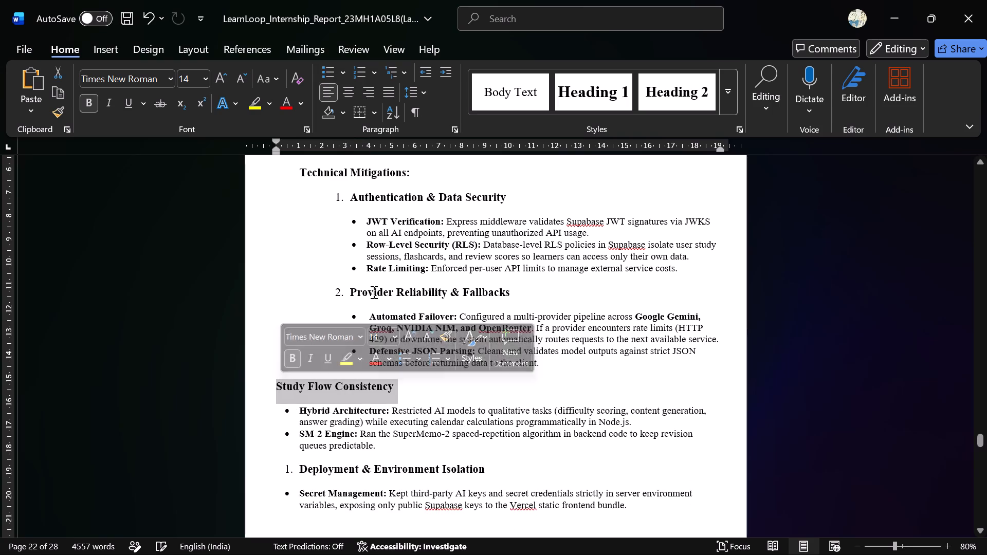
click(370, 73)
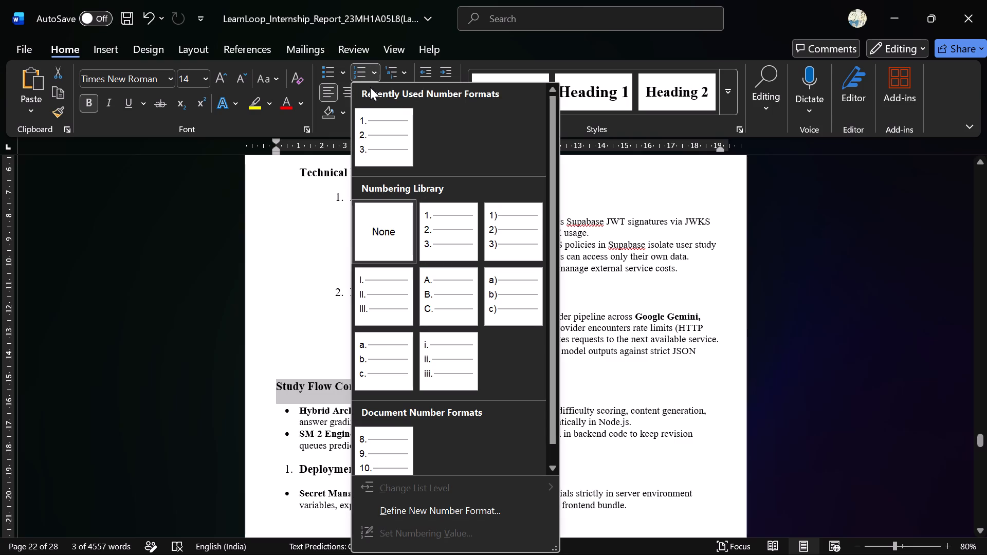
click(371, 137)
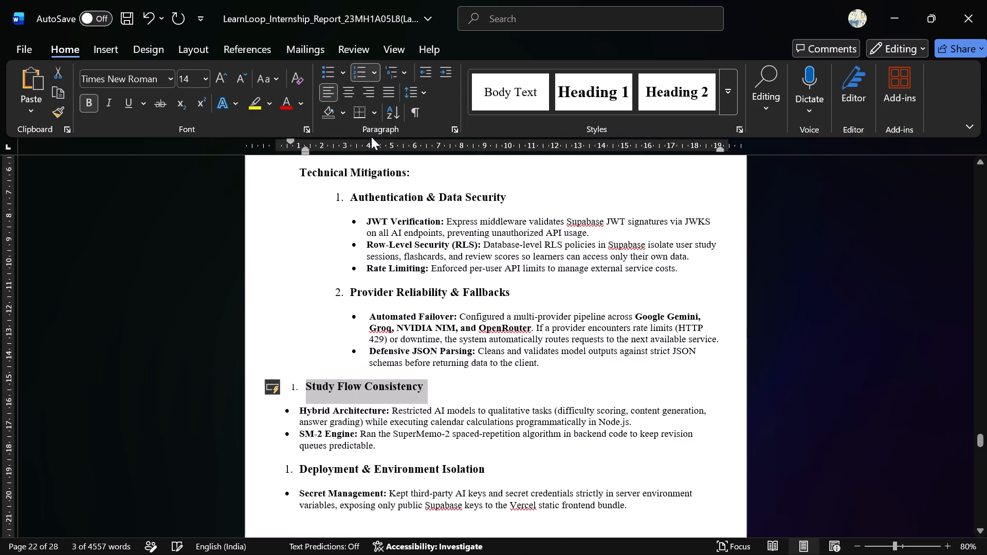
click(275, 384)
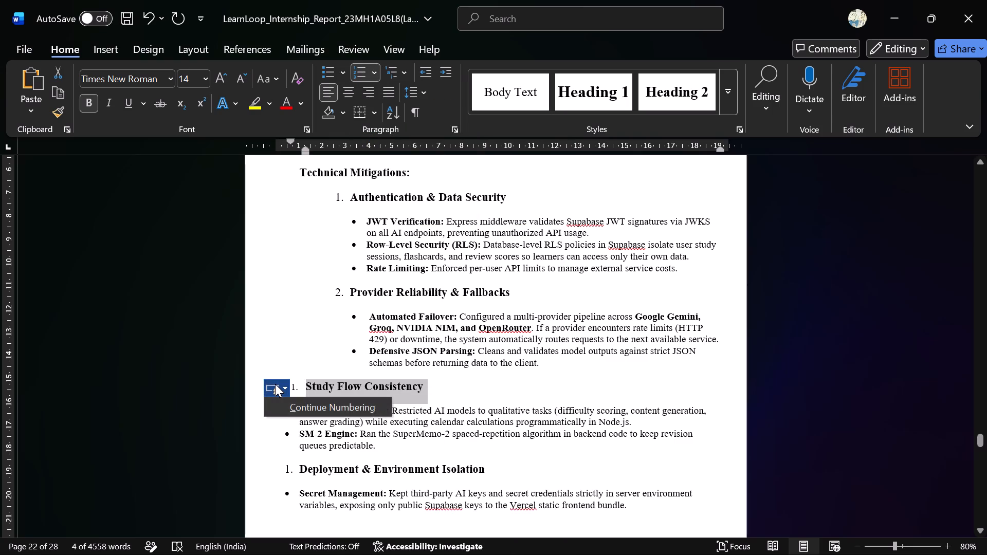
click(275, 384)
click(286, 391)
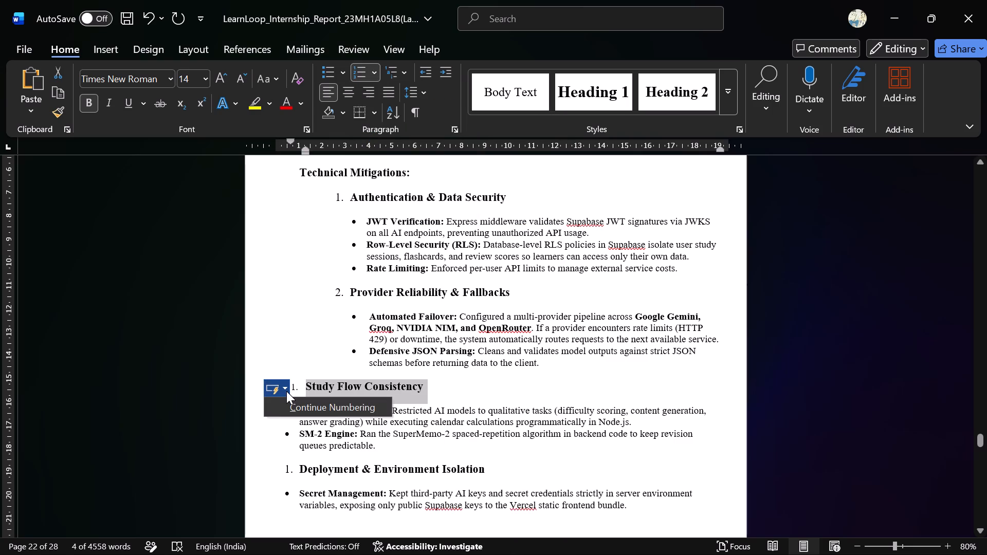
click(290, 401)
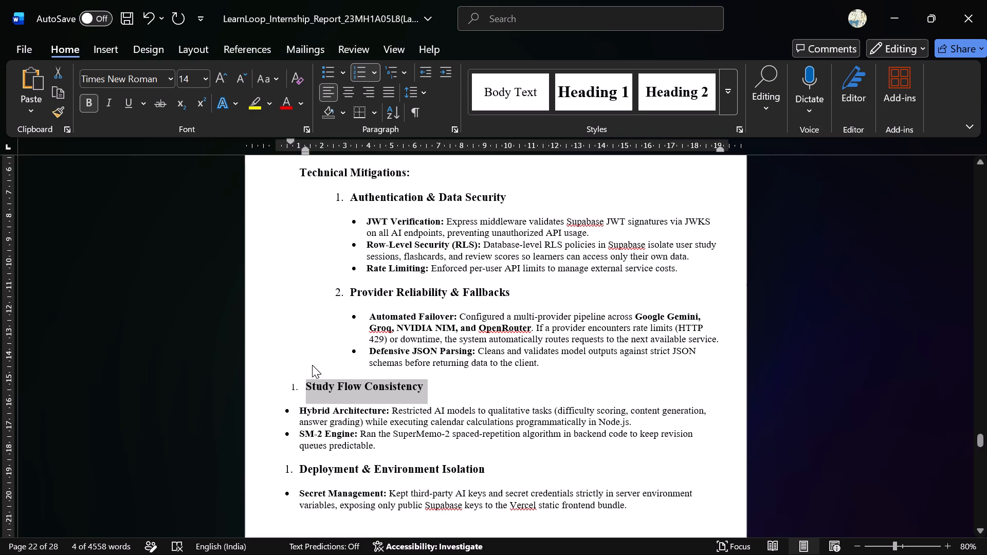
click(344, 285)
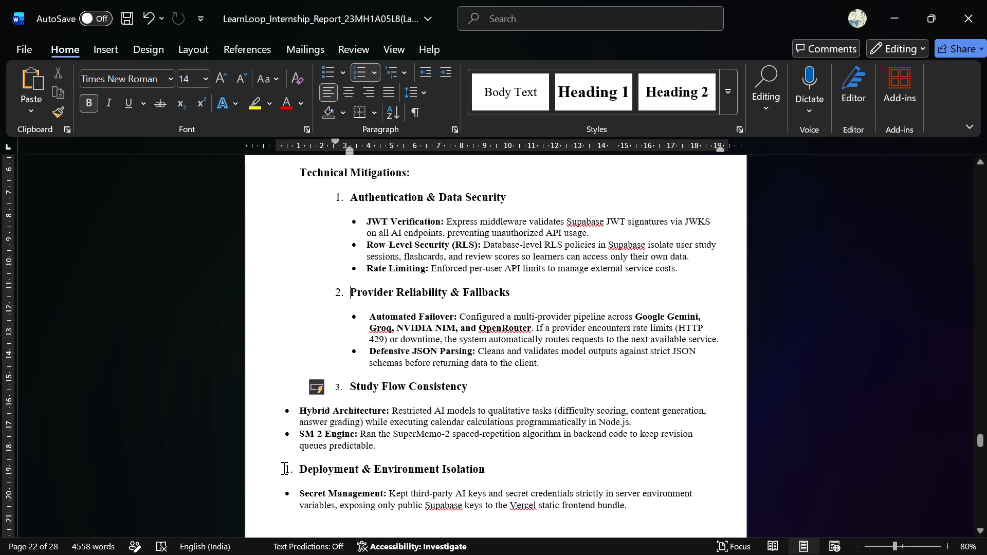
Reapply numbering to the Deployment & Environment Isolation heading so it continues the list as item 4.
drag(283, 468, 483, 470)
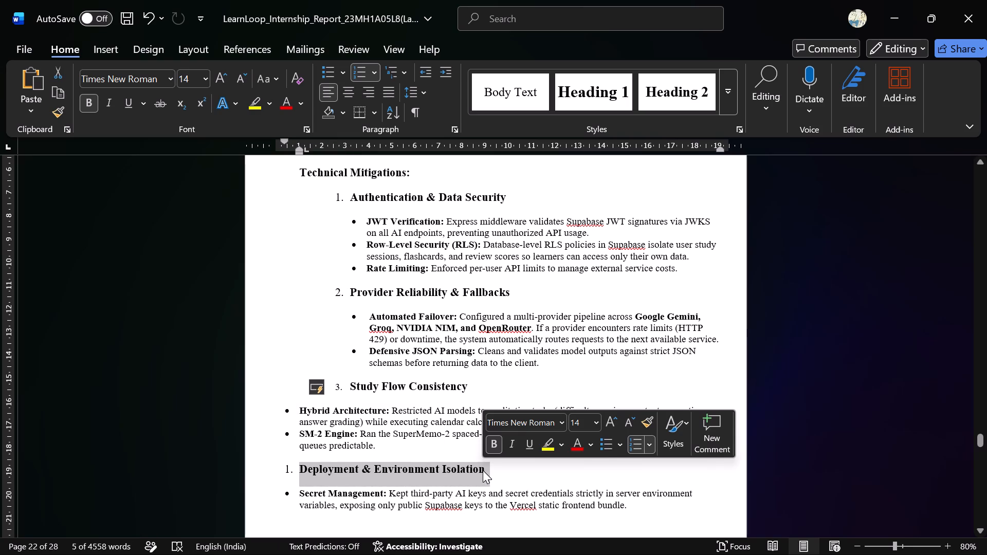
click(631, 446)
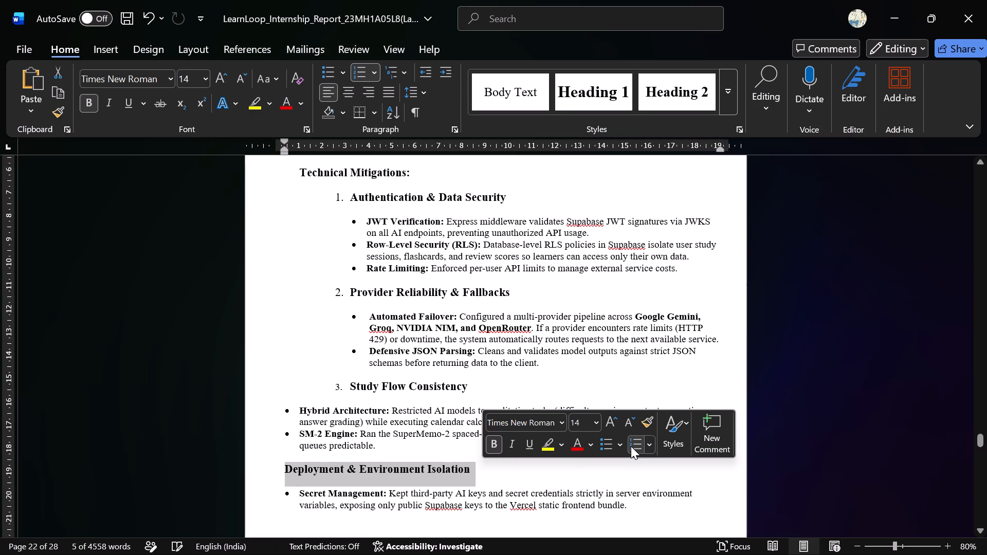
click(631, 446)
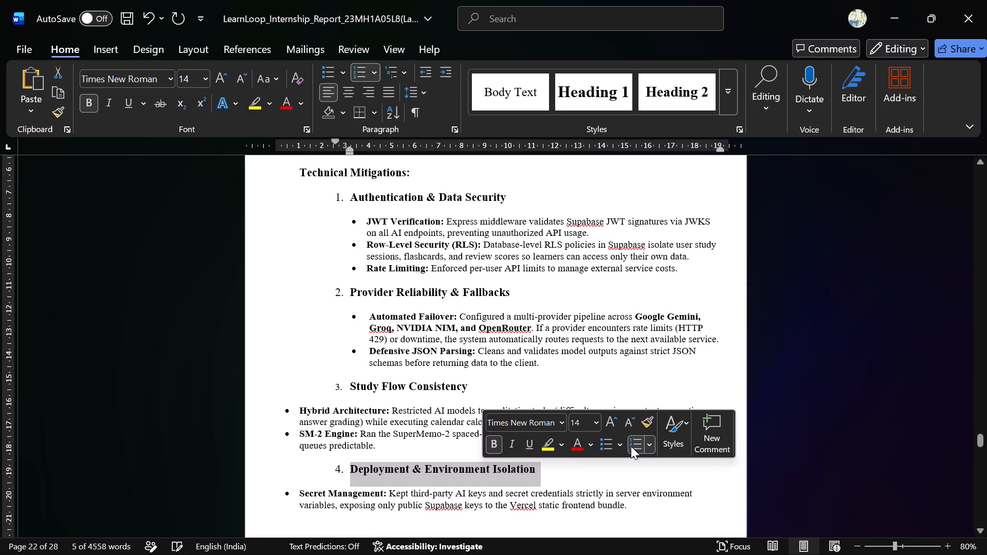
Reapply the recently used round bullet to the Hybrid Architecture and SM-2 Engine items under Study Flow Consistency.
click(404, 456)
drag(387, 445, 297, 409)
click(418, 376)
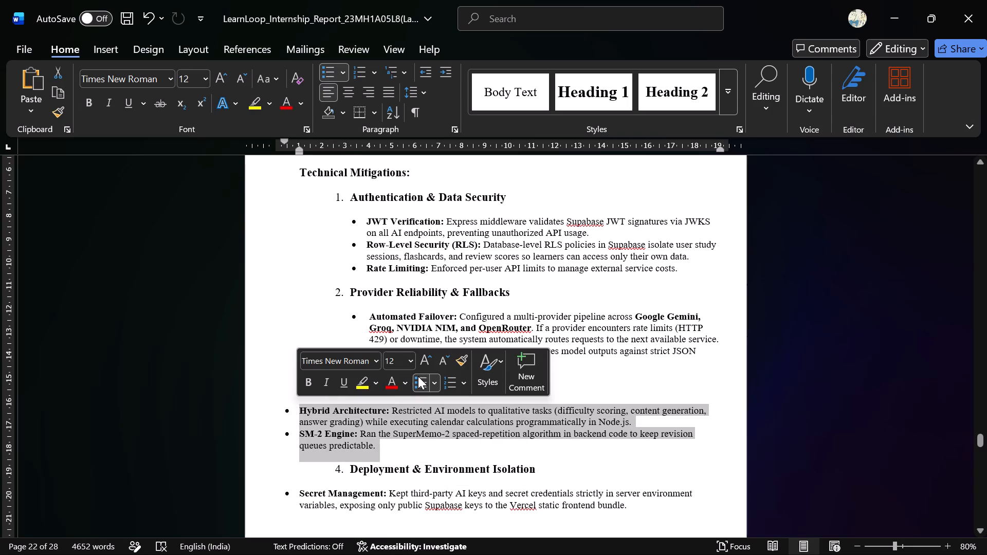
click(343, 68)
click(335, 115)
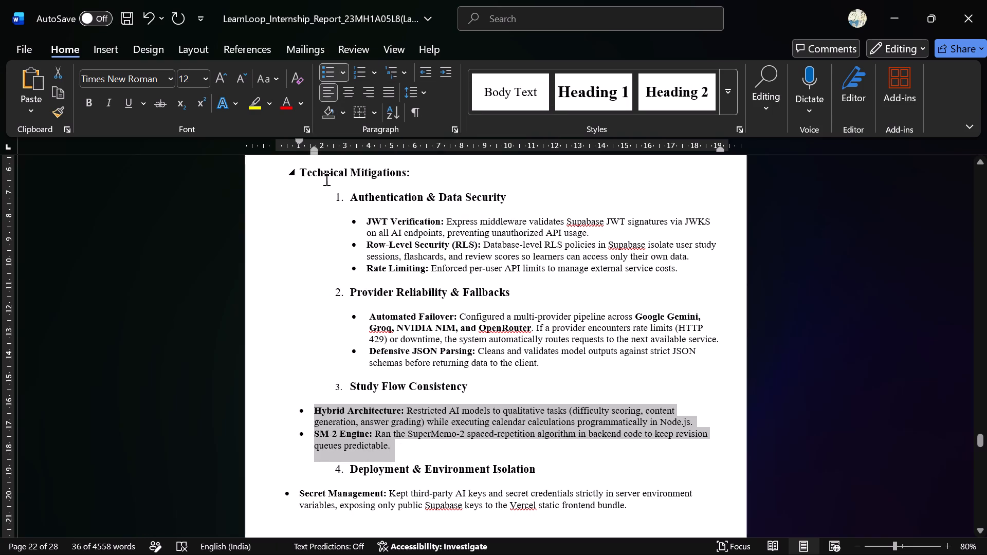
Indent the Hybrid Architecture and SM-2 Engine text to about 4 on the ruler, aligning their bullets with those above.
drag(314, 152, 340, 153)
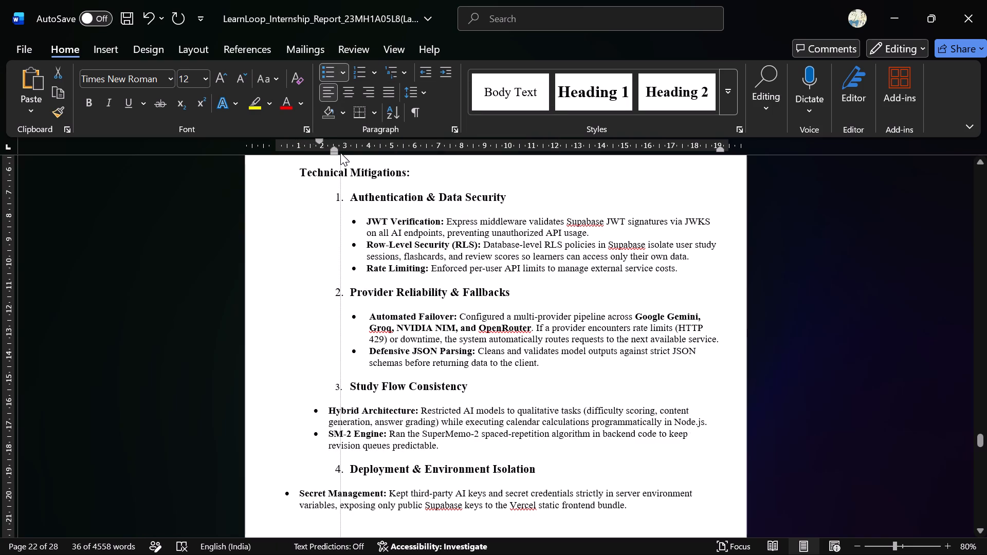
drag(340, 153, 365, 157)
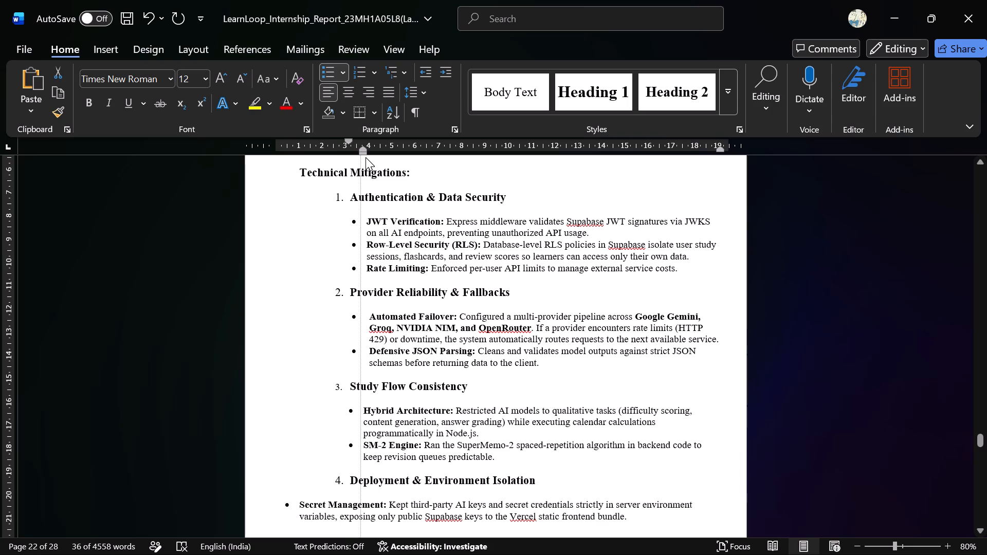
drag(365, 157, 369, 158)
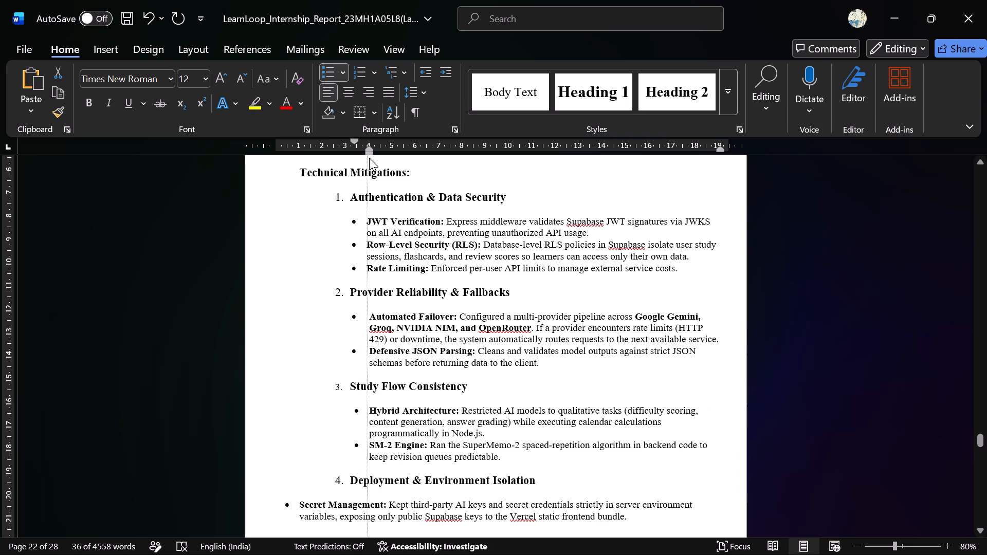
drag(369, 158, 368, 157)
click(355, 140)
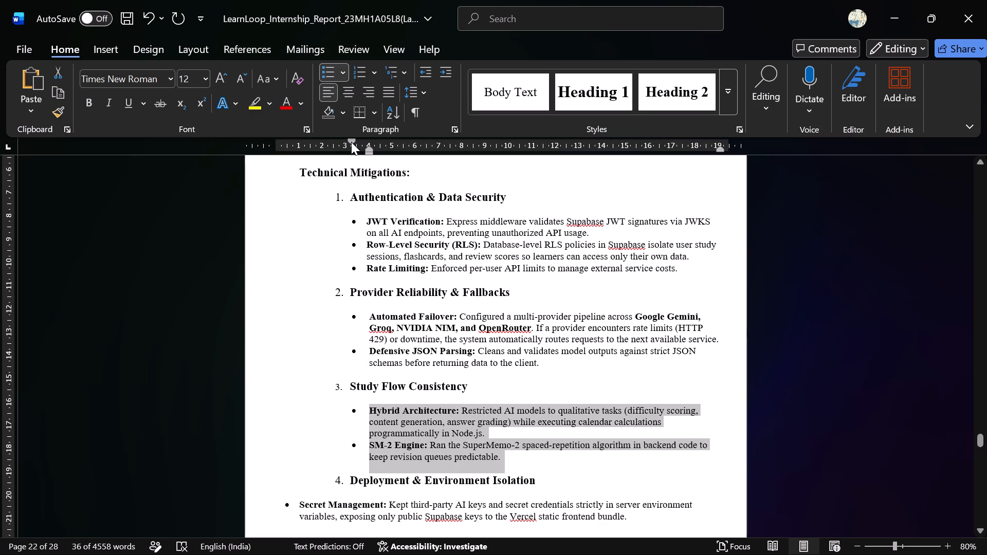
Indent the Secret Management item's text to about 4 on the ruler, aligning its bullet with those above.
scroll(352, 375, down, 1)
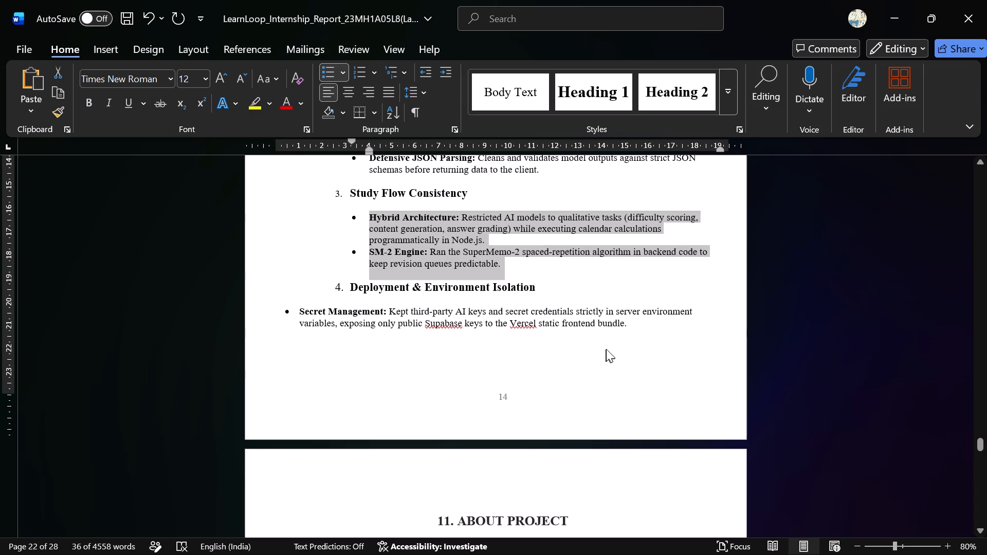
drag(642, 319, 324, 313)
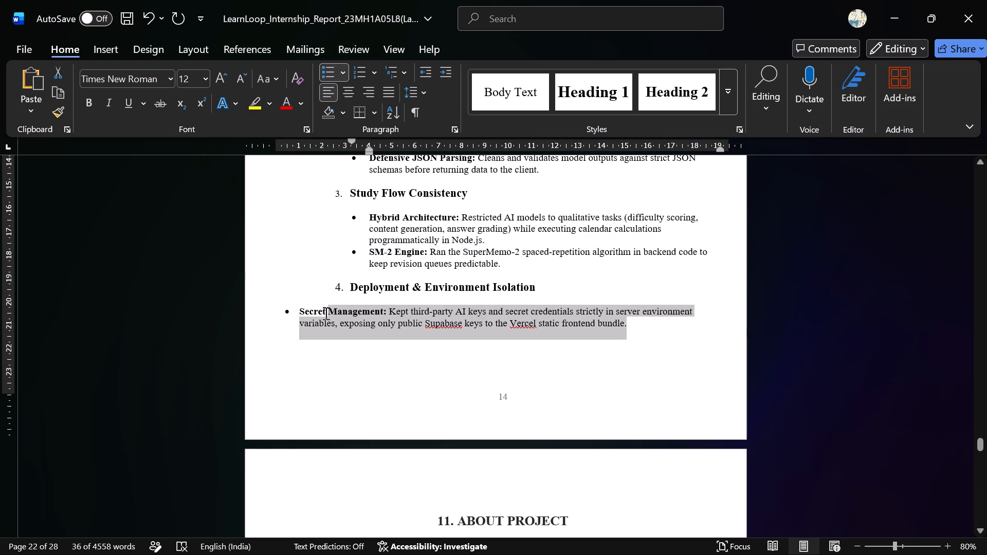
drag(324, 313, 300, 311)
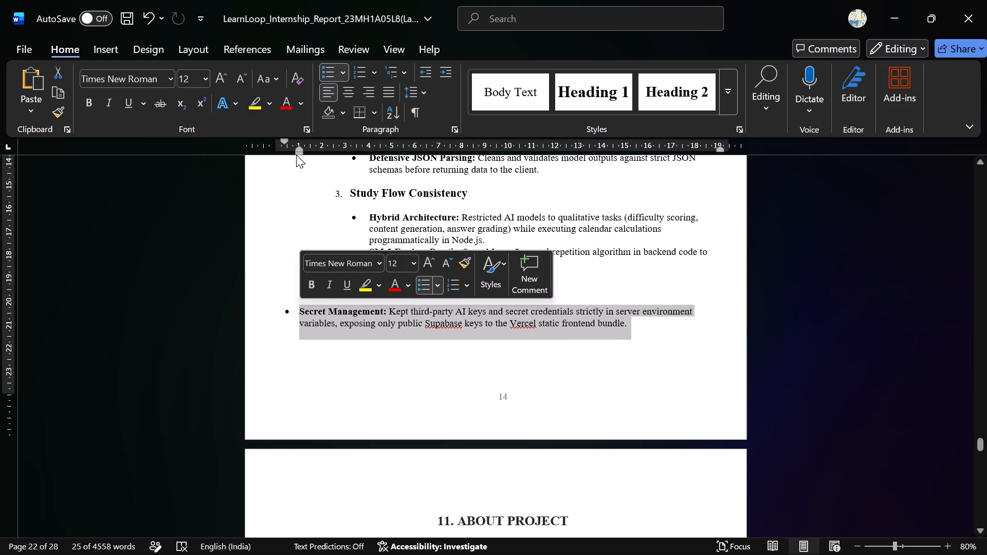
drag(296, 152, 306, 152)
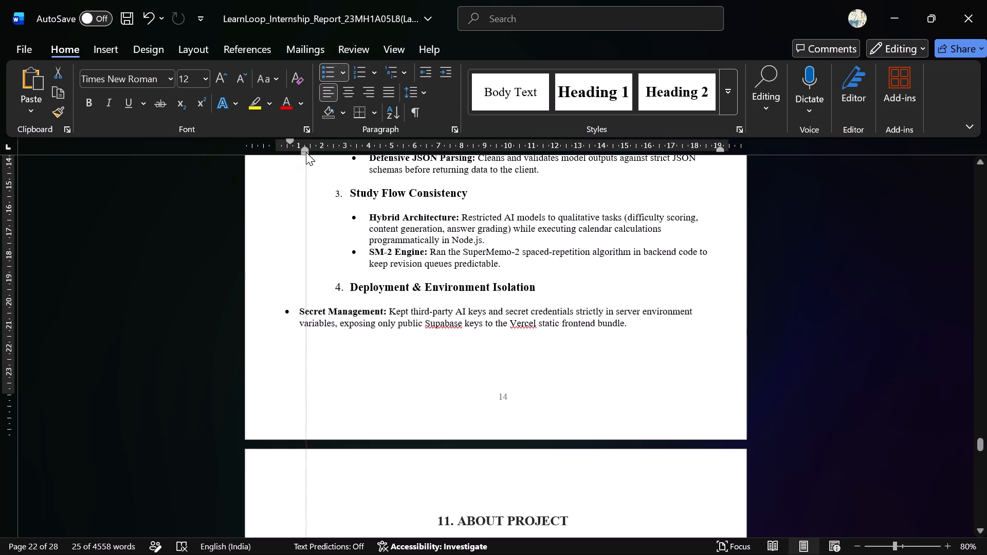
drag(306, 152, 360, 149)
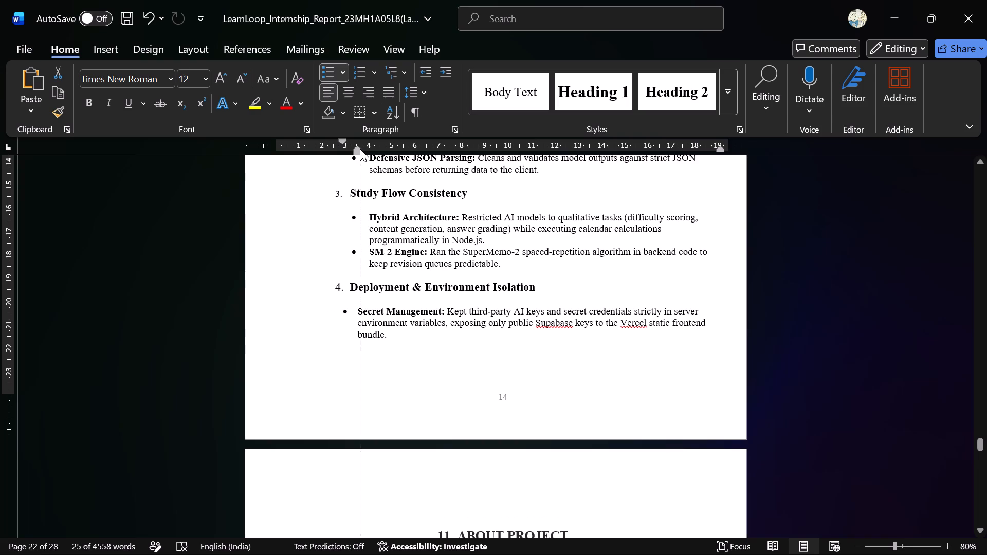
drag(360, 149, 367, 148)
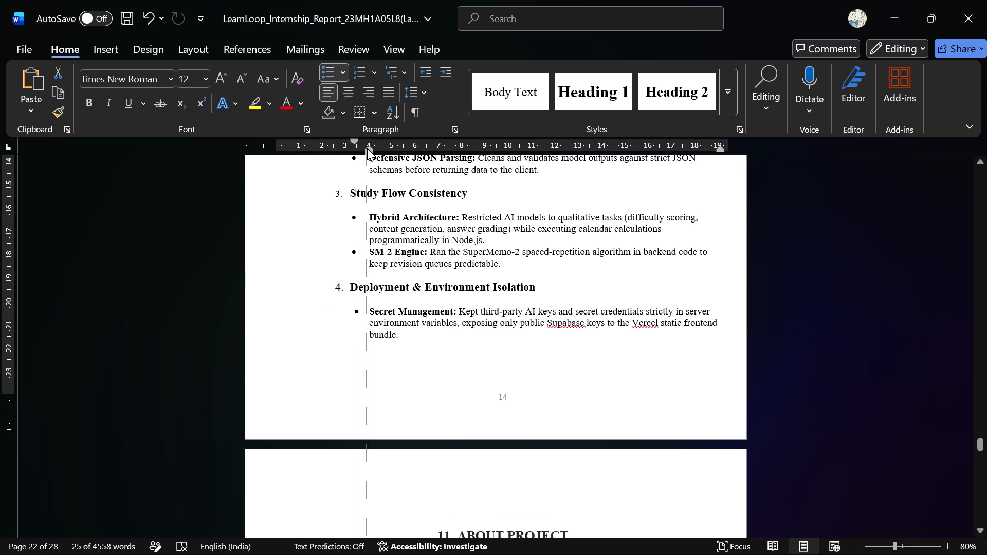
drag(367, 148, 367, 147)
click(354, 138)
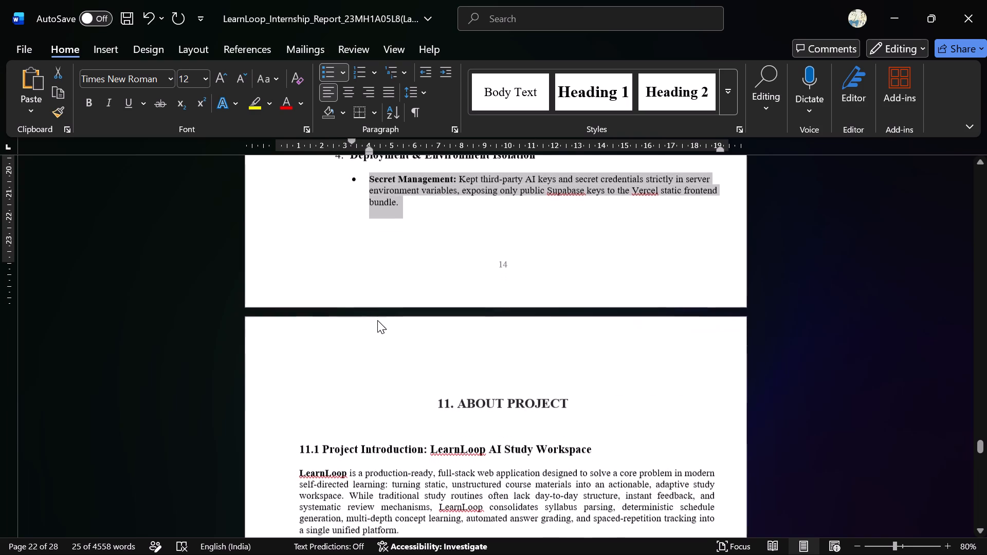
Move the right indent of the Challenges Faced body text to about 18.5 on the ruler and justify that text.
scroll(377, 320, up, 4)
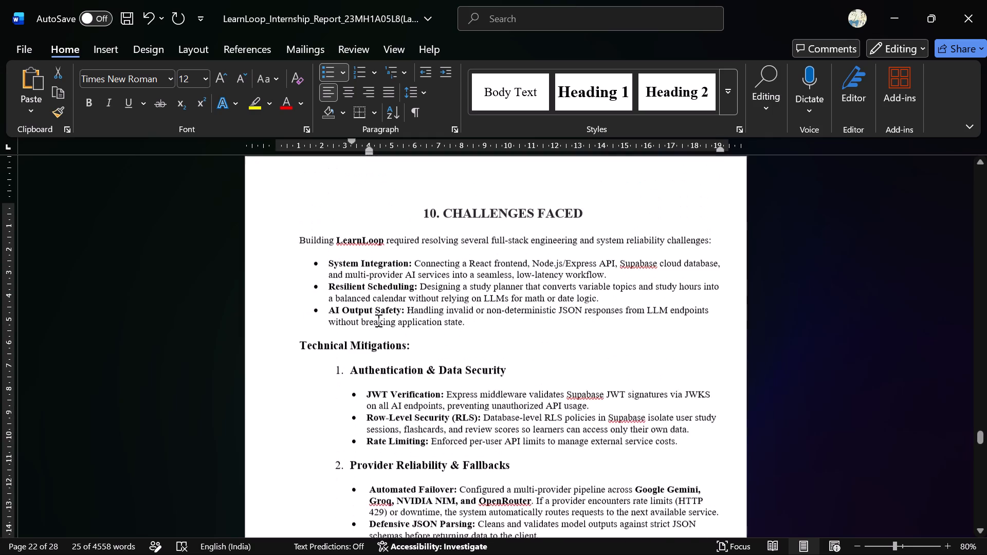
scroll(377, 320, up, 2)
scroll(377, 320, down, 1)
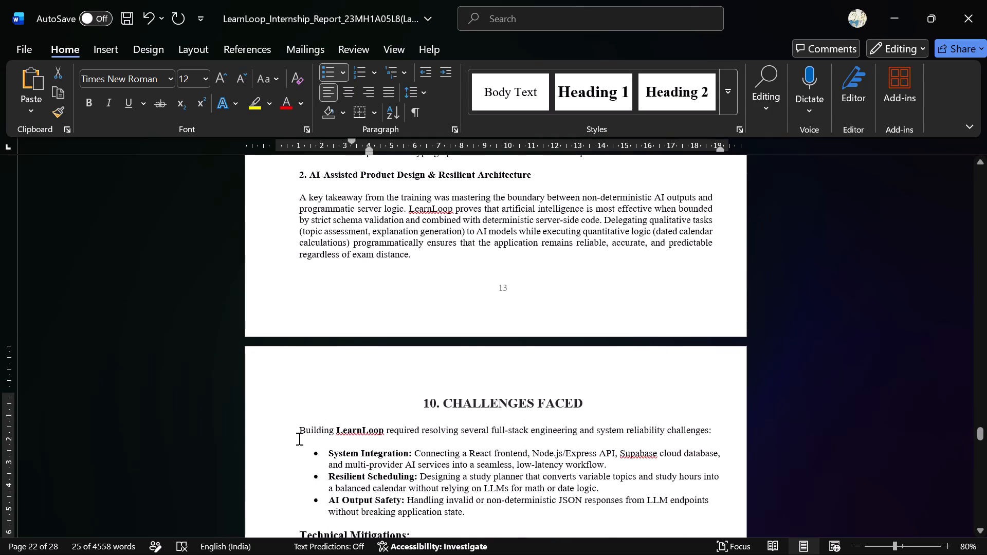
drag(295, 431, 389, 515)
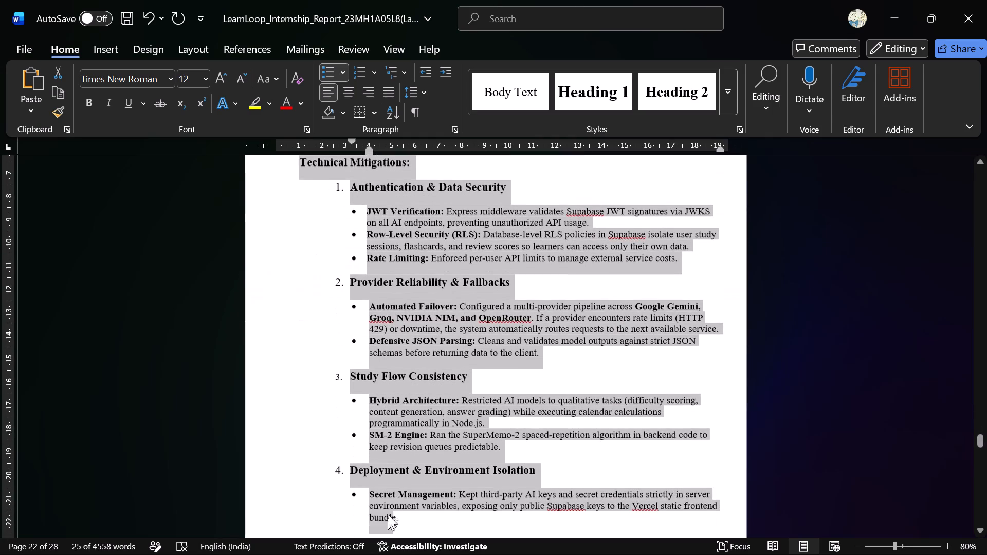
drag(389, 515, 416, 512)
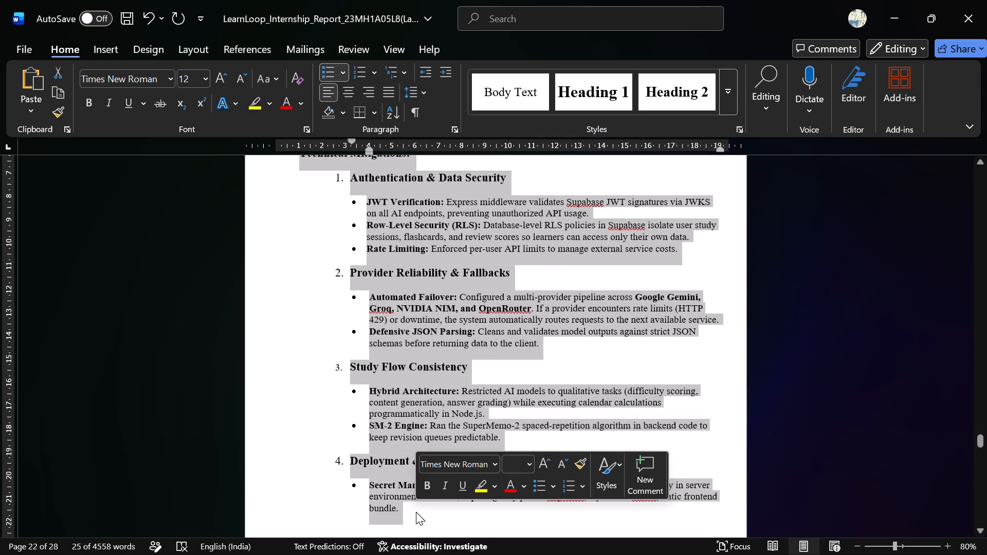
drag(720, 150, 718, 150)
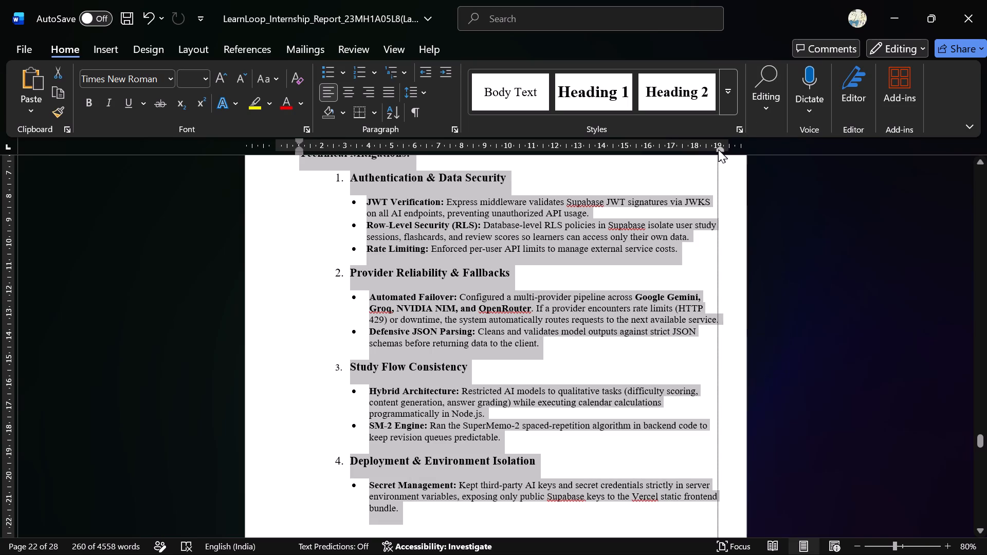
drag(718, 150, 709, 151)
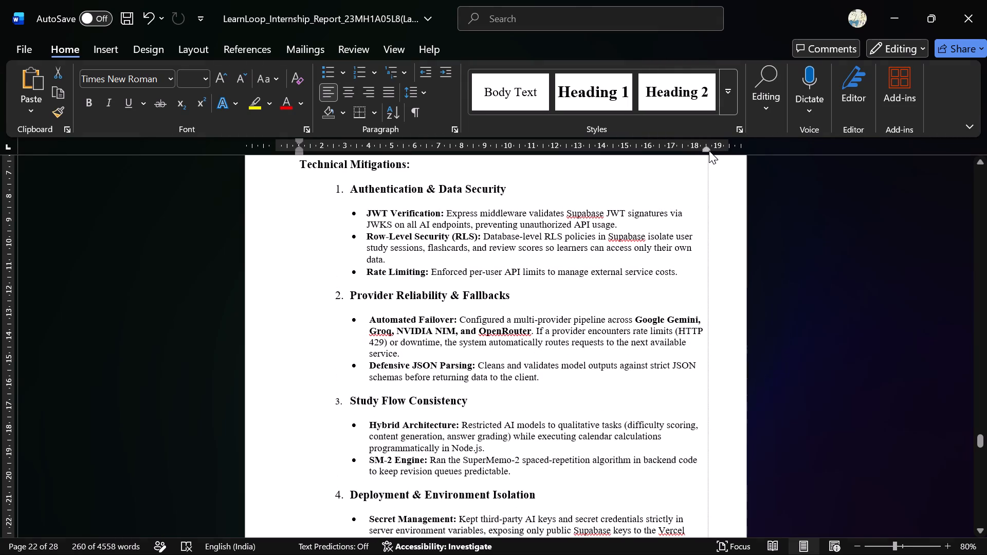
drag(709, 151, 708, 150)
scroll(561, 391, down, 2)
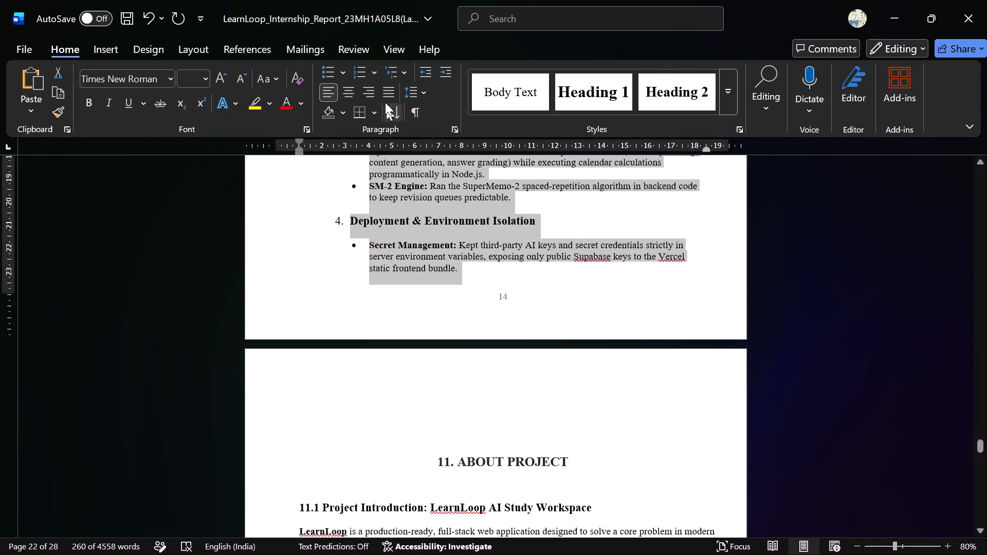
click(385, 98)
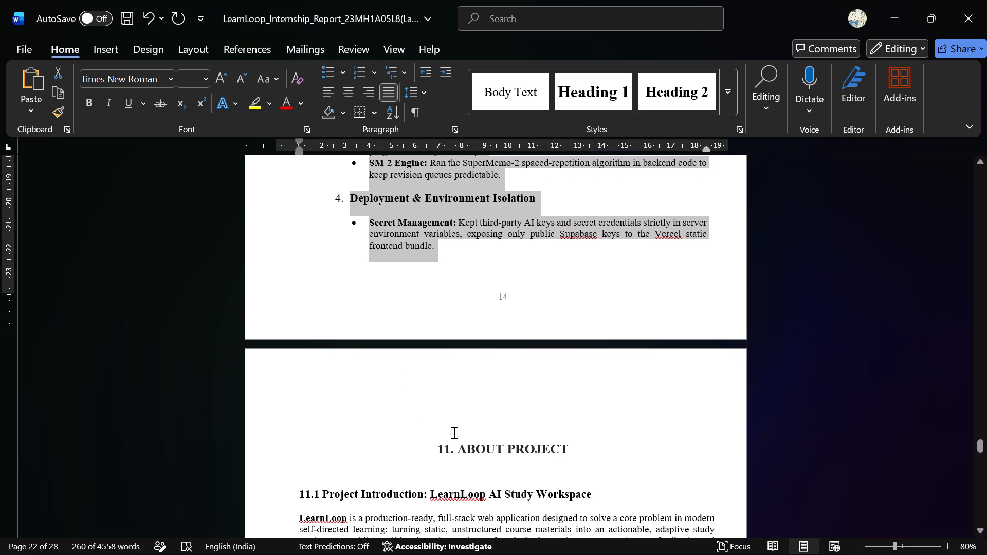
Delete the blank space above the 11. ABOUT PROJECT heading, keeping the heading at the top of its page.
click(456, 431)
key(BackSpace)
key(BackSpace)
key(BackSpace)
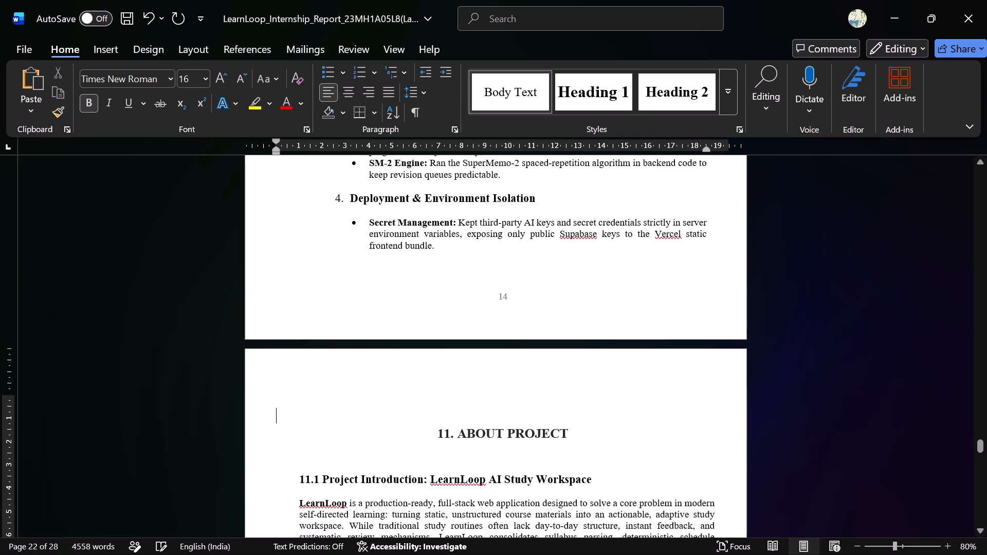
key(BackSpace)
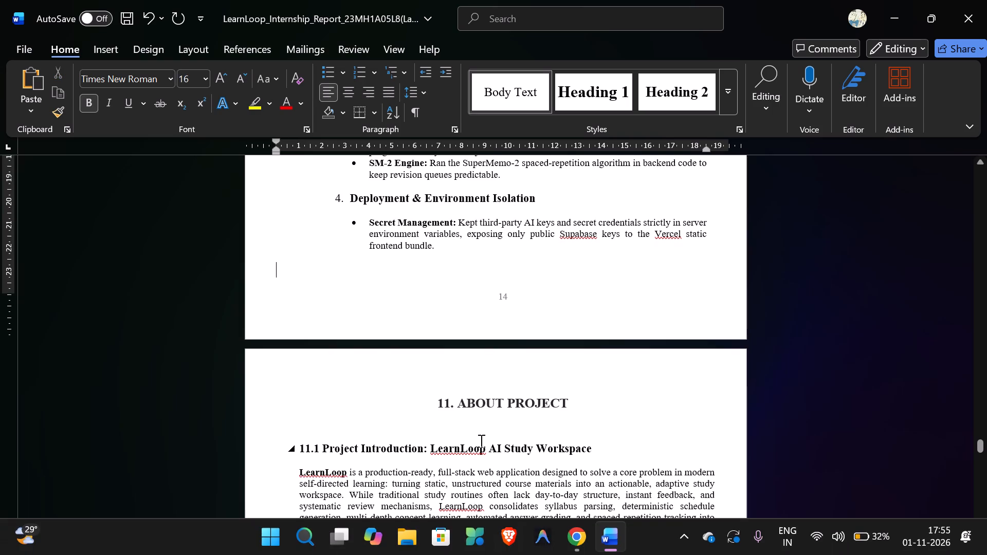
Review the pages from About Project through Images & Links for remaining layout and formatting inconsistencies.
scroll(483, 413, down, 3)
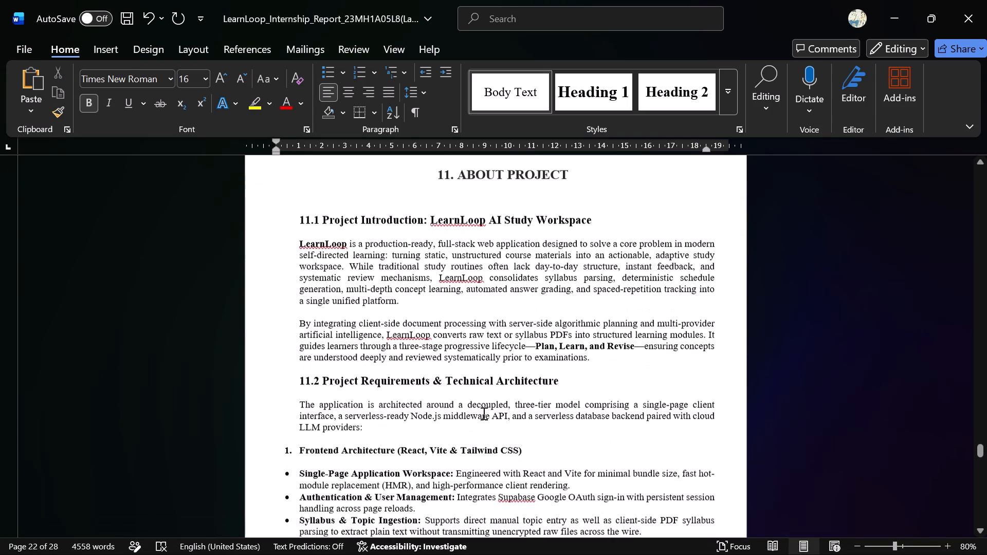
scroll(483, 413, down, 4)
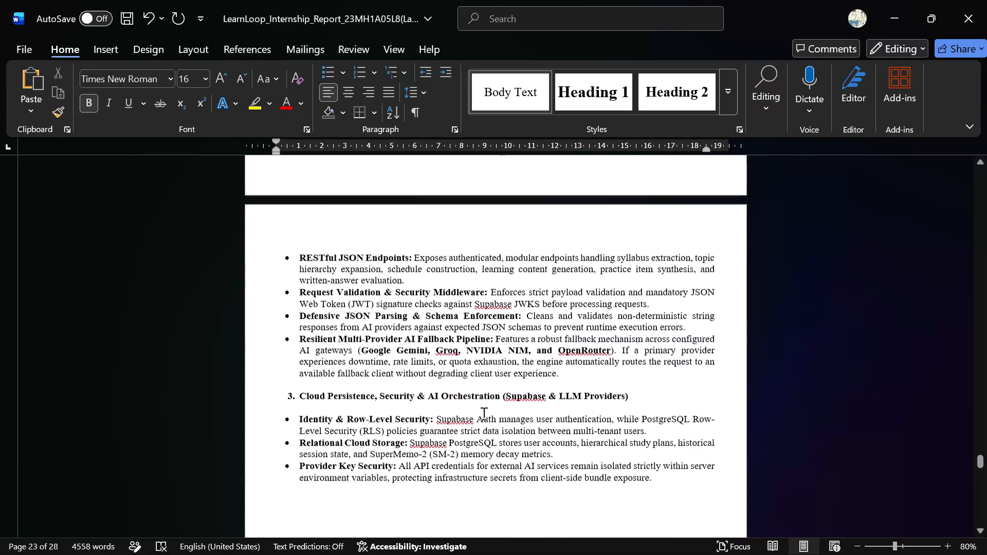
scroll(483, 413, down, 3)
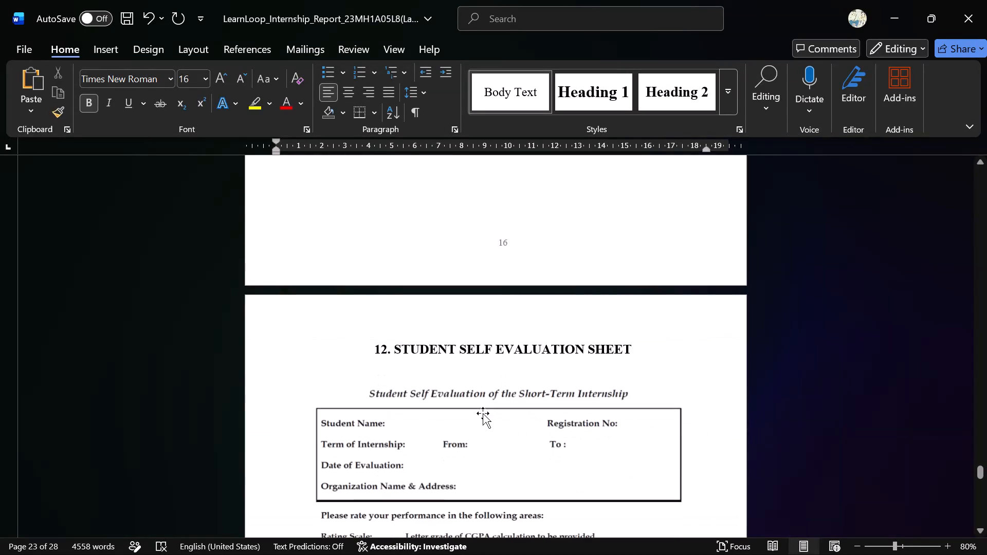
scroll(483, 413, down, 3)
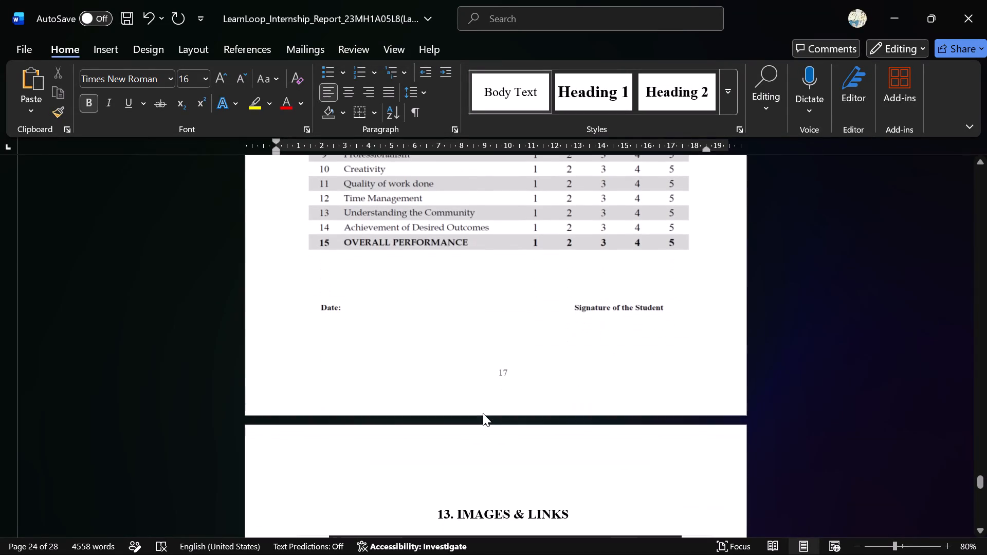
scroll(483, 413, down, 3)
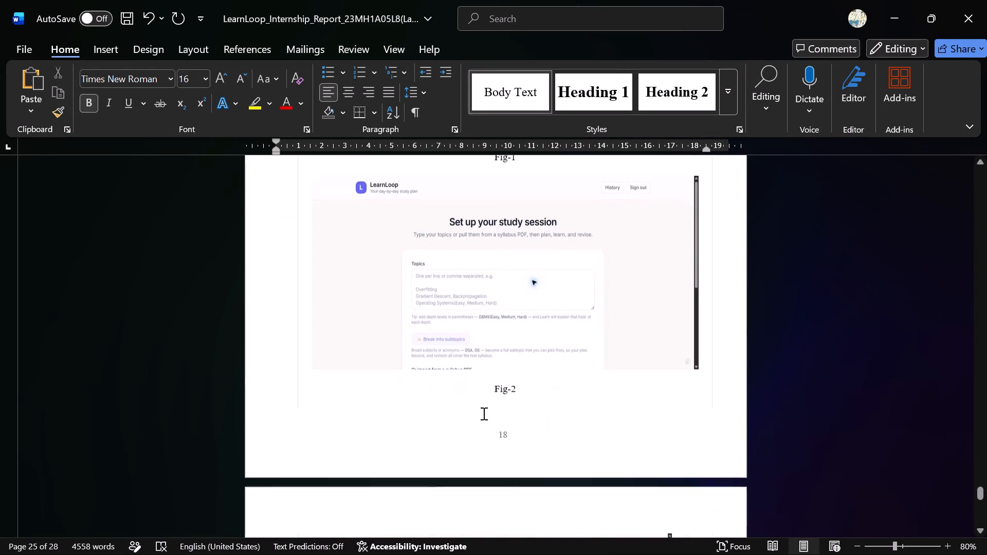
scroll(483, 413, down, 6)
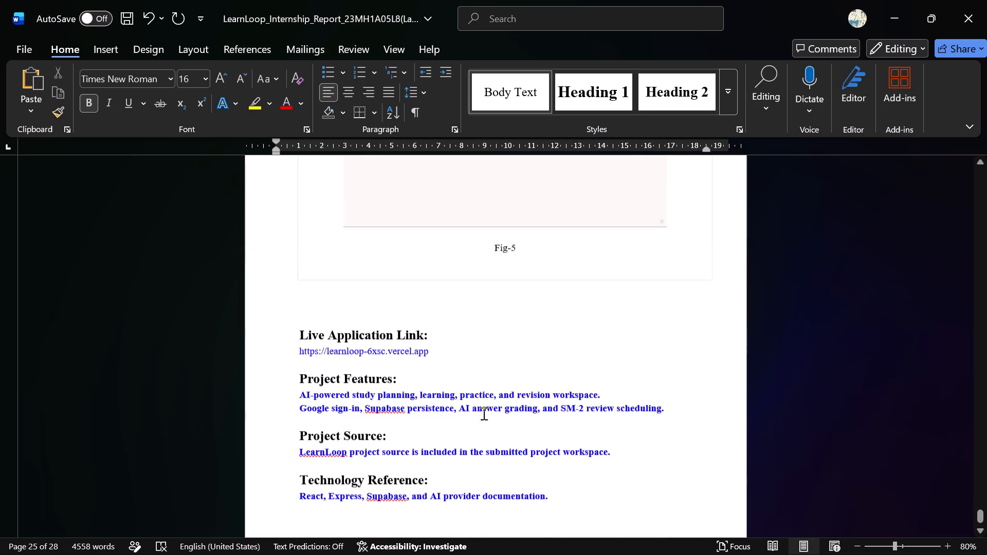
scroll(483, 413, up, 15)
scroll(483, 413, up, 12)
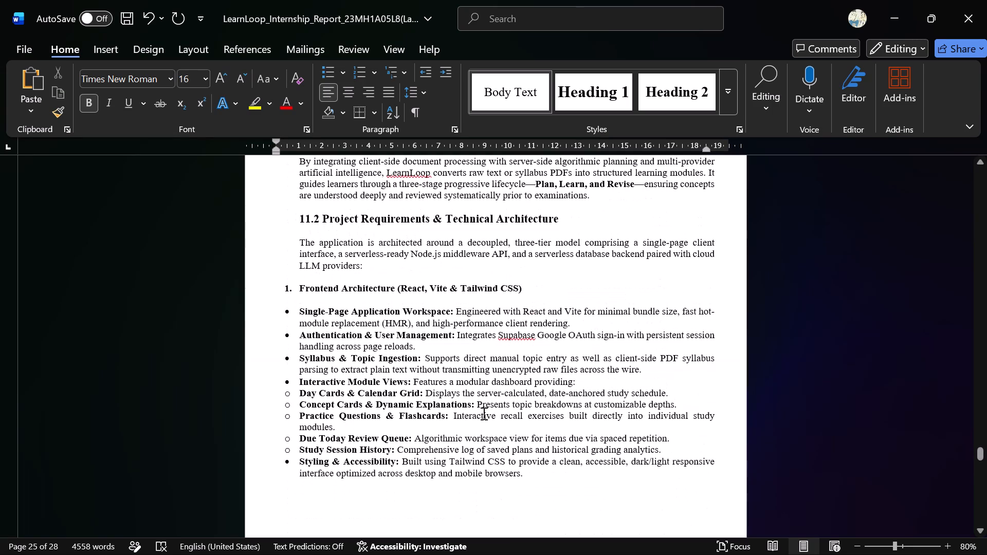
Check the font sizes and indents of the headings, paragraphs and bullets in the About Project section.
click(430, 360)
scroll(430, 360, up, 3)
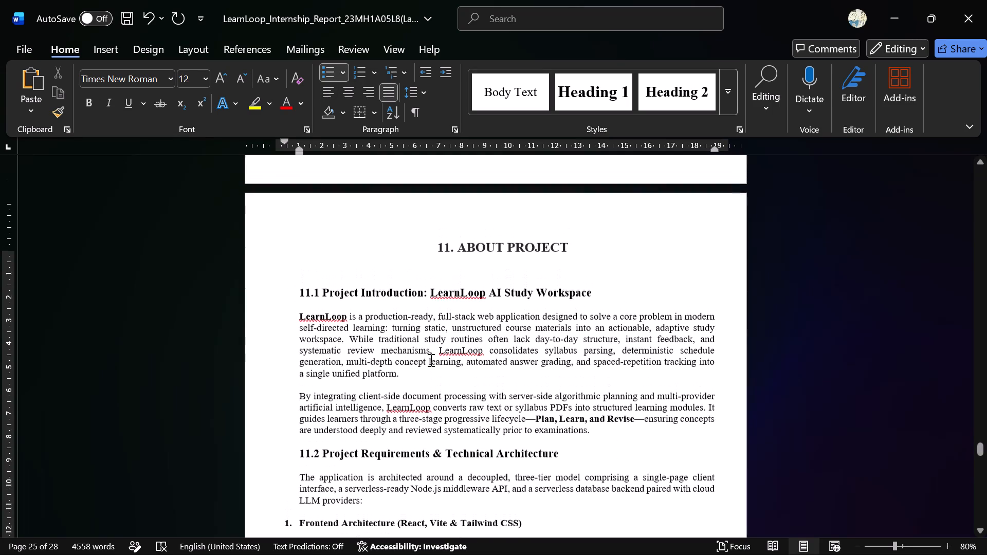
click(434, 258)
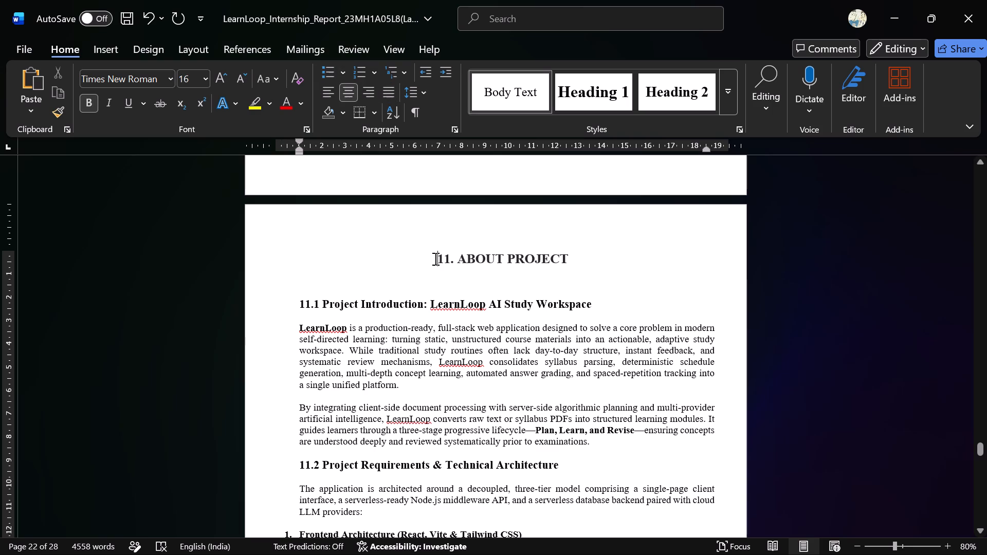
click(375, 293)
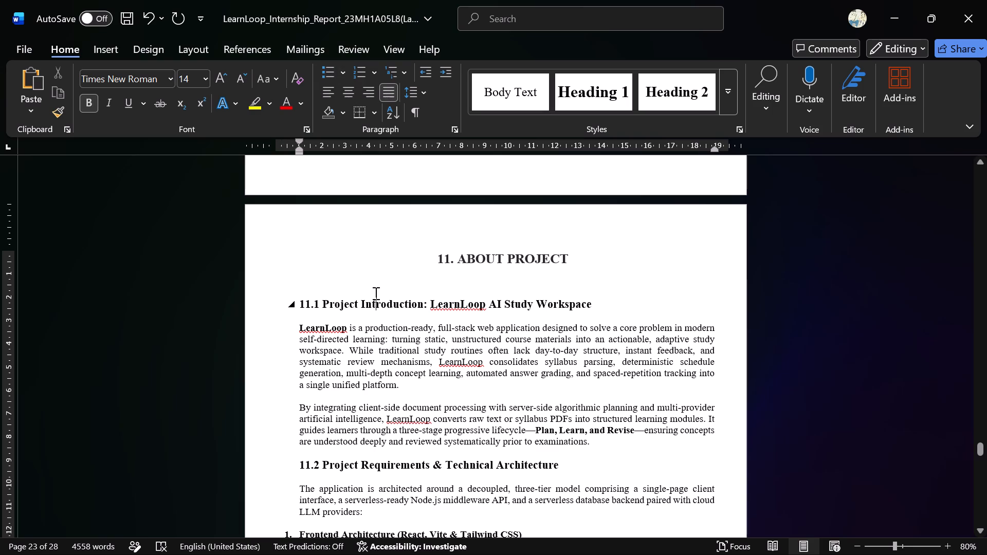
click(338, 356)
scroll(338, 356, down, 2)
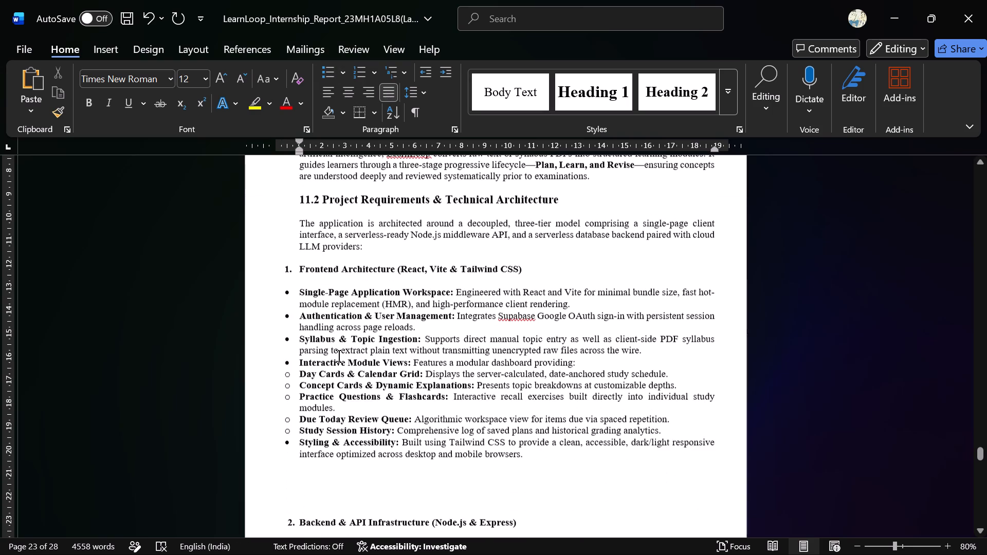
click(347, 242)
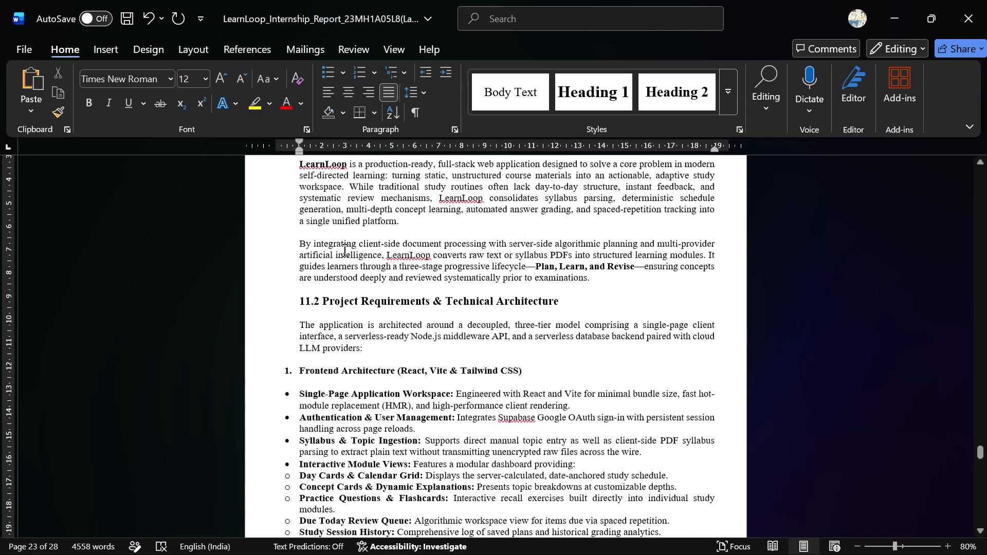
Set the font size of the Frontend Architecture (React, Vite & Tailwind CSS) heading to 14.
click(285, 372)
drag(285, 372, 540, 374)
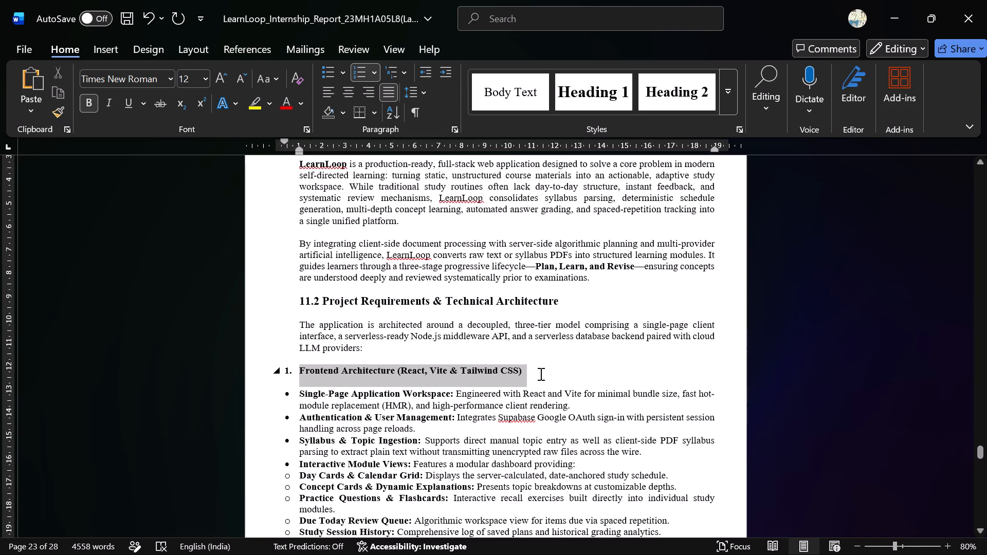
drag(540, 374, 538, 371)
double_click(641, 321)
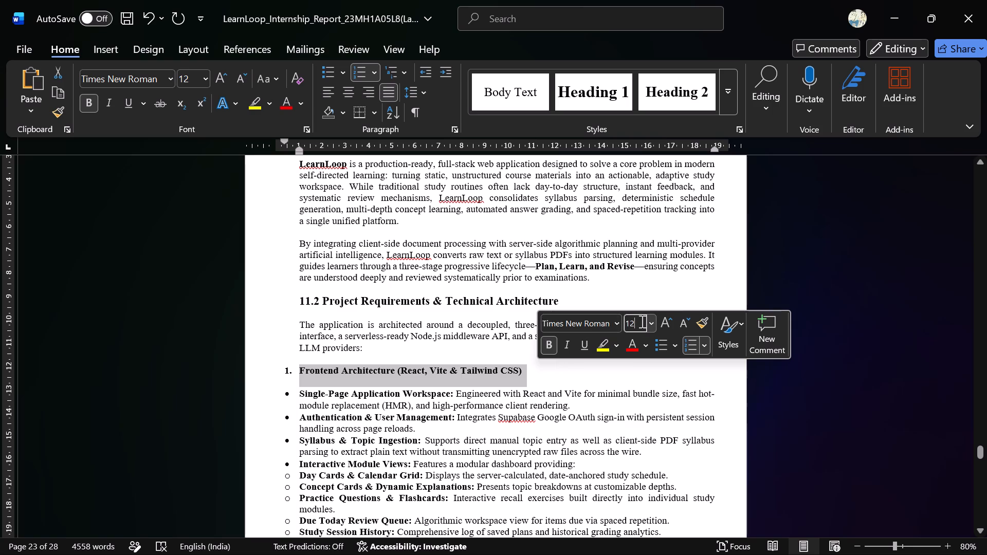
key(BackSpace)
key(4)
key(Return)
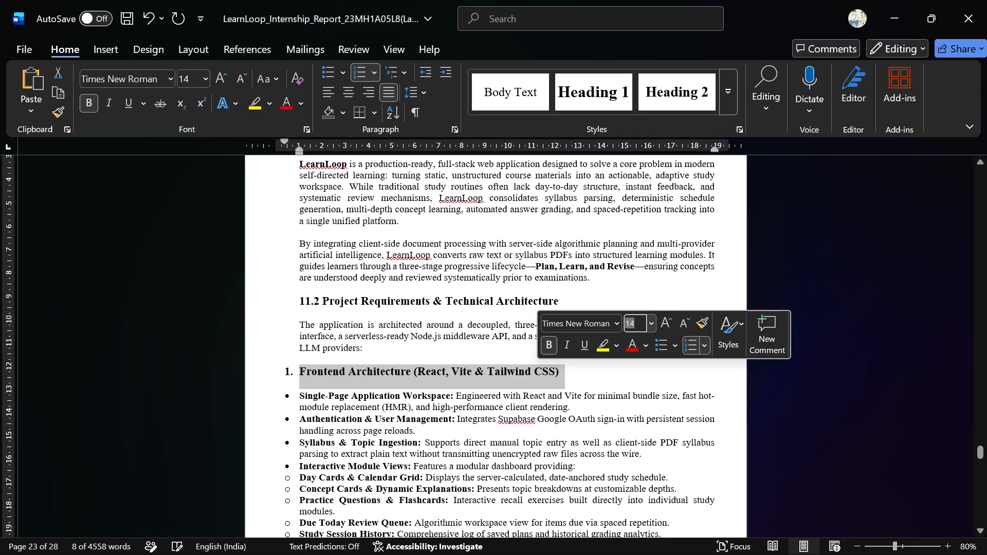
click(561, 413)
Set the font size of the Backend & API Infrastructure (Node.js & Express) heading to 14.
scroll(561, 413, down, 2)
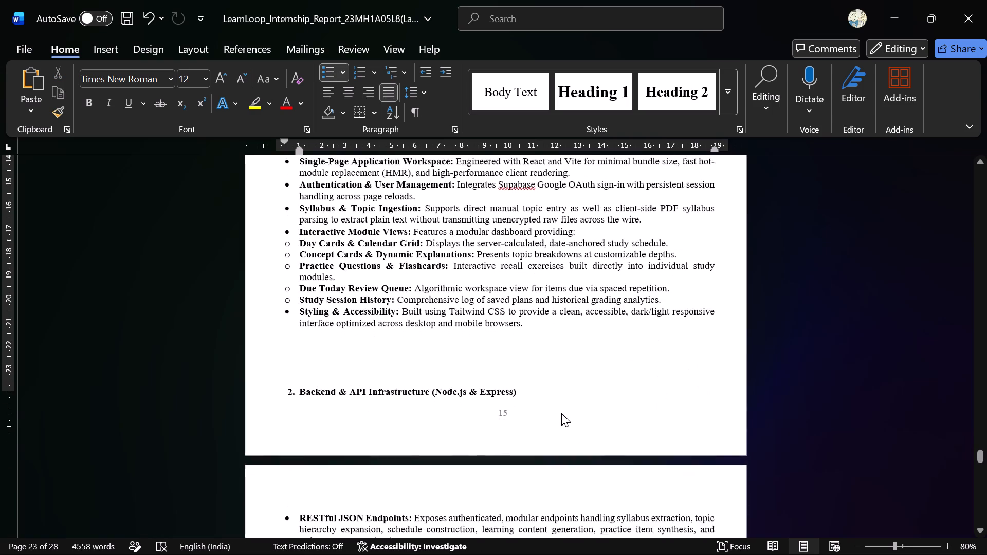
click(524, 364)
drag(524, 364, 326, 361)
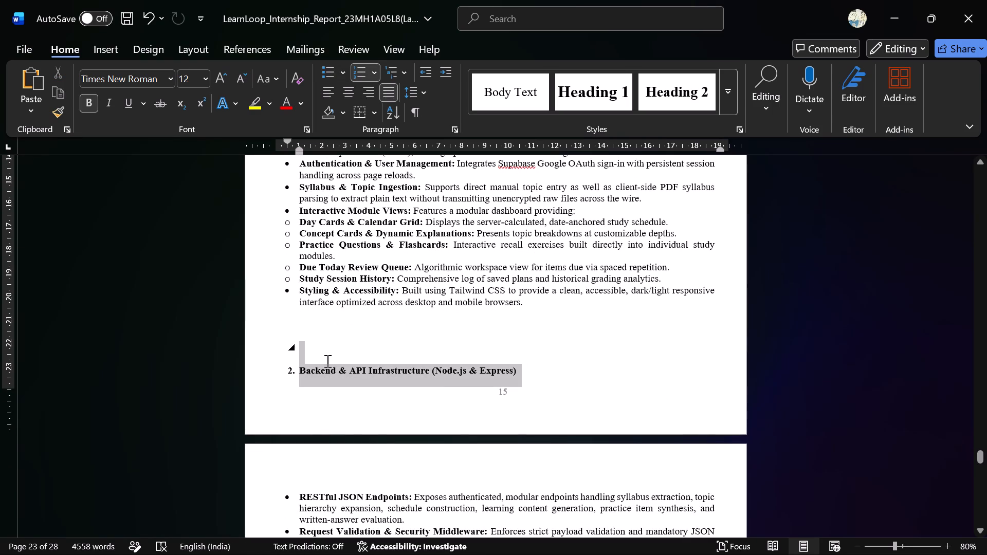
drag(326, 361, 287, 366)
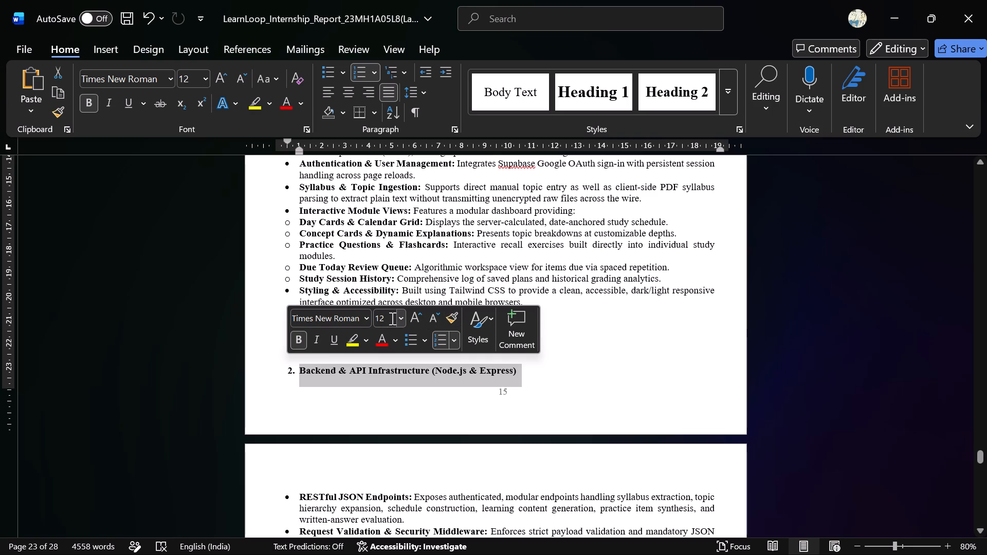
double_click(391, 318)
key(BackSpace)
key(4)
key(Return)
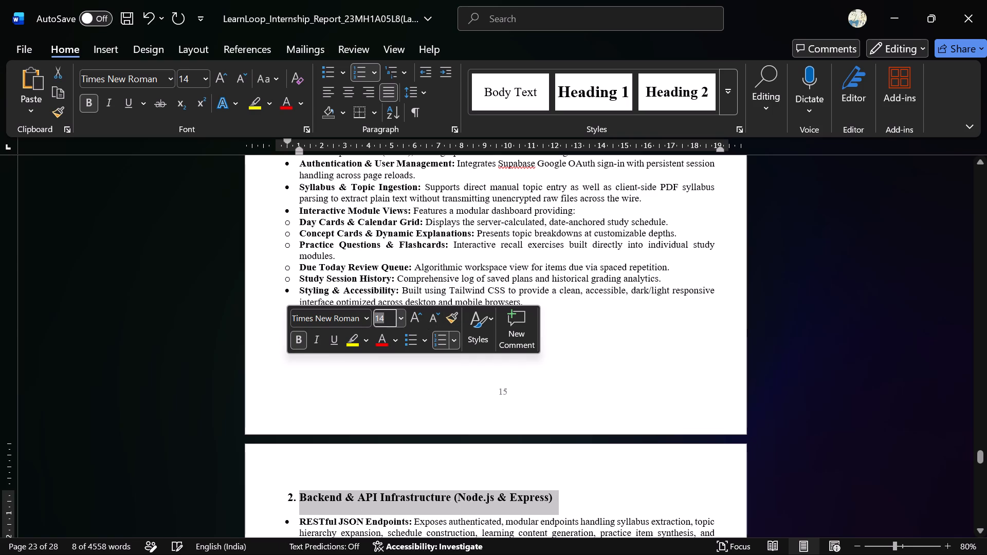
click(409, 391)
Set the font size of the Cloud Persistence, Security & AI Orchestration (Supabase & LLM Providers) heading to 14.
scroll(409, 391, down, 3)
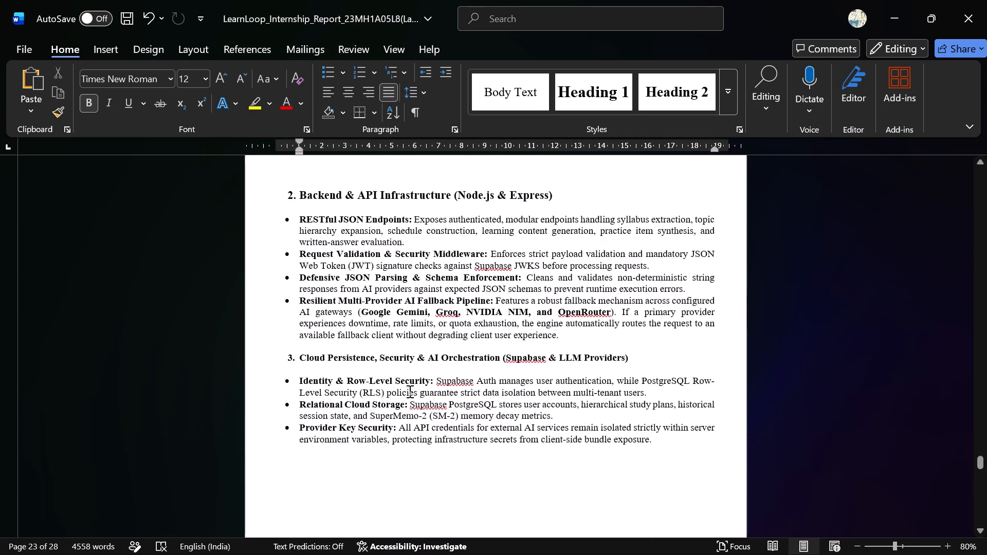
scroll(409, 391, down, 1)
drag(637, 297, 270, 301)
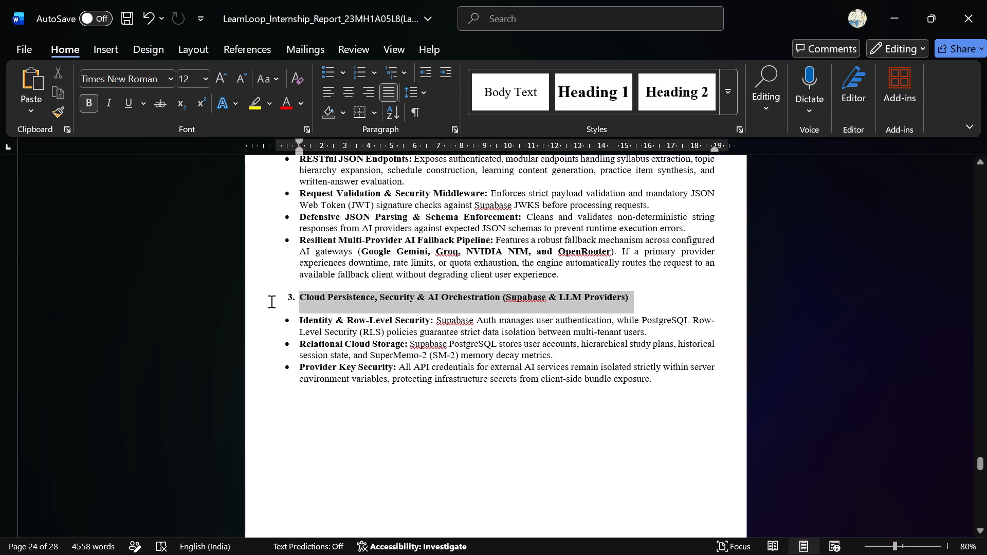
drag(270, 301, 270, 300)
double_click(370, 253)
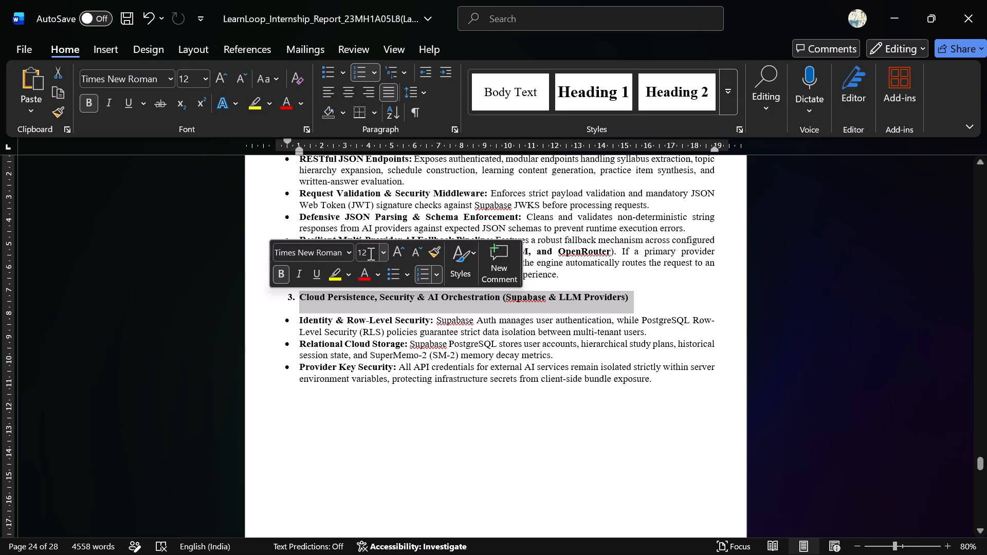
key(BackSpace)
key(4)
key(Return)
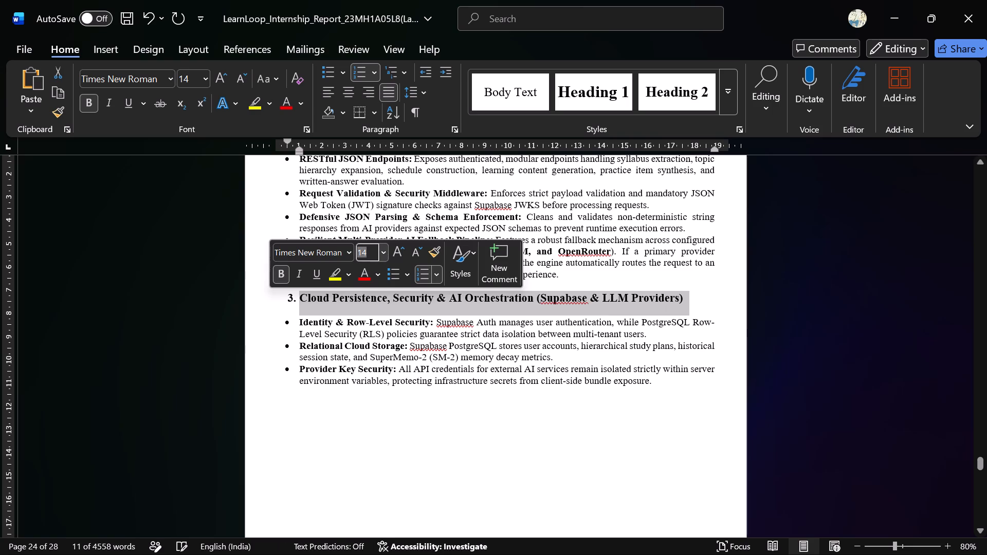
click(409, 371)
Reapply the 1. 2. 3. number format to the Frontend Architecture (React, Vite & Tailwind CSS) heading.
scroll(409, 371, up, 1)
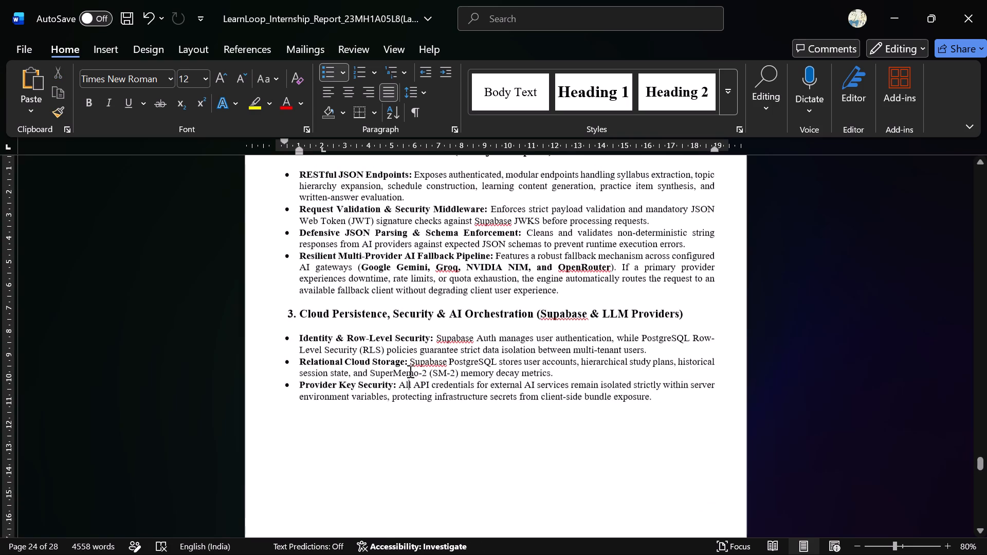
scroll(409, 371, up, 3)
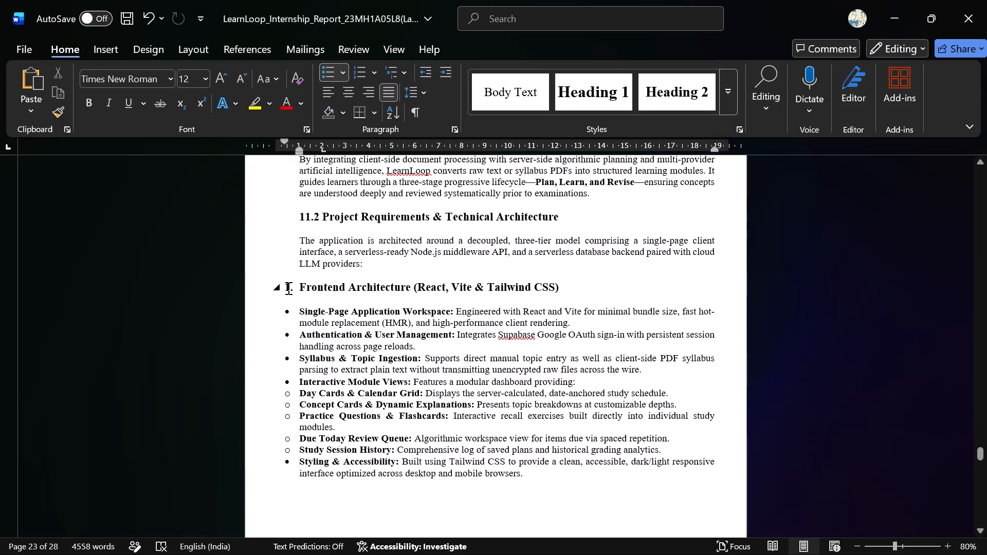
drag(284, 287, 548, 281)
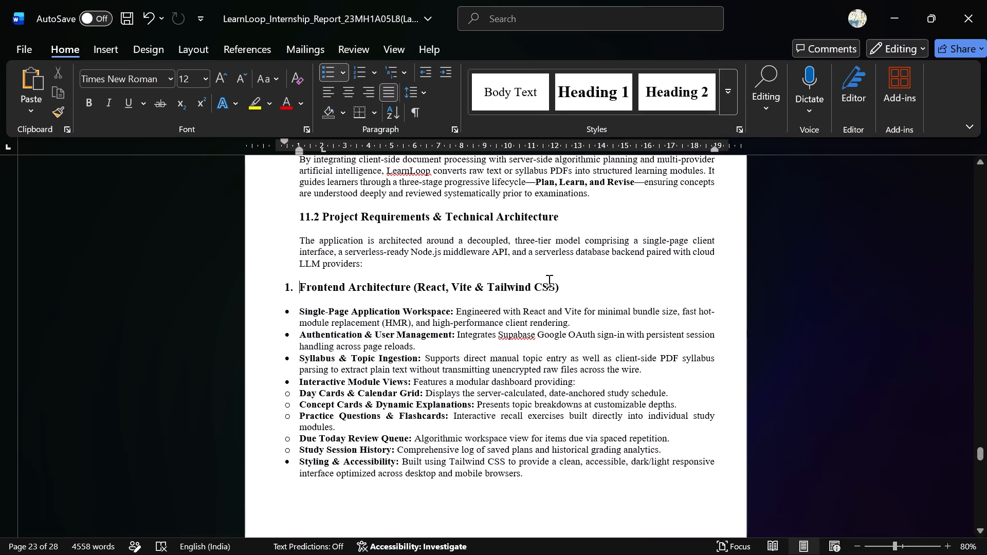
drag(548, 281, 561, 284)
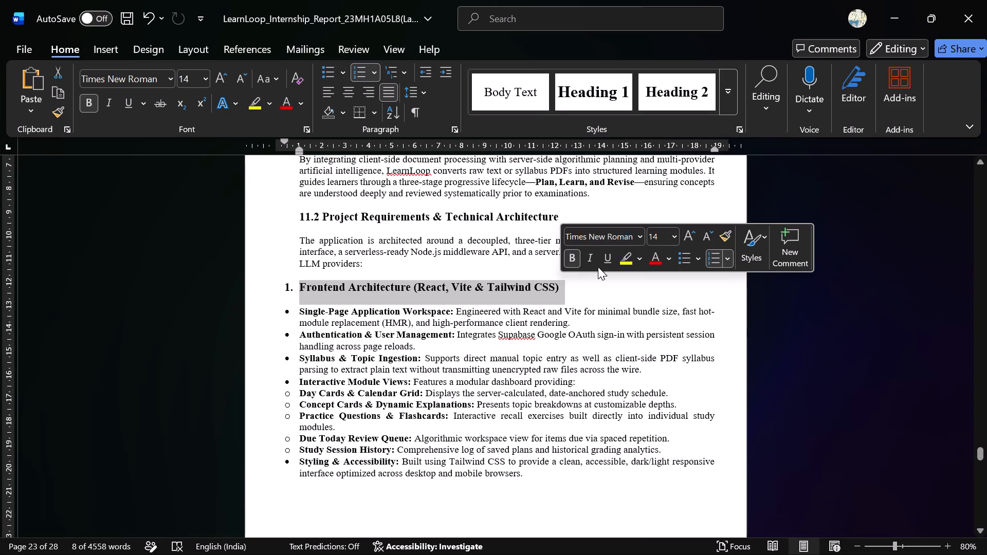
click(371, 74)
click(375, 139)
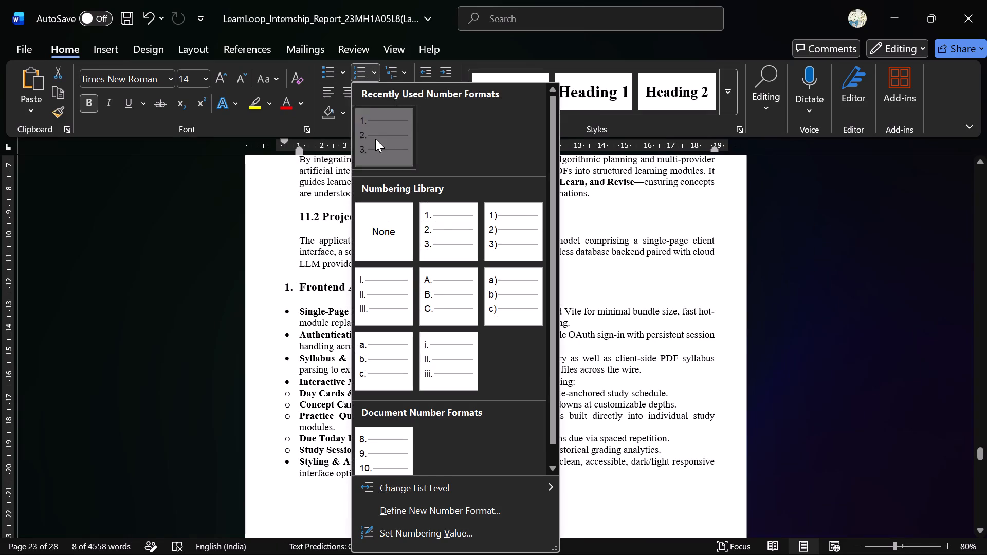
click(356, 71)
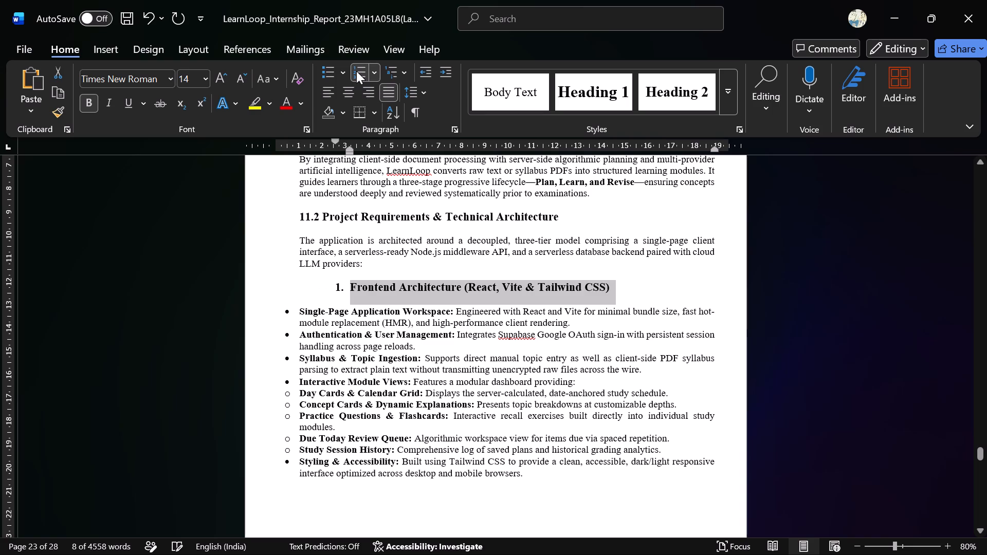
click(356, 71)
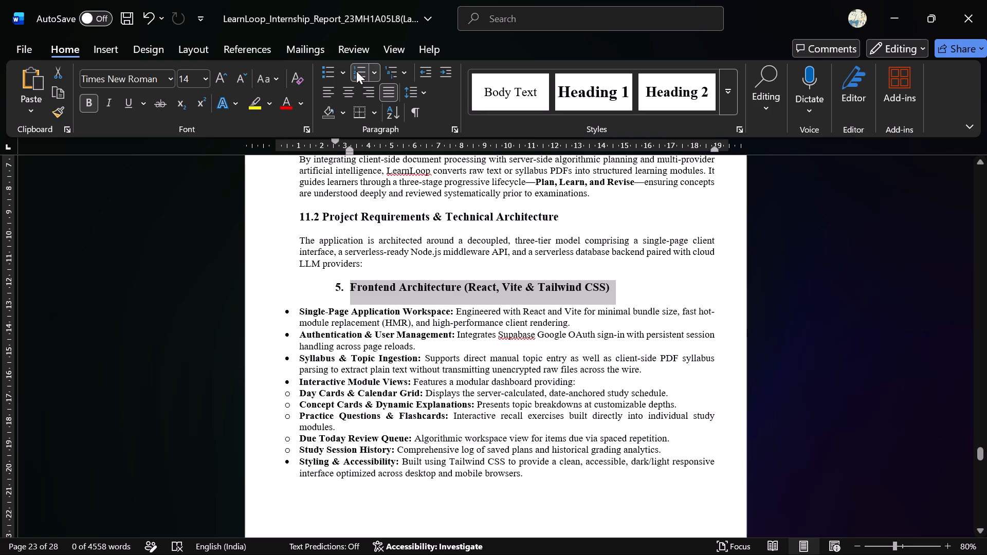
click(356, 71)
click(356, 71)
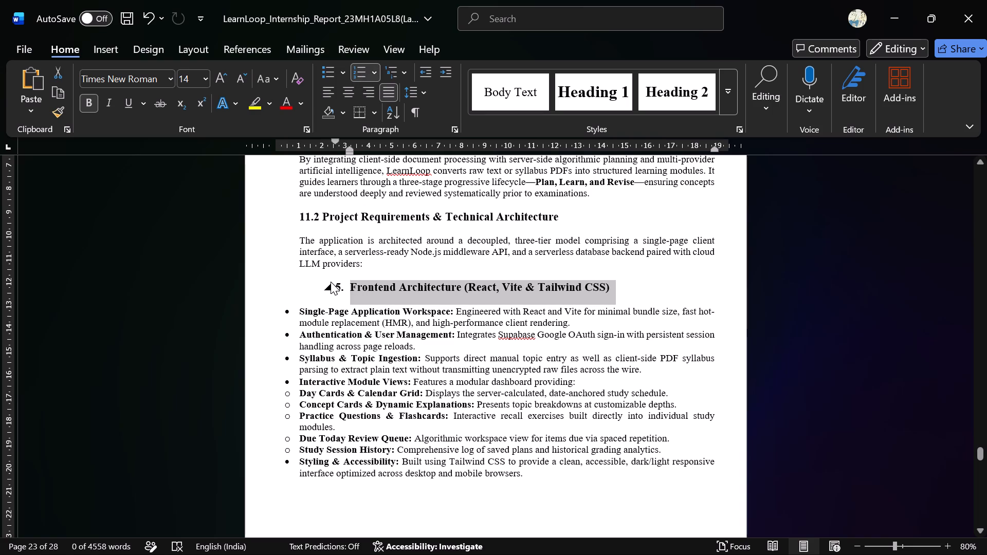
Set the numbering value of the Frontend Architecture heading to 1 as a new list.
click(340, 287)
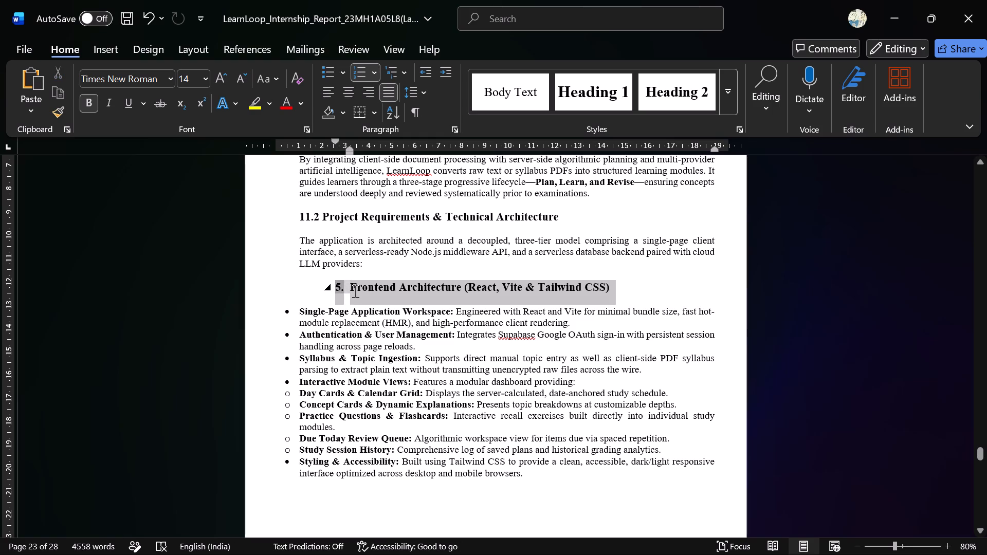
click(378, 67)
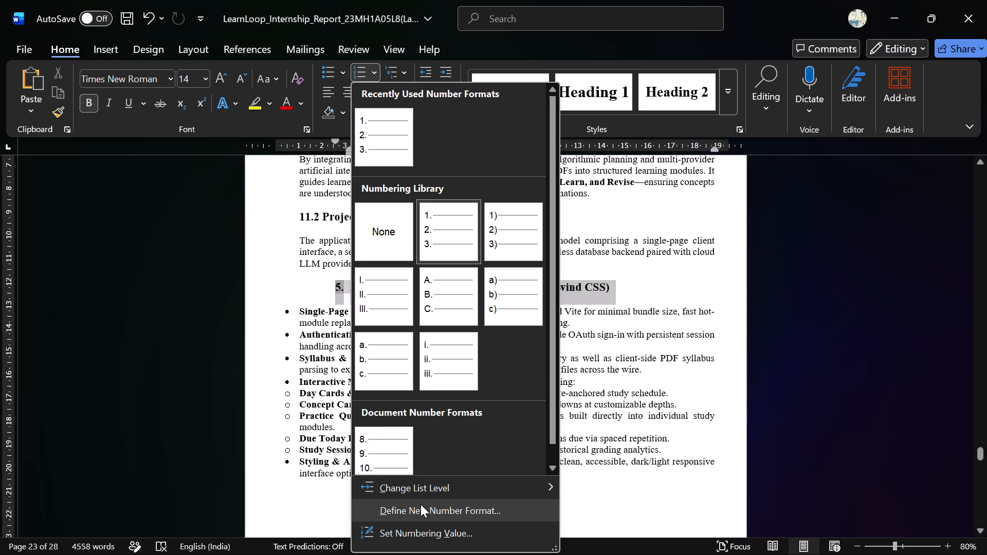
click(418, 534)
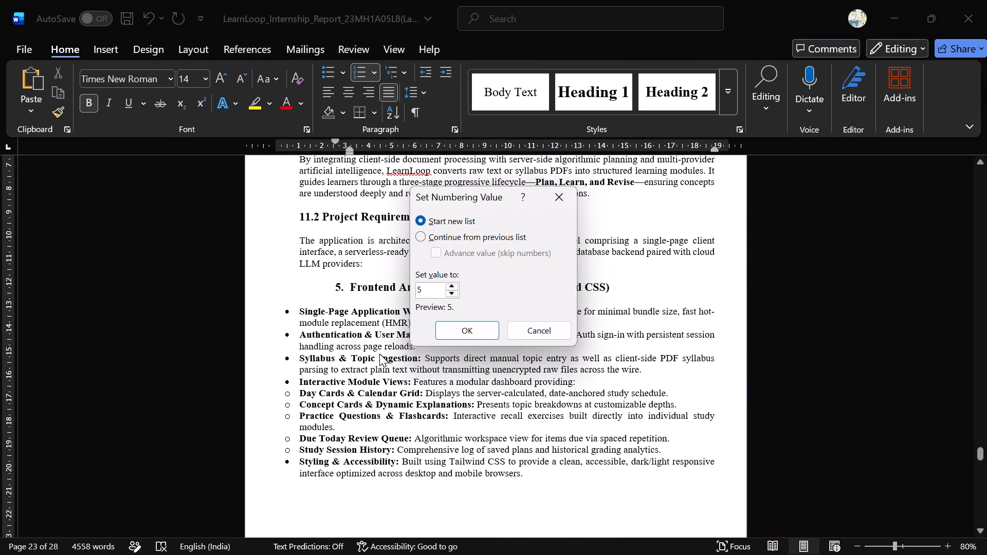
click(429, 287)
key(BackSpace)
key(1)
key(Return)
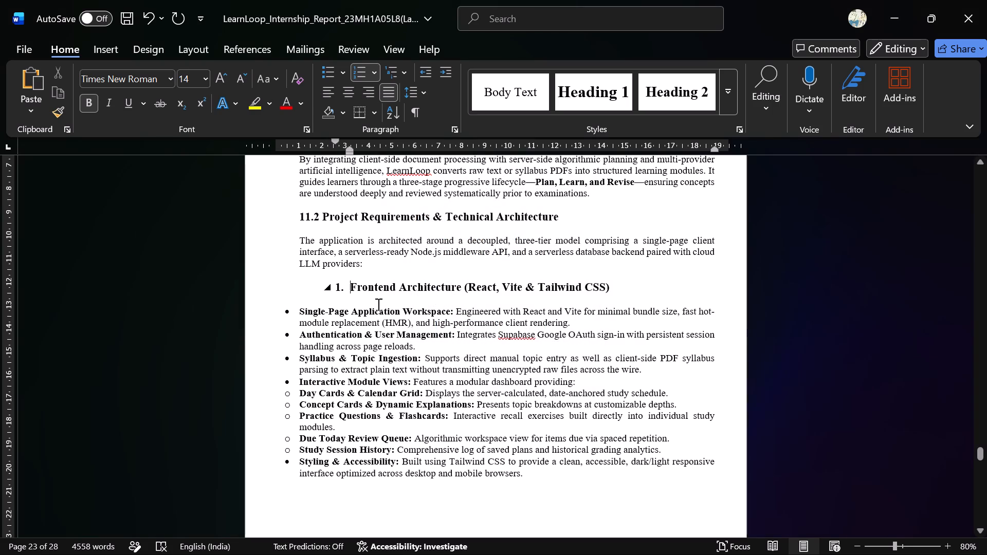
Reapply uniform solid round bullets to the Frontend Architecture list, from Single-Page Application Workspace through Styling & Accessibility.
click(289, 312)
drag(289, 312, 373, 414)
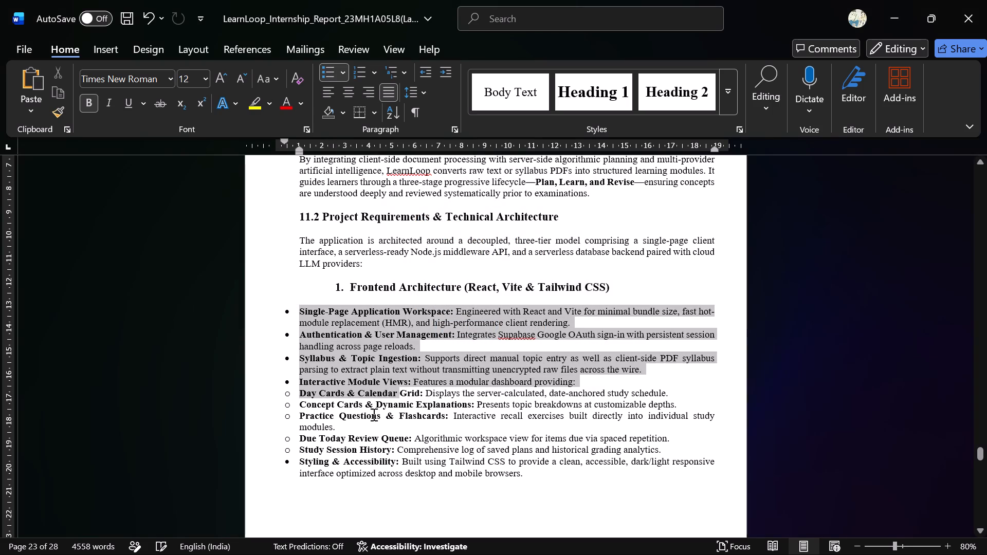
drag(373, 414, 524, 471)
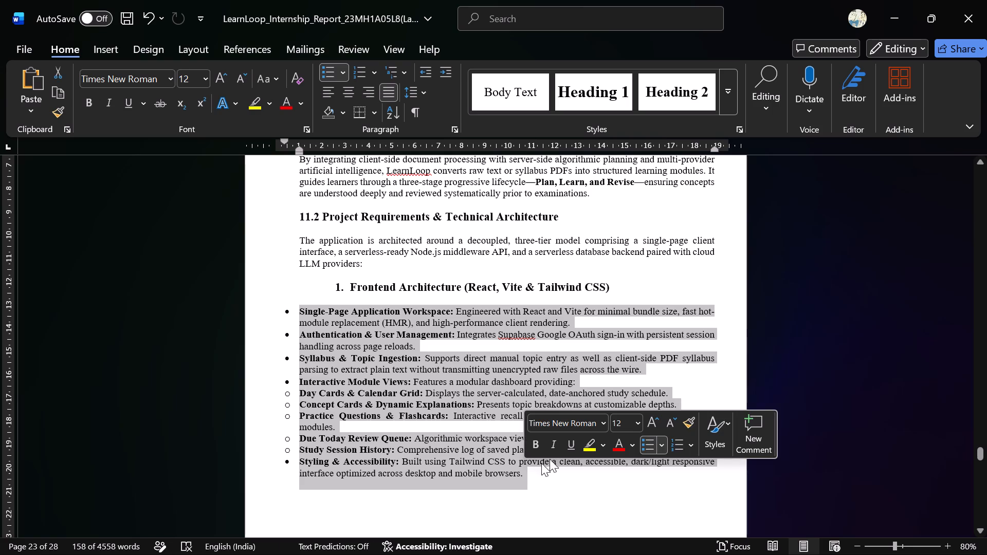
click(654, 448)
click(654, 448)
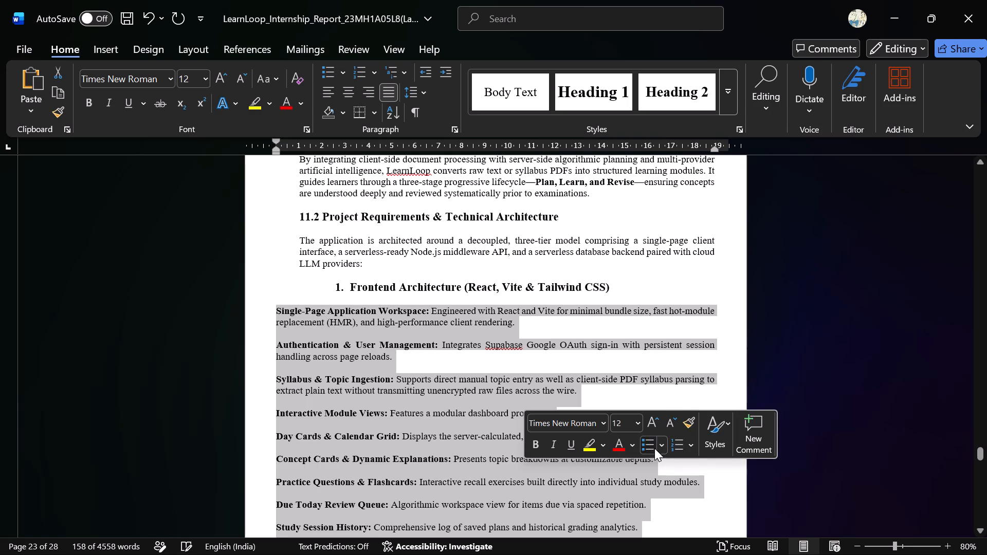
click(528, 504)
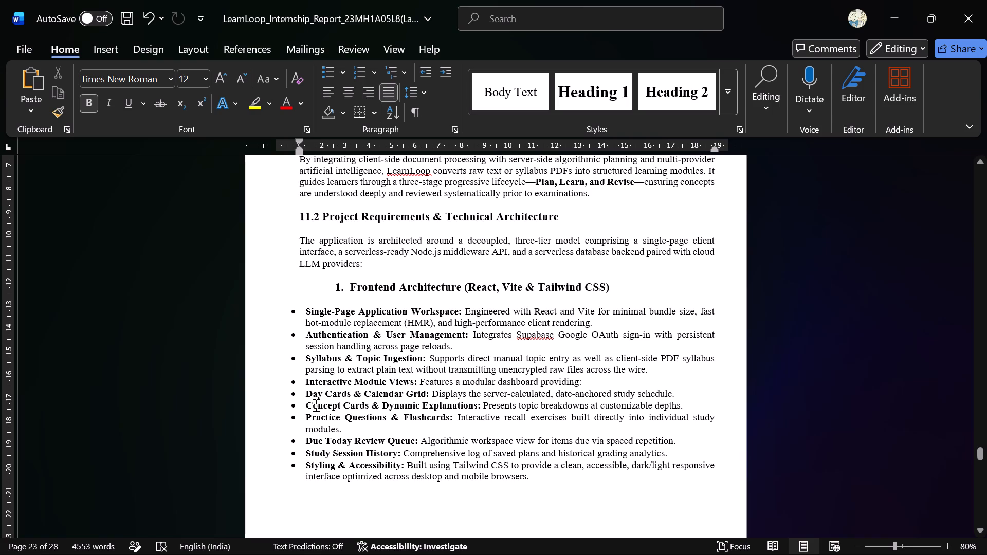
Change the bullets of the Day Cards & Calendar Grid through Due Today Review Queue items to hollow circles.
drag(303, 395, 340, 410)
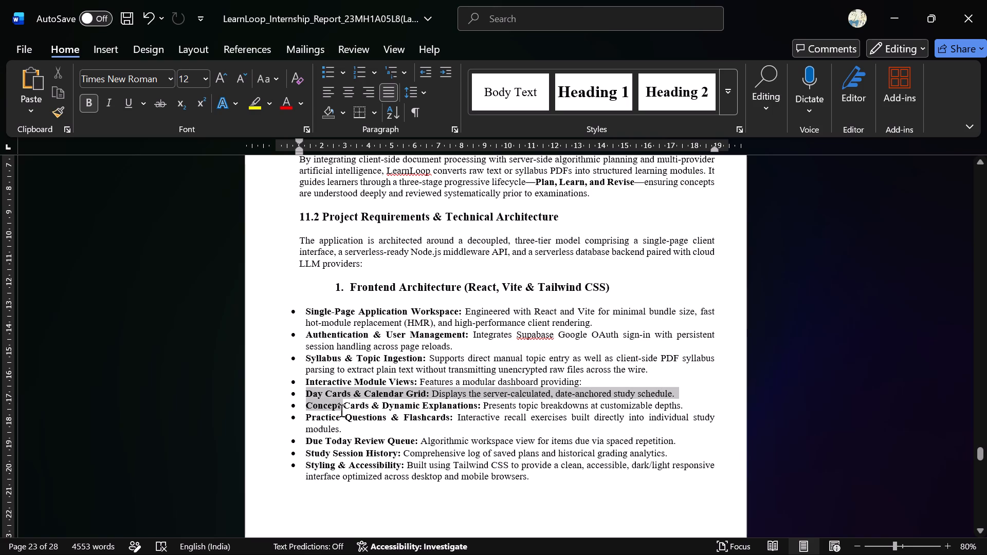
drag(340, 410, 376, 425)
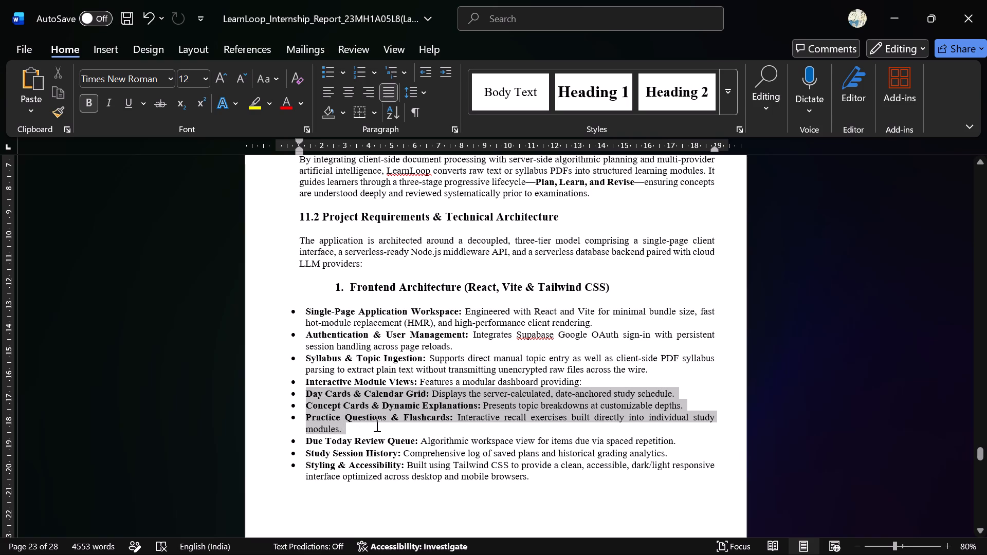
drag(376, 425, 433, 430)
drag(433, 430, 656, 436)
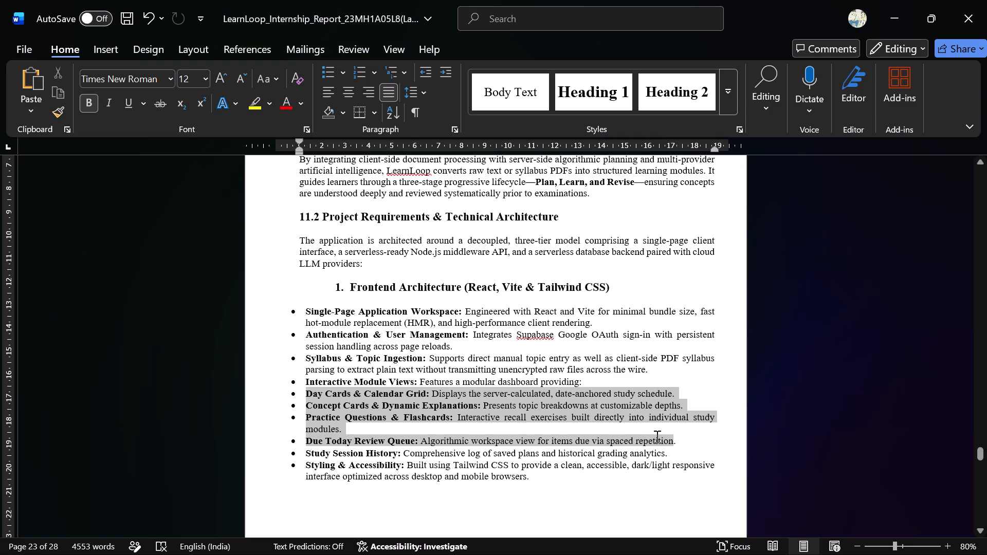
drag(656, 436, 715, 440)
drag(715, 440, 695, 442)
click(831, 417)
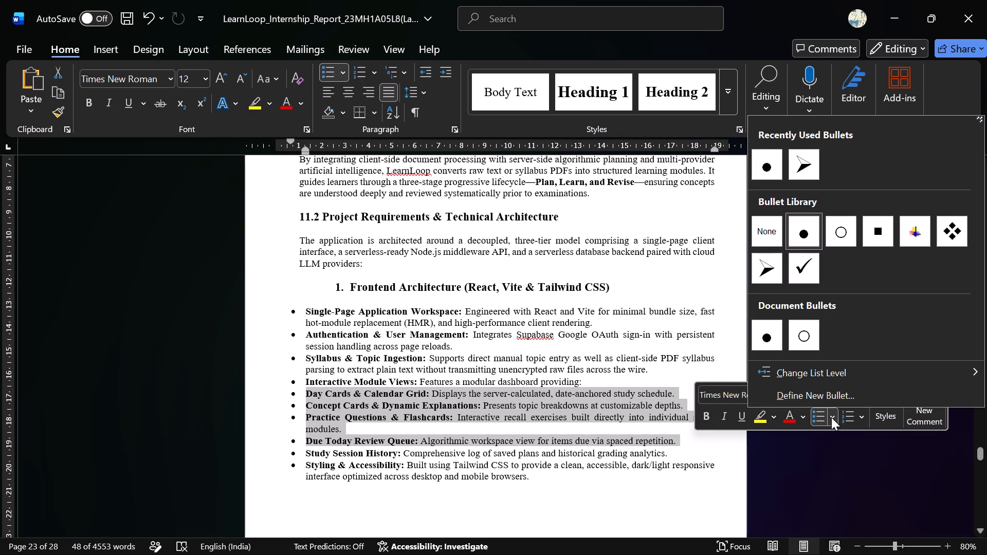
click(836, 224)
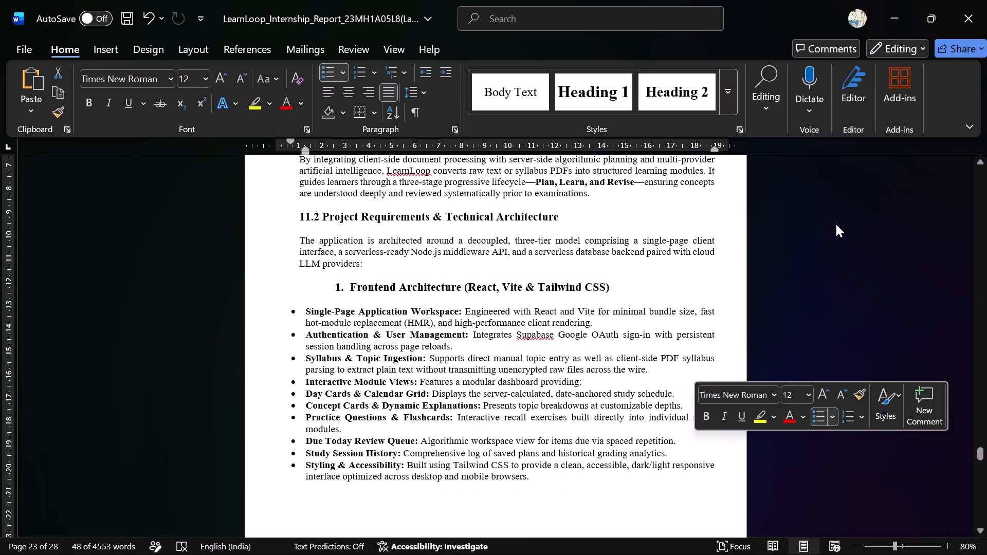
click(460, 458)
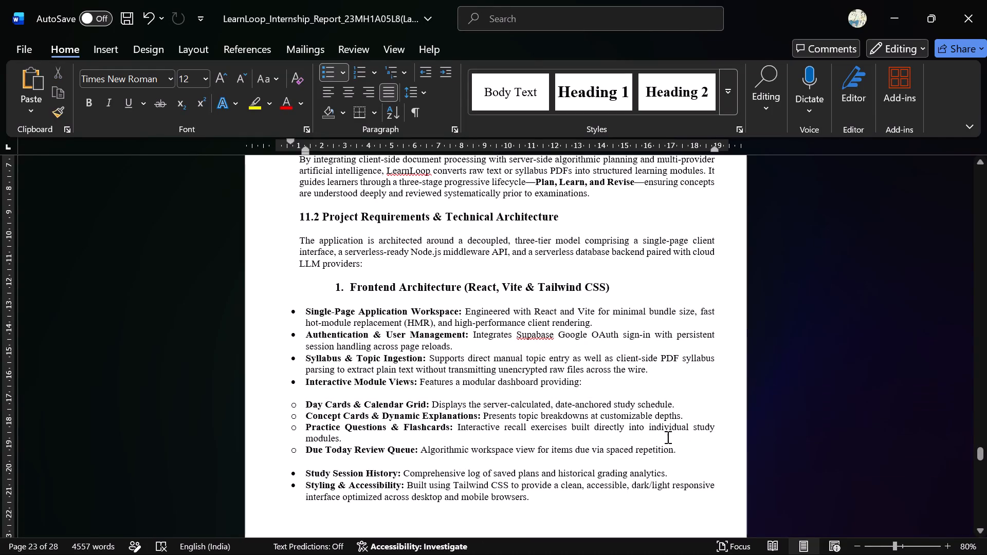
Open the list level choices for the Day Cards & Calendar Grid through Due Today Review Queue items.
click(680, 449)
drag(680, 449, 357, 404)
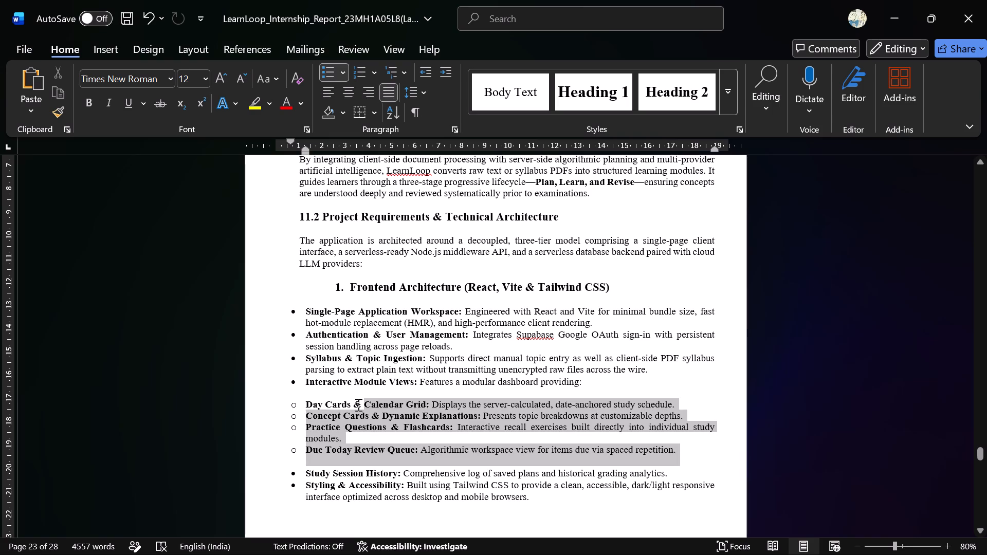
drag(357, 404, 297, 403)
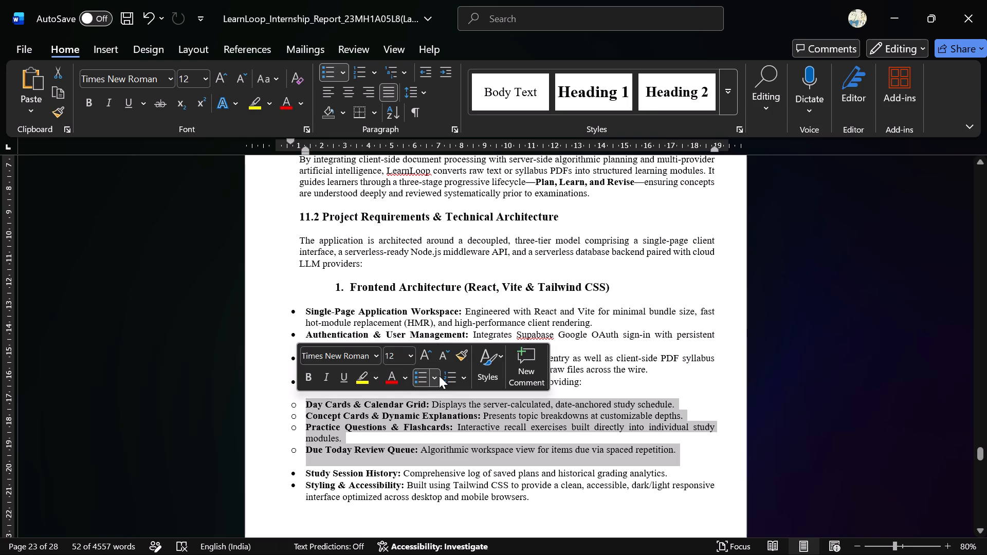
click(439, 376)
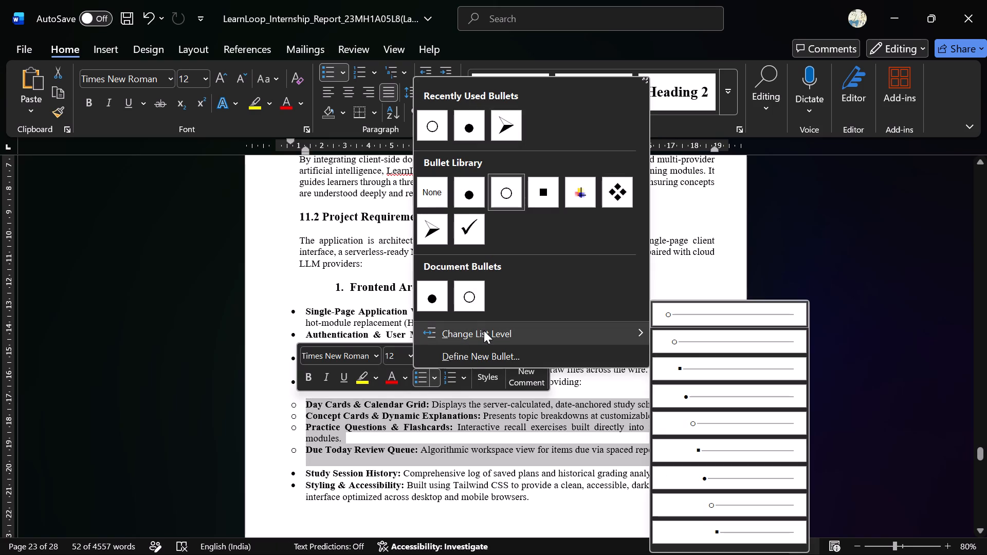
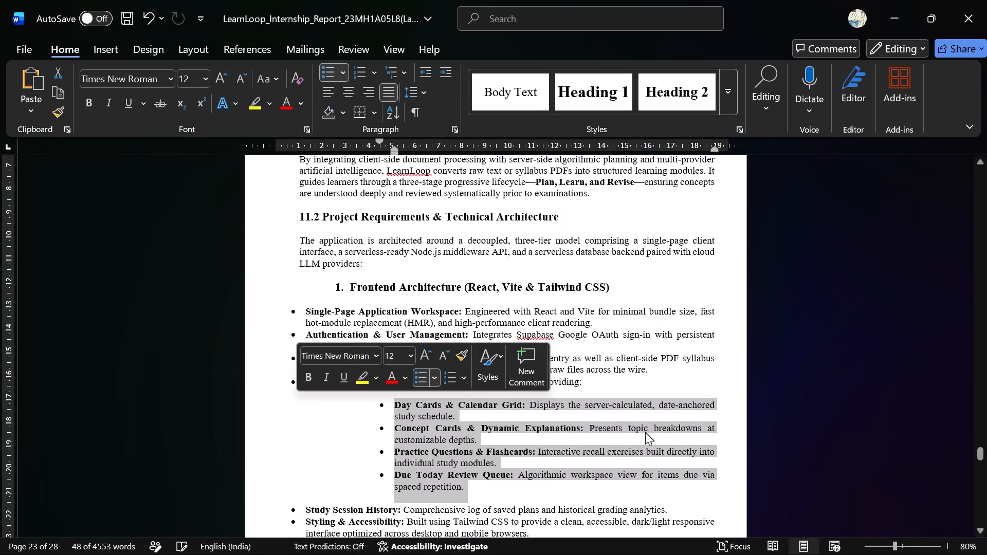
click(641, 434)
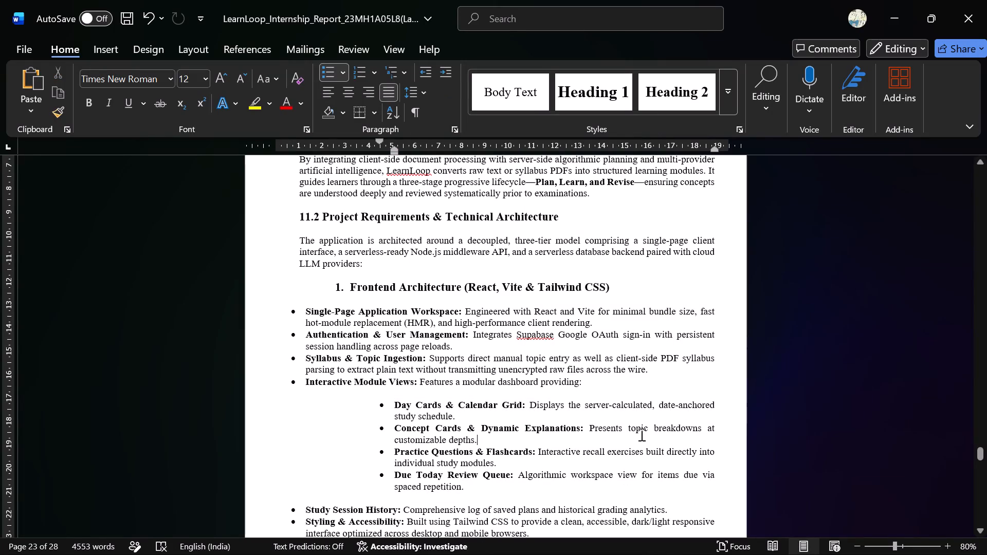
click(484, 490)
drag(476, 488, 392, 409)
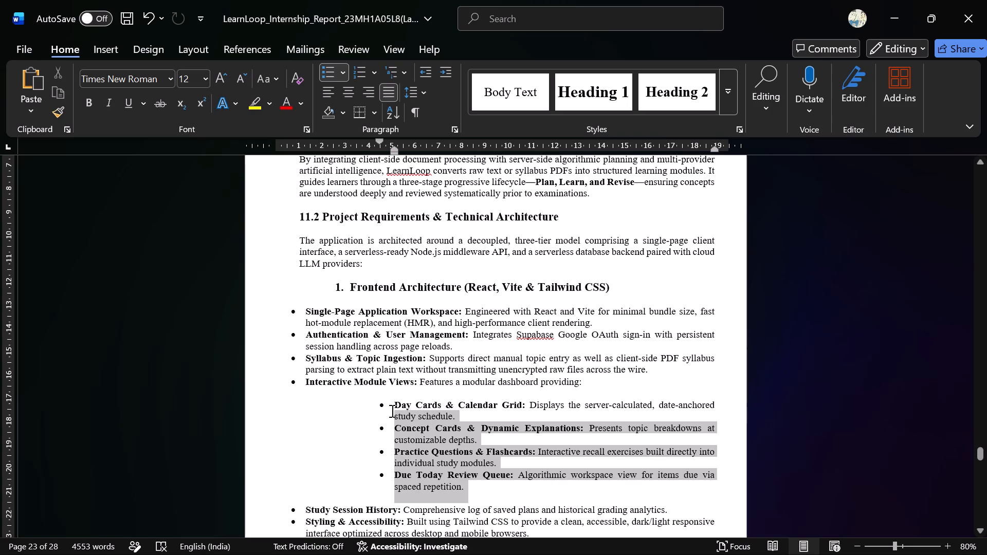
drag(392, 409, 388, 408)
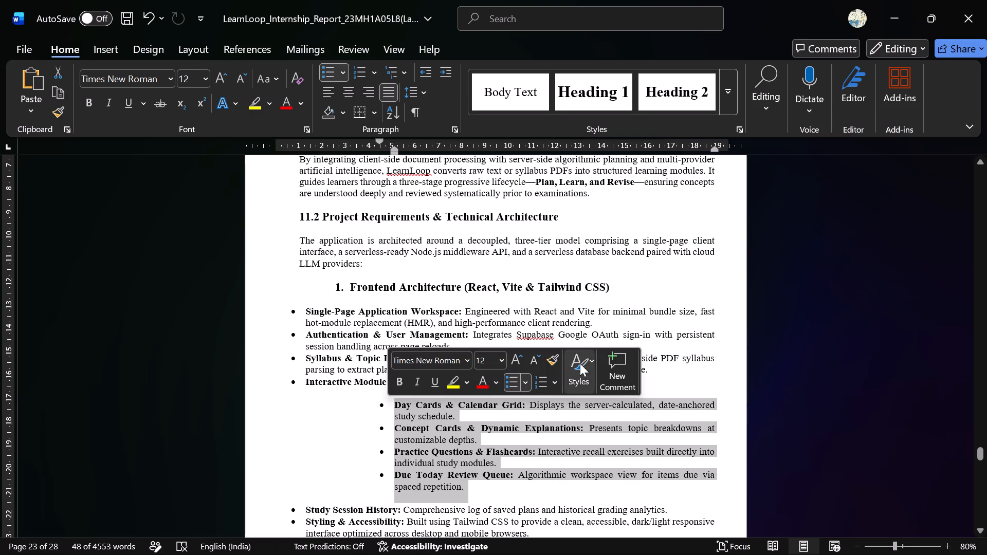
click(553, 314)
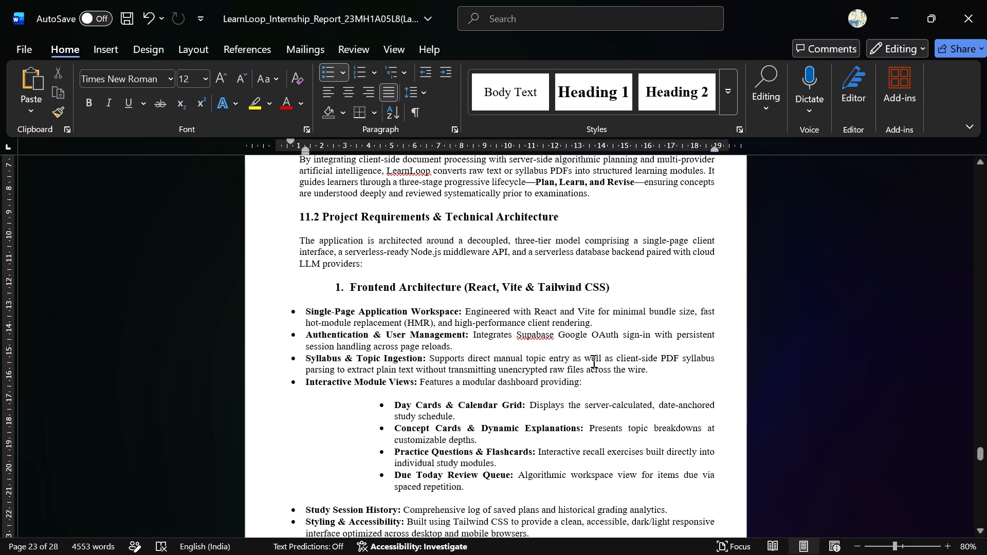
Change the list level of the Single-Page Application Workspace through Interactive Module Views items to the third, square-bullet level.
click(591, 386)
drag(591, 386, 305, 313)
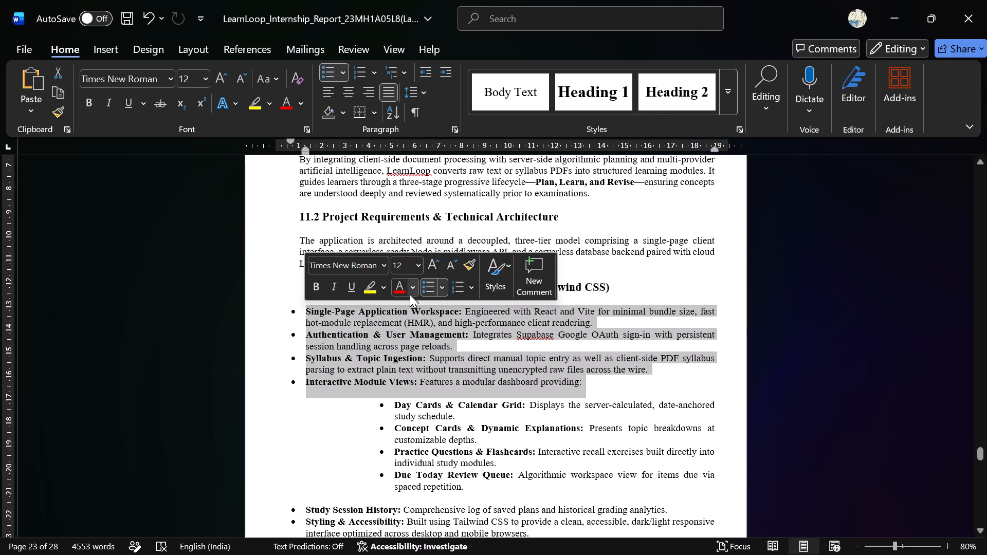
click(444, 291)
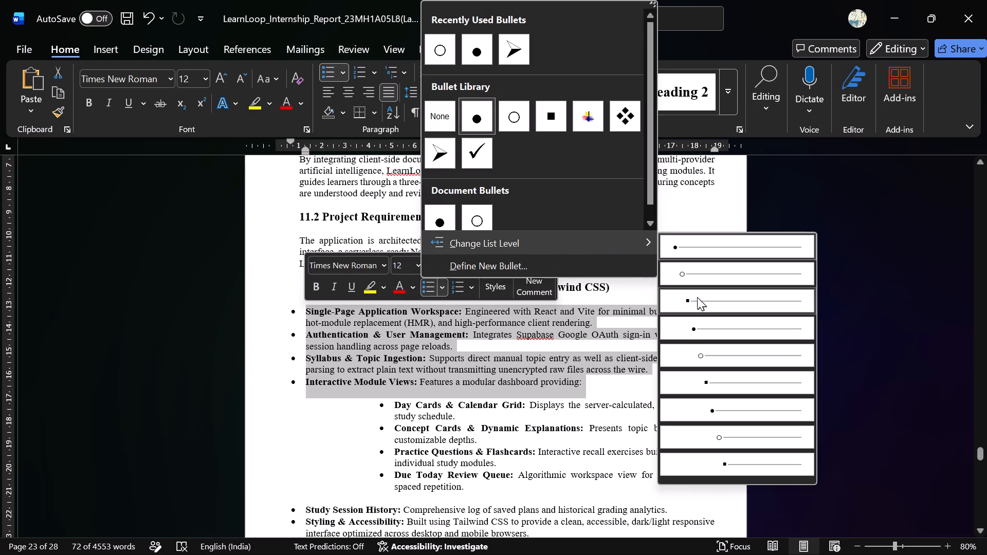
click(696, 296)
click(589, 433)
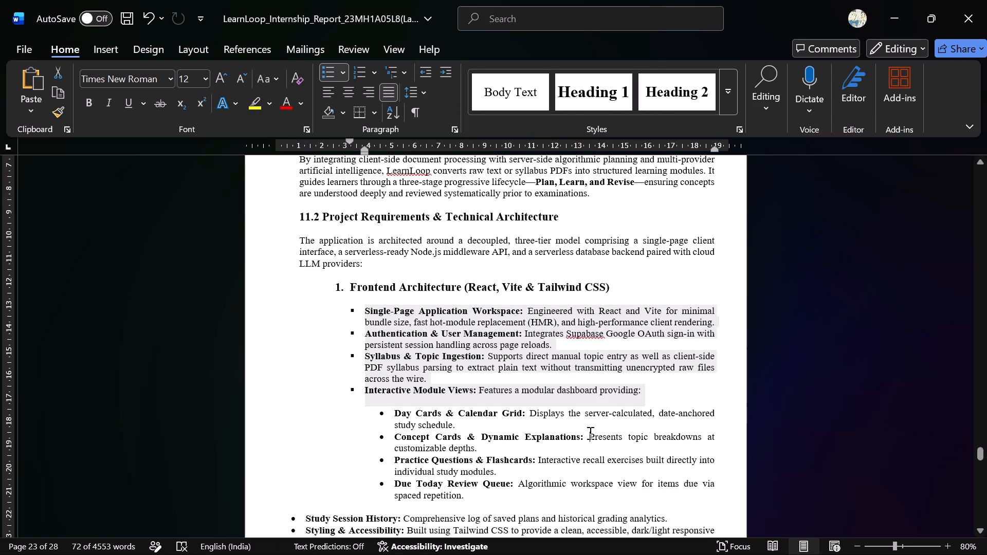
Change the list level of the Study Session History and Styling & Accessibility items to the third, square-bullet level.
scroll(589, 433, down, 1)
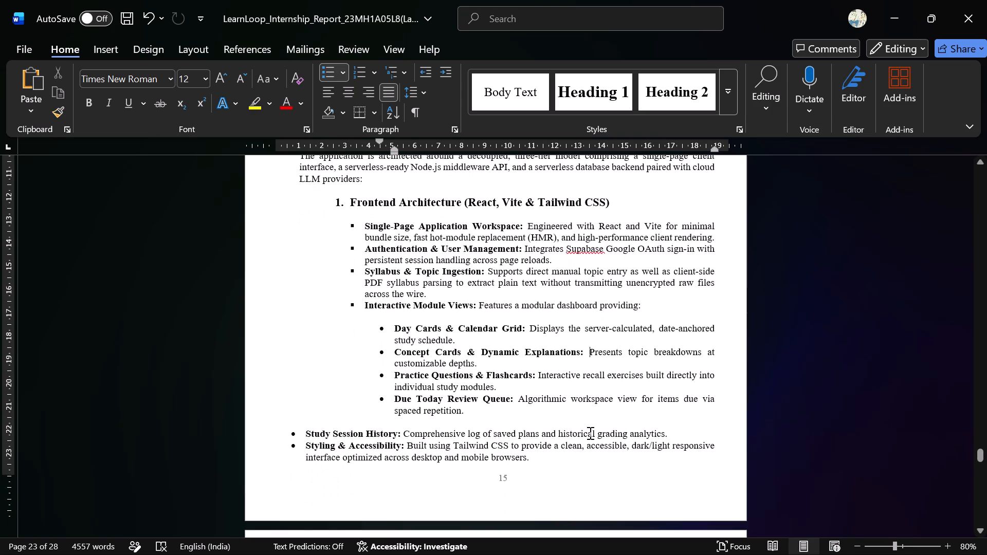
click(540, 459)
drag(540, 459, 313, 430)
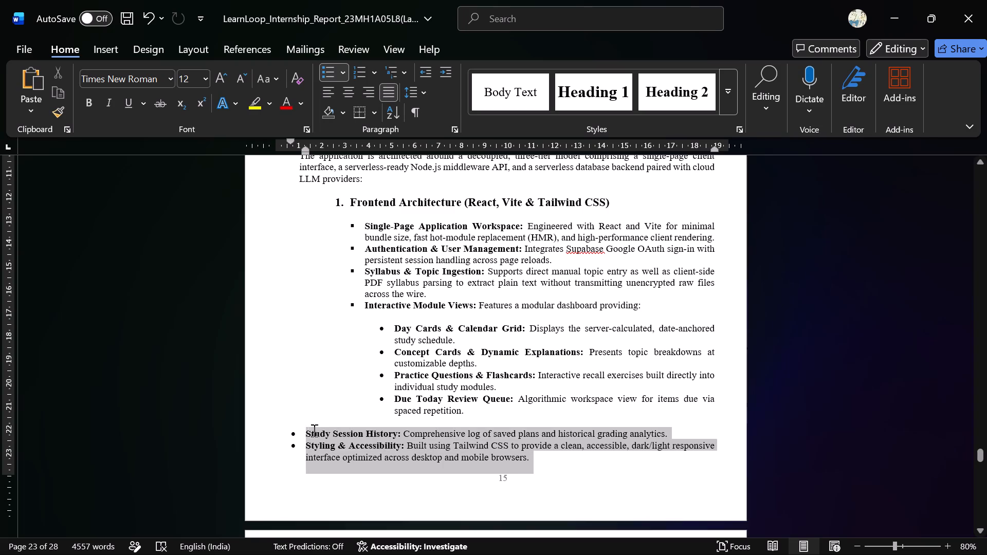
drag(313, 430, 308, 430)
click(448, 400)
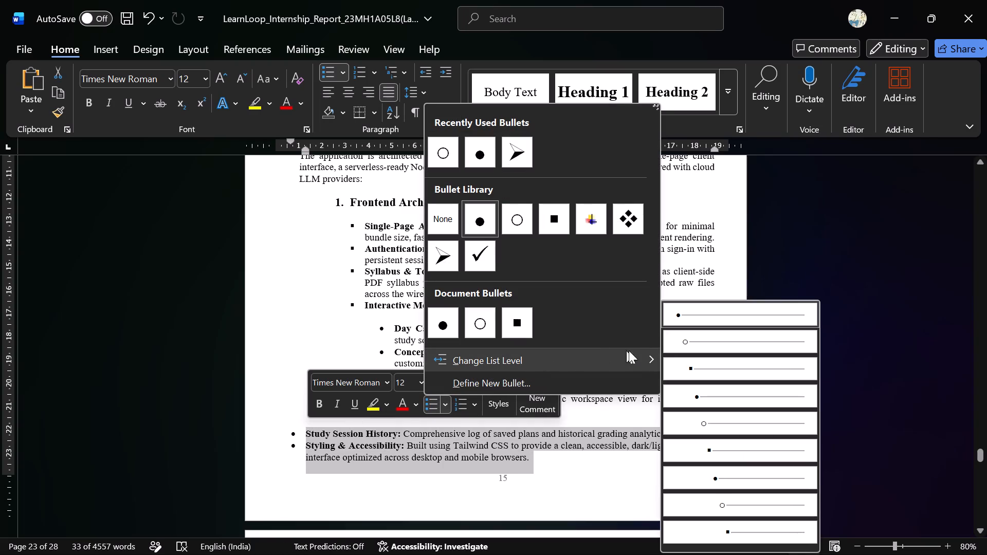
click(672, 368)
click(575, 433)
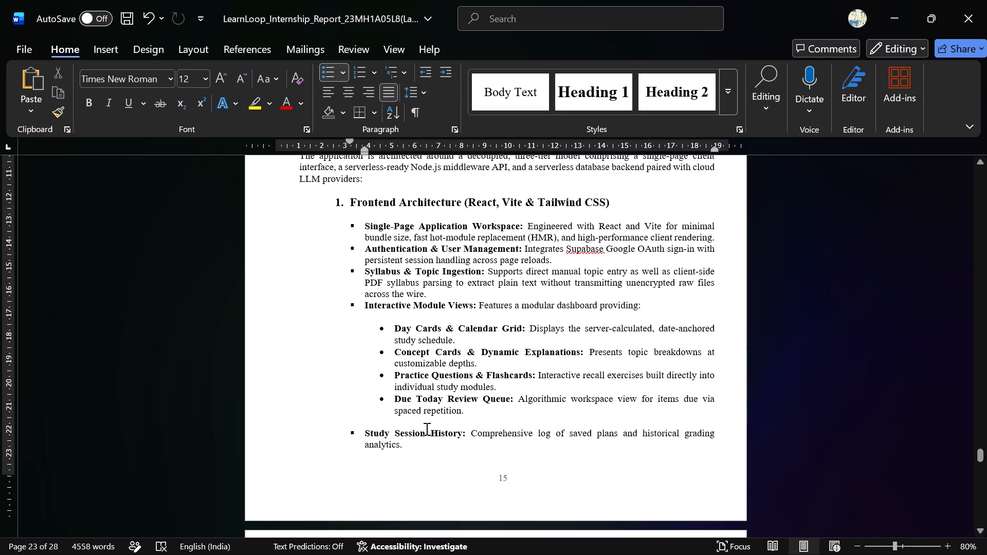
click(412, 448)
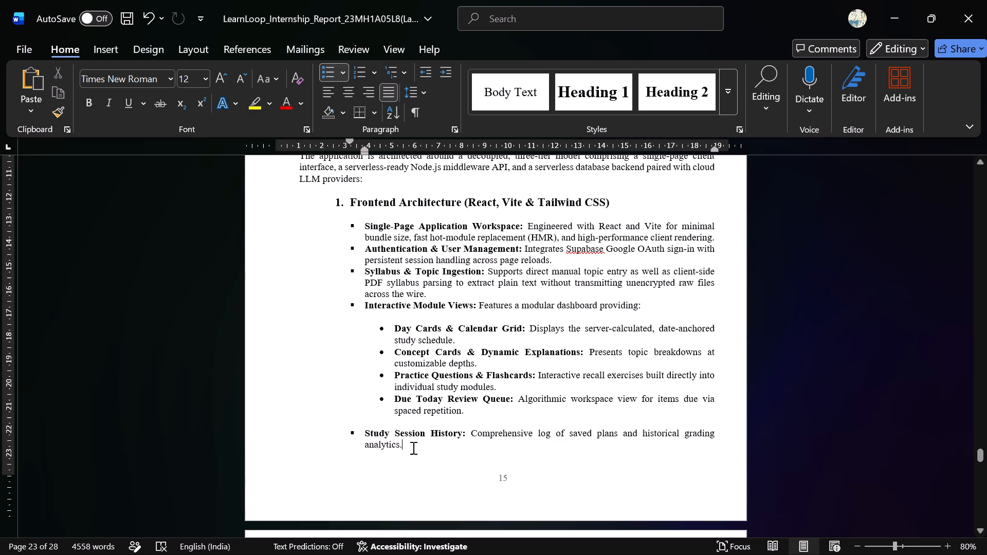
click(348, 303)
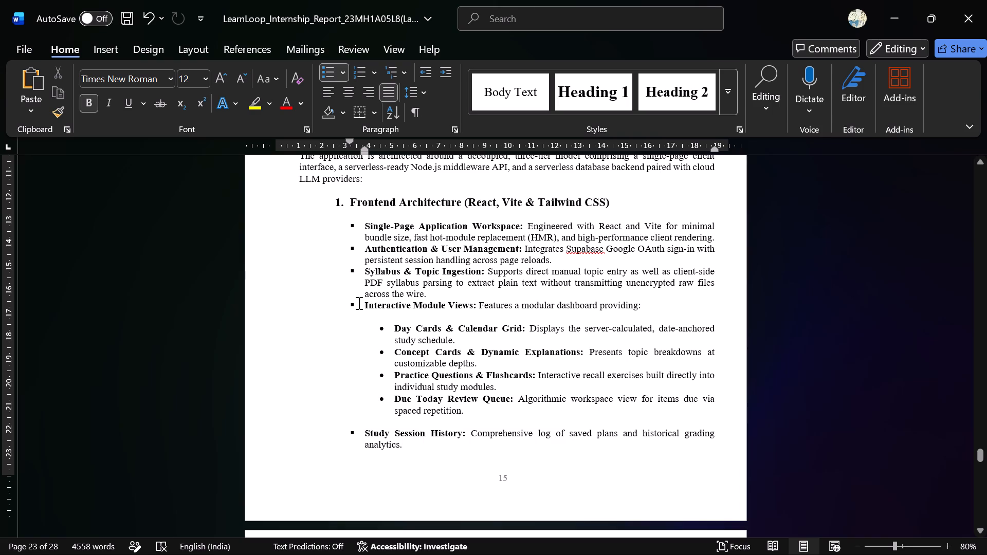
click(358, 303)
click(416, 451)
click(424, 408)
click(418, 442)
Delete the extra blank line above the Backend & API Infrastructure heading.
scroll(418, 442, down, 2)
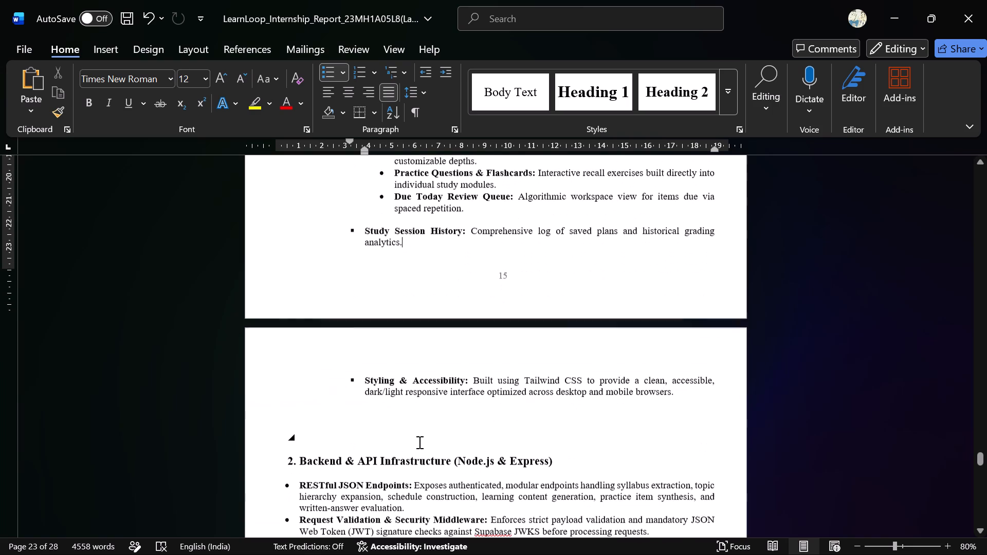
click(398, 445)
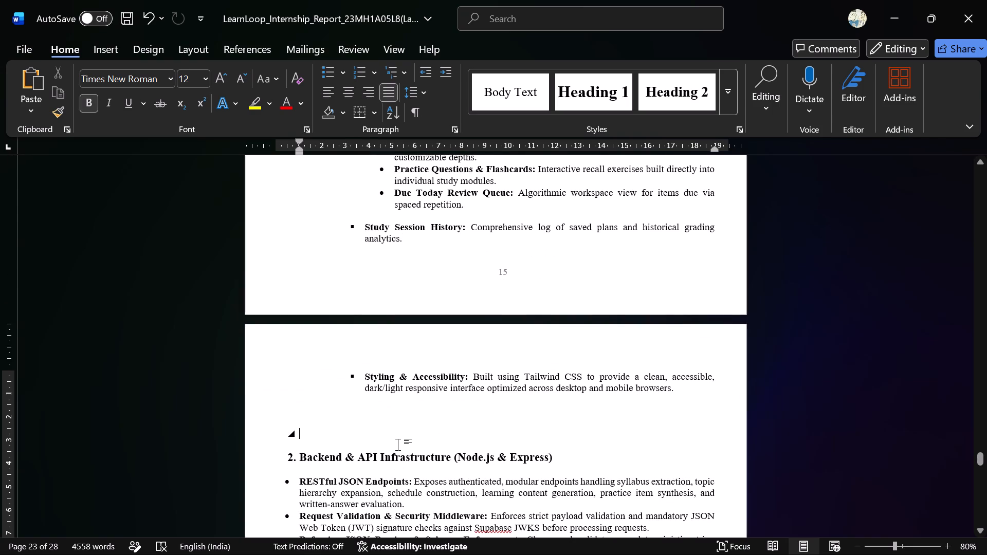
key(BackSpace)
key(BackSpace)
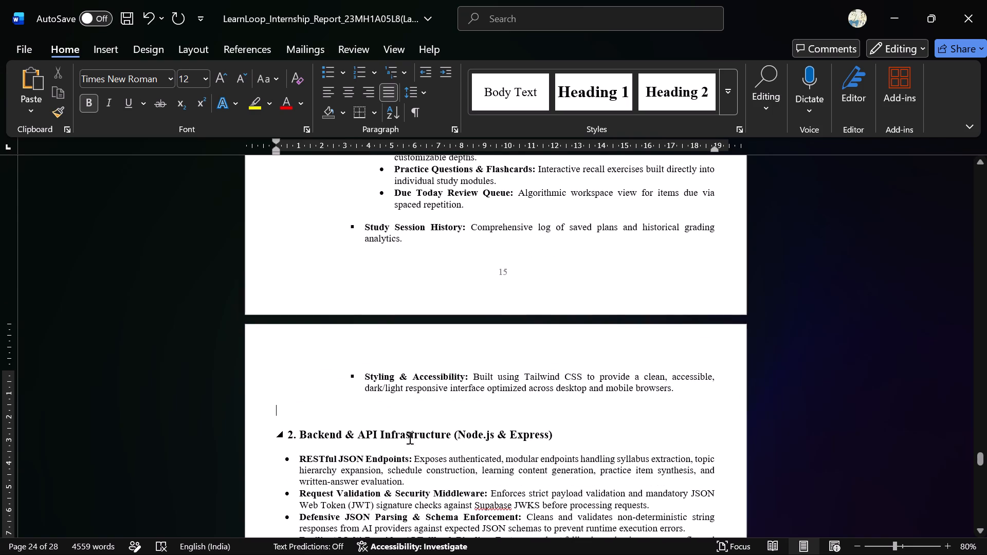
Review the list levels and spacing from the Frontend Architecture section through the Backend & API Infrastructure section.
scroll(455, 418, up, 3)
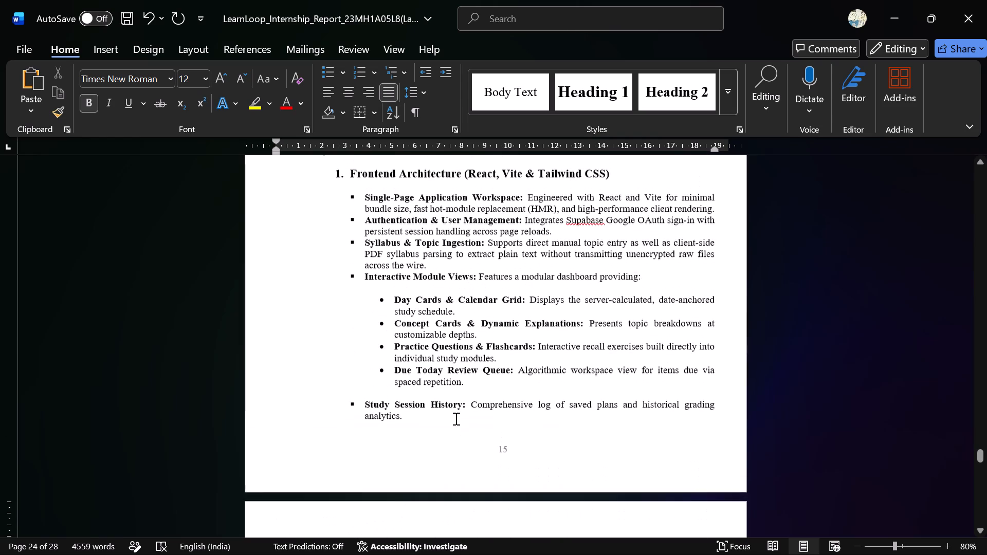
scroll(455, 418, up, 2)
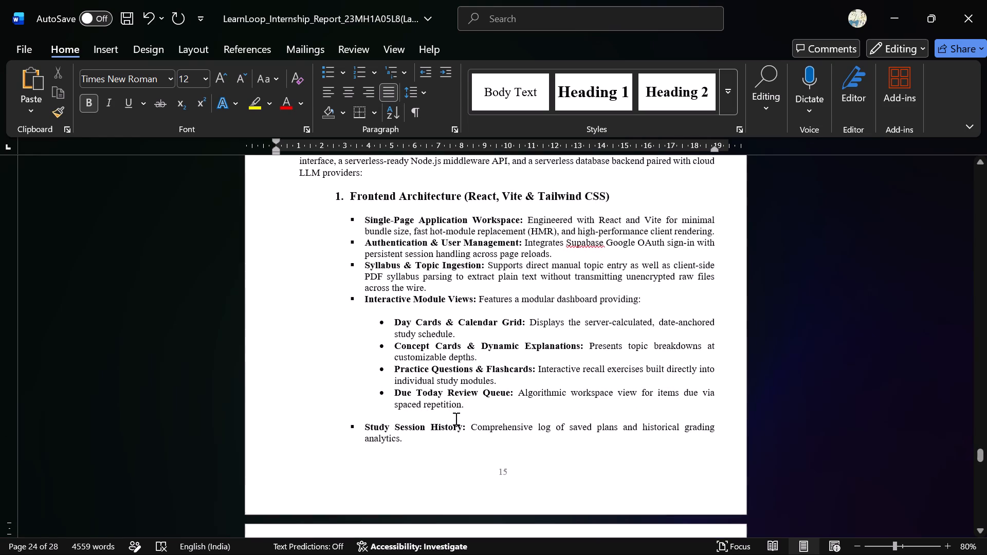
scroll(455, 418, up, 1)
scroll(455, 418, down, 2)
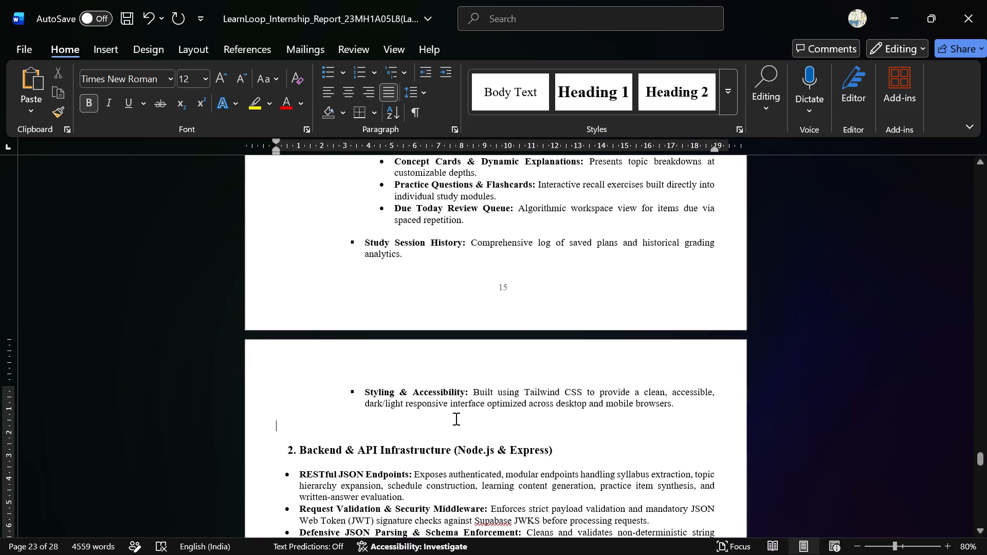
scroll(455, 418, down, 3)
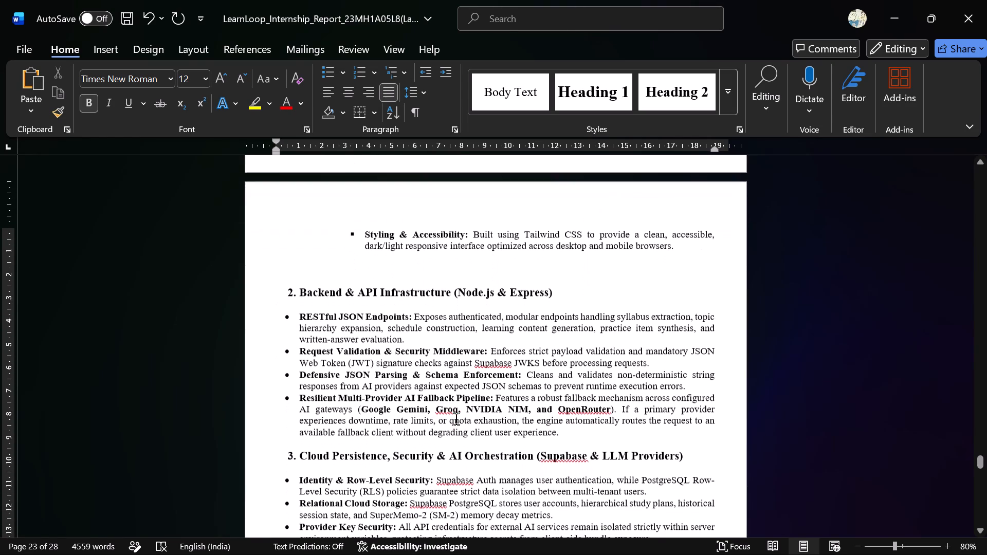
scroll(452, 325, up, 2)
scroll(452, 325, down, 1)
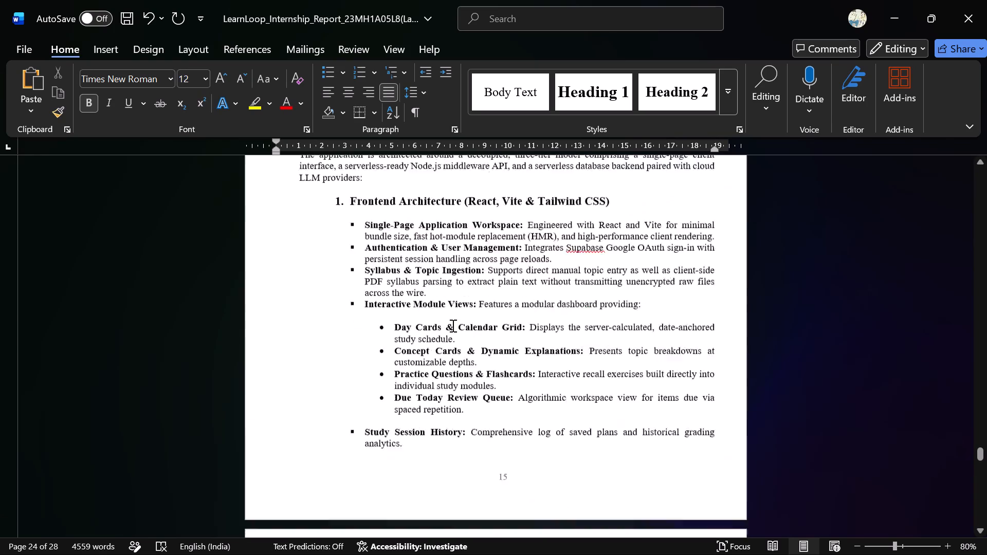
Remove and reapply the numbering of the Backend & API Infrastructure heading as item 2, indented like the Frontend Architecture heading.
scroll(452, 325, down, 1)
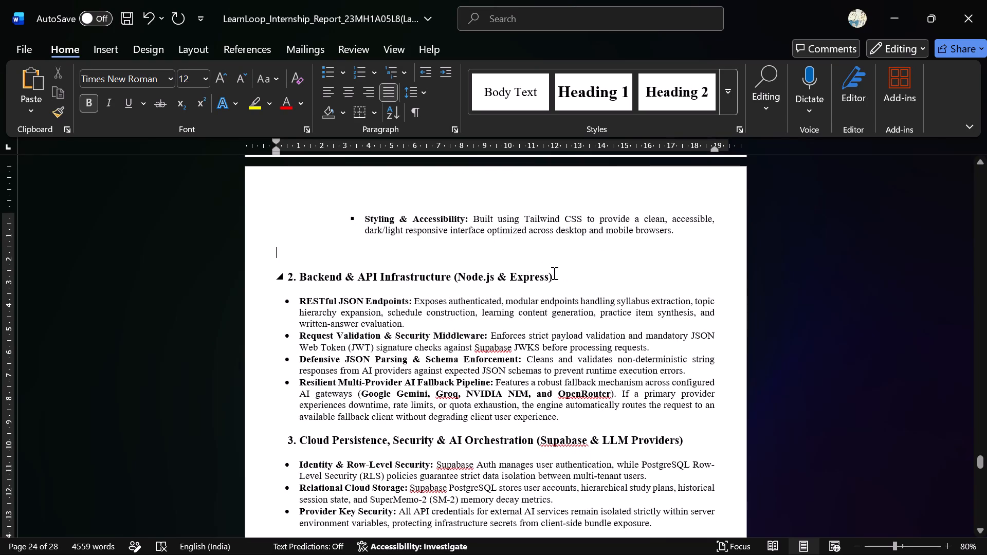
click(561, 277)
drag(561, 277, 272, 285)
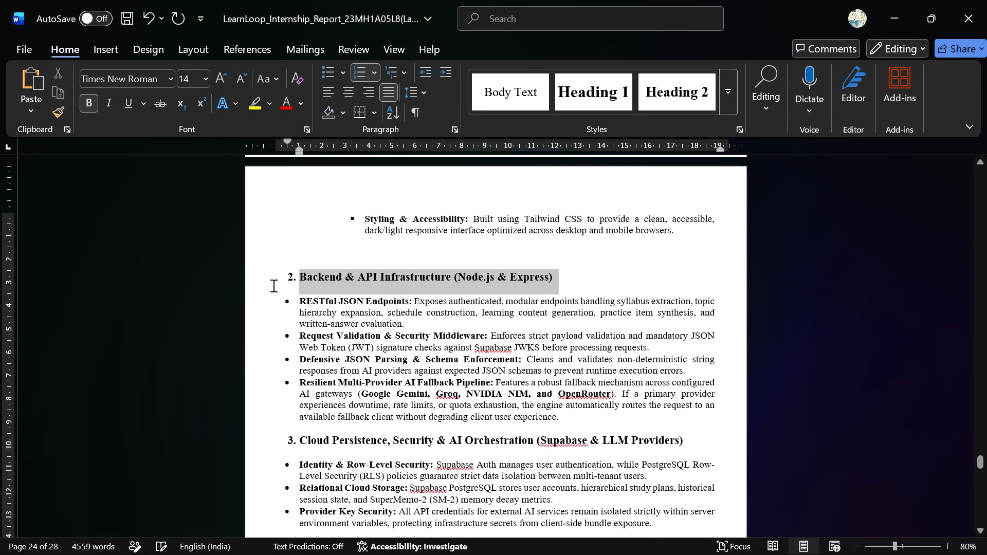
drag(272, 285, 272, 285)
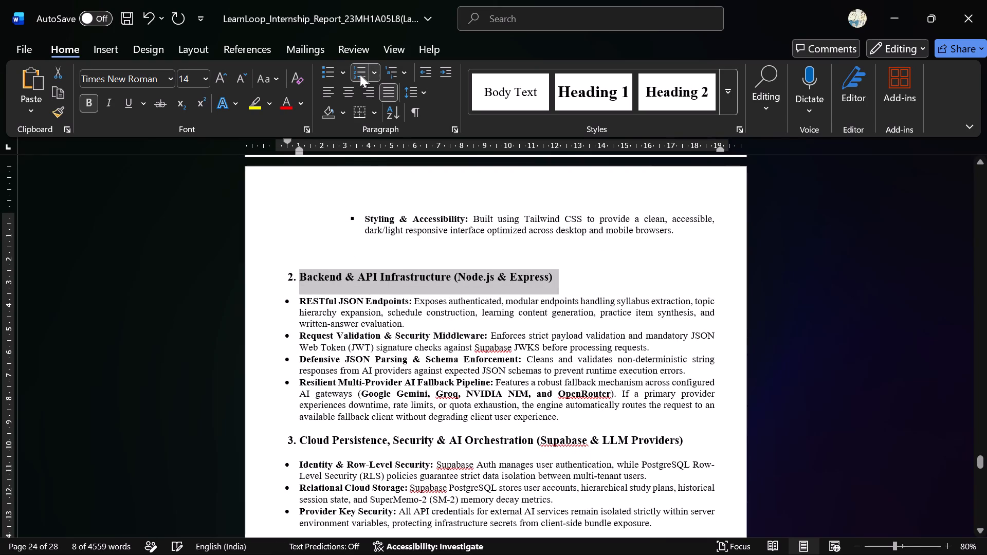
click(357, 75)
click(357, 75)
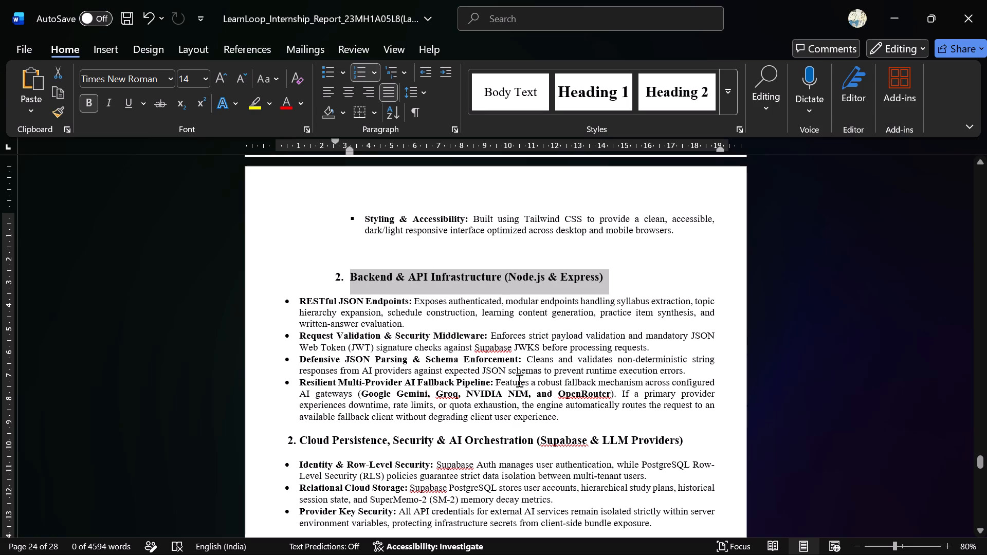
Change the list level of the RESTful JSON Endpoints through Resilient Multi-Provider AI Fallback Pipeline items to the third, square-bullet level.
click(570, 417)
drag(570, 417, 434, 368)
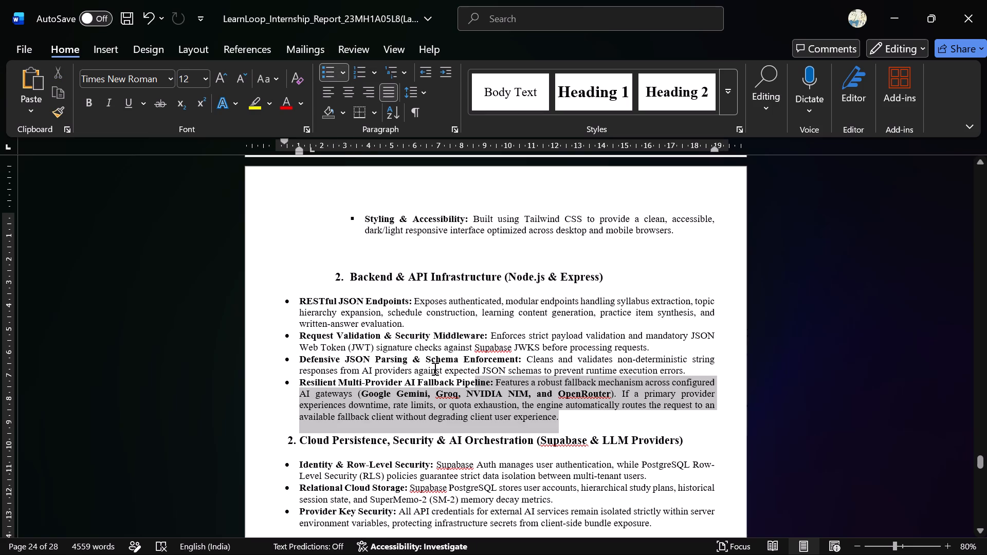
drag(434, 368, 302, 304)
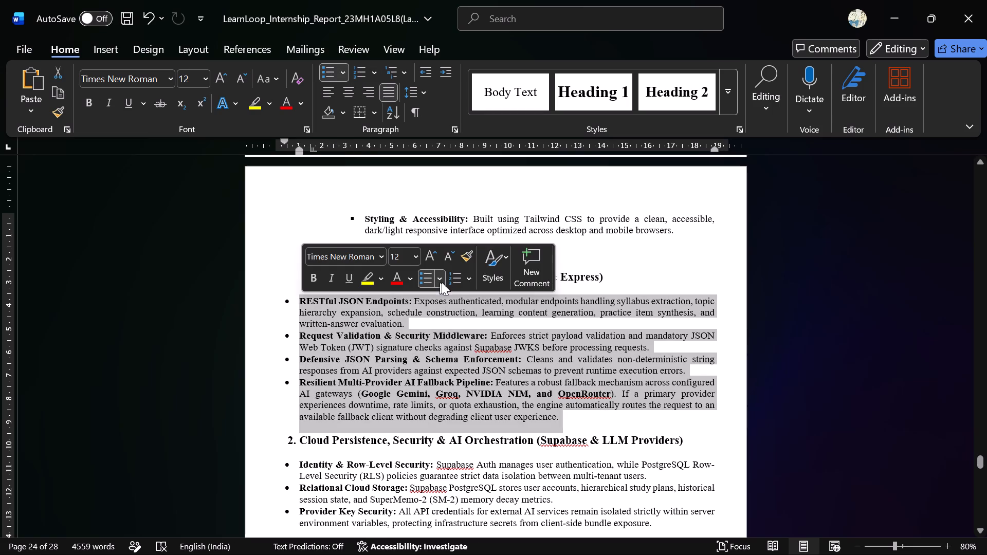
click(437, 279)
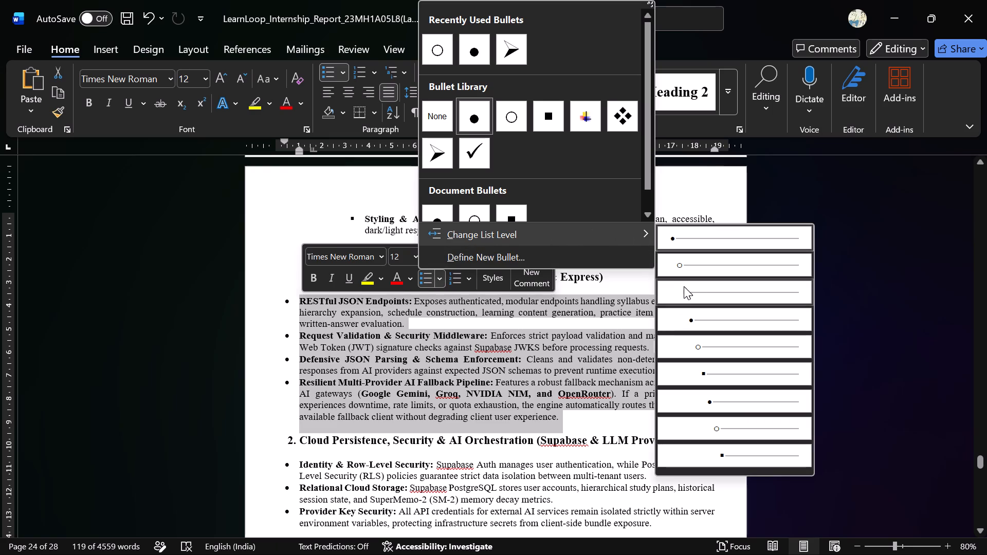
click(683, 290)
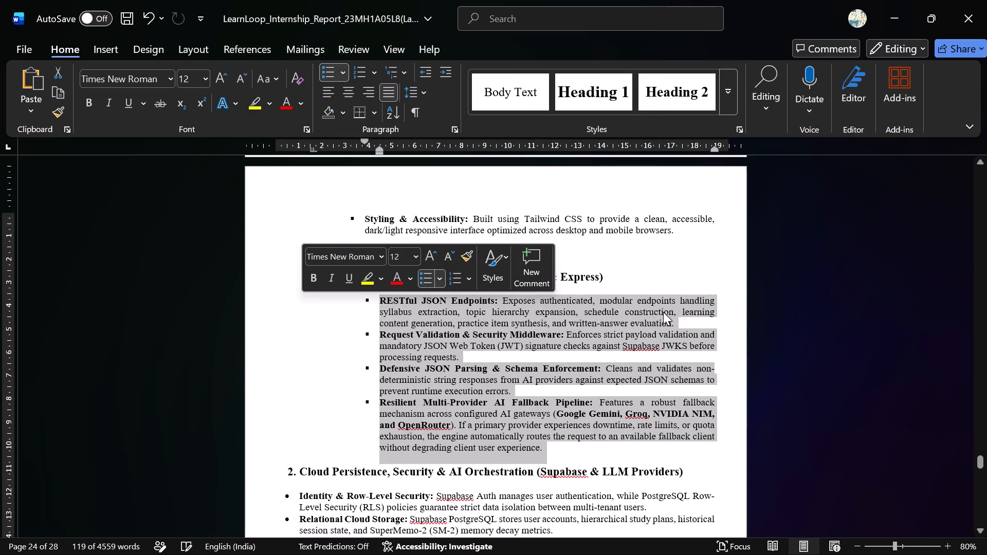
click(649, 273)
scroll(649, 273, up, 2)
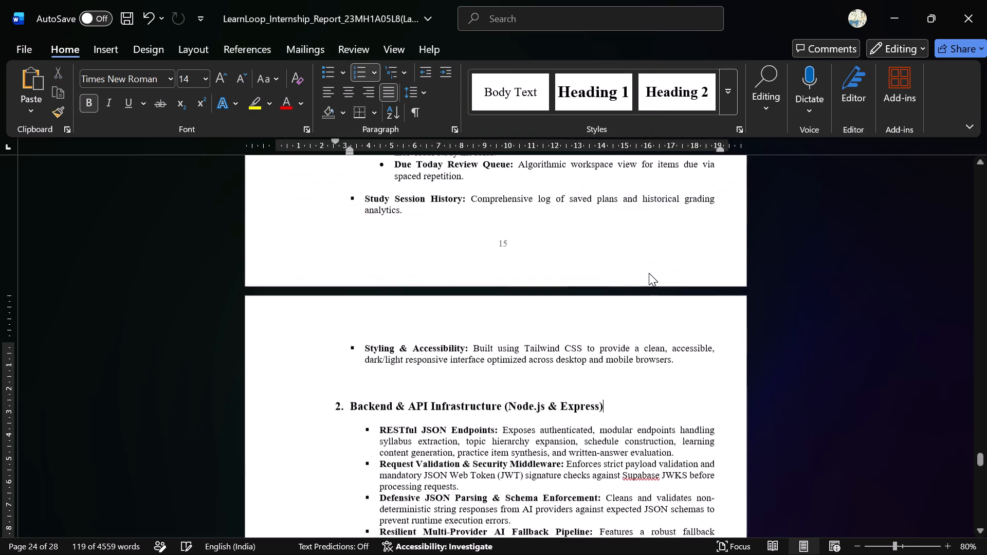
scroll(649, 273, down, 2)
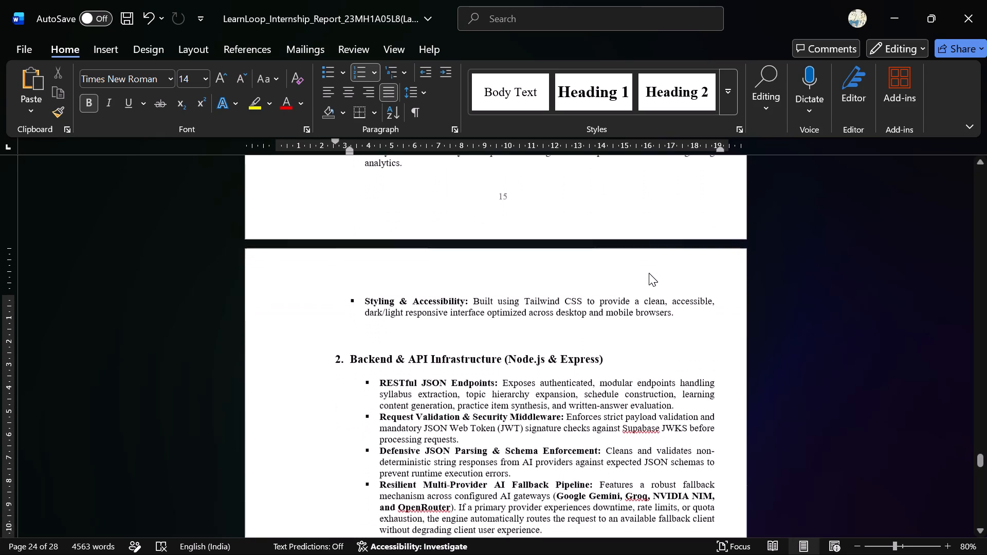
Set the right indent to about 18.5 cm for all text from the 11.1 Project Introduction heading through the Provider Key Security item.
scroll(649, 273, down, 1)
scroll(649, 273, up, 1)
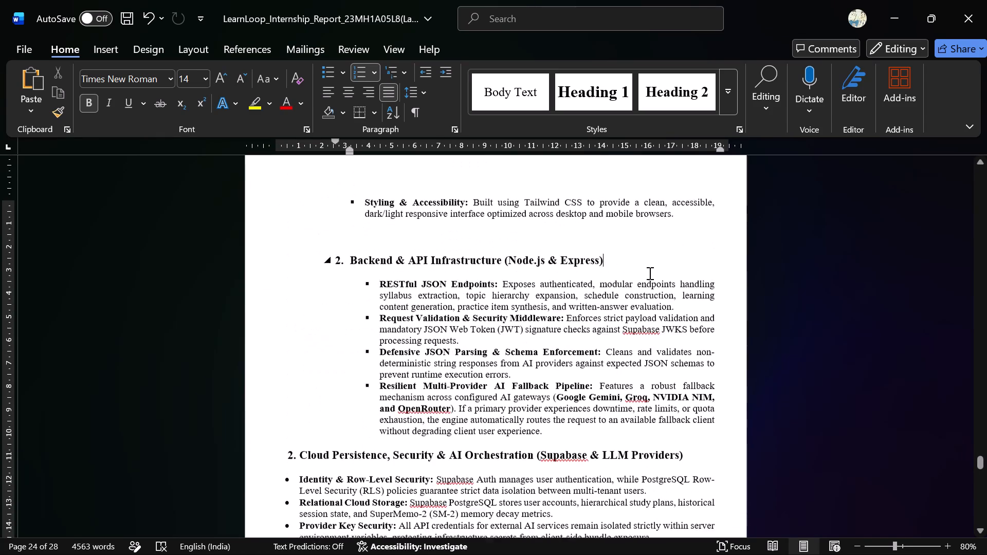
scroll(649, 273, up, 4)
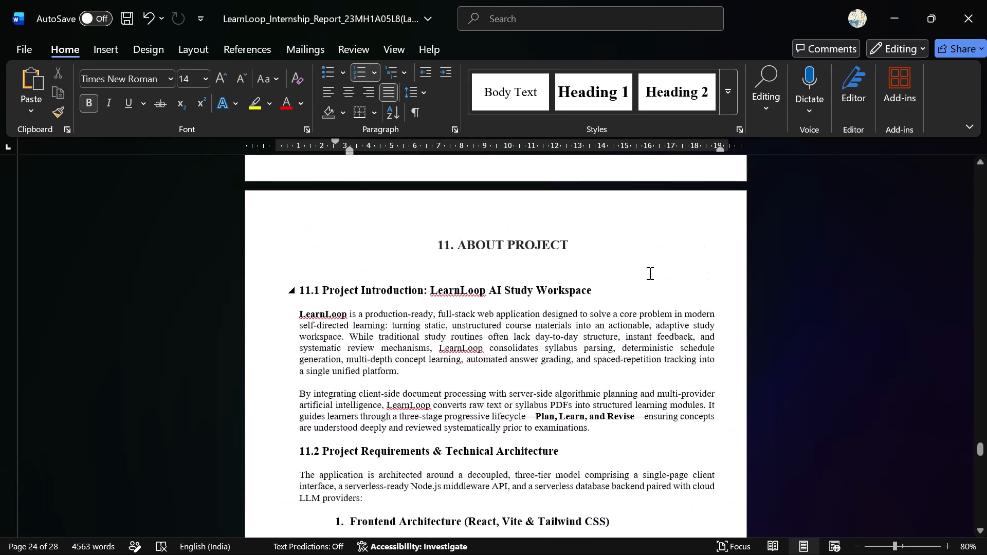
click(302, 291)
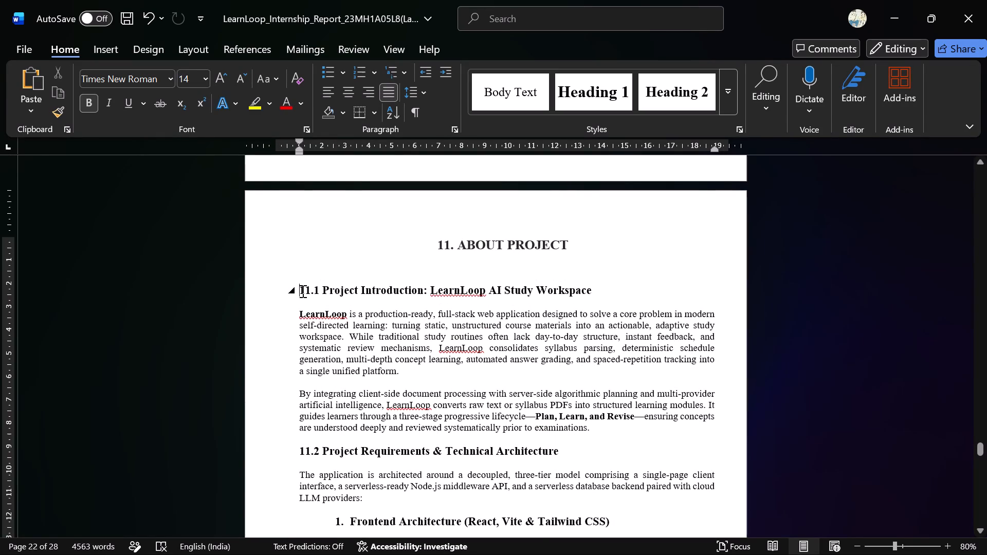
click(299, 342)
drag(298, 292, 429, 554)
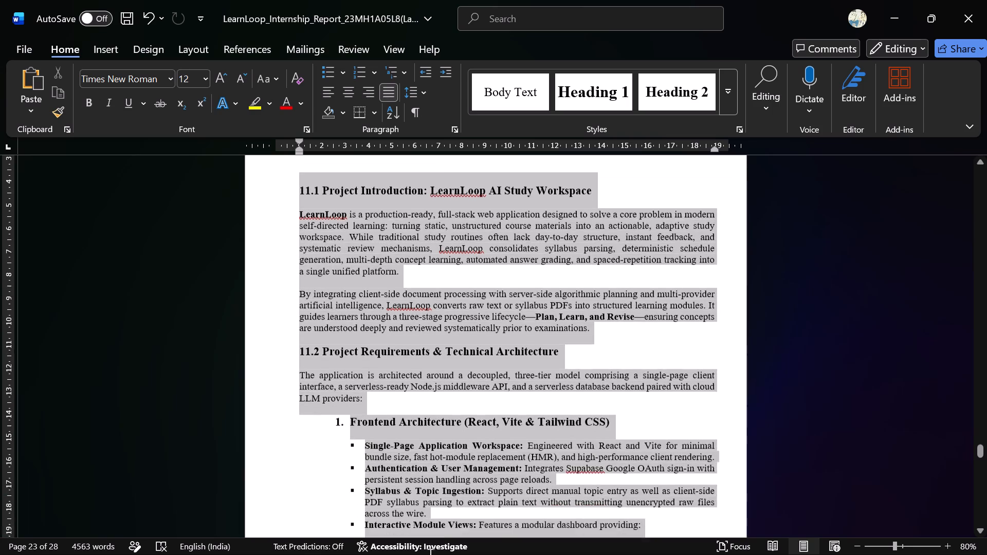
drag(429, 554, 430, 550)
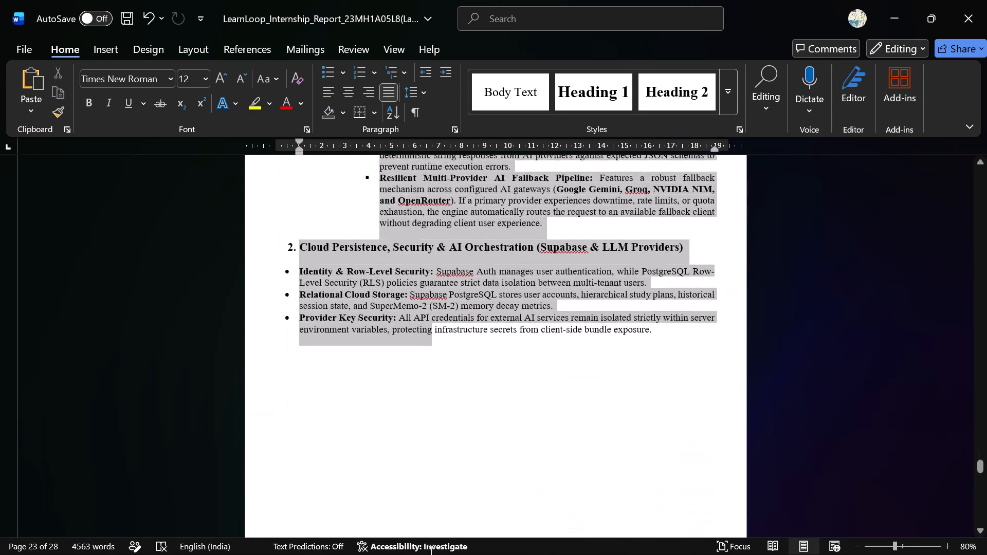
drag(430, 550, 437, 176)
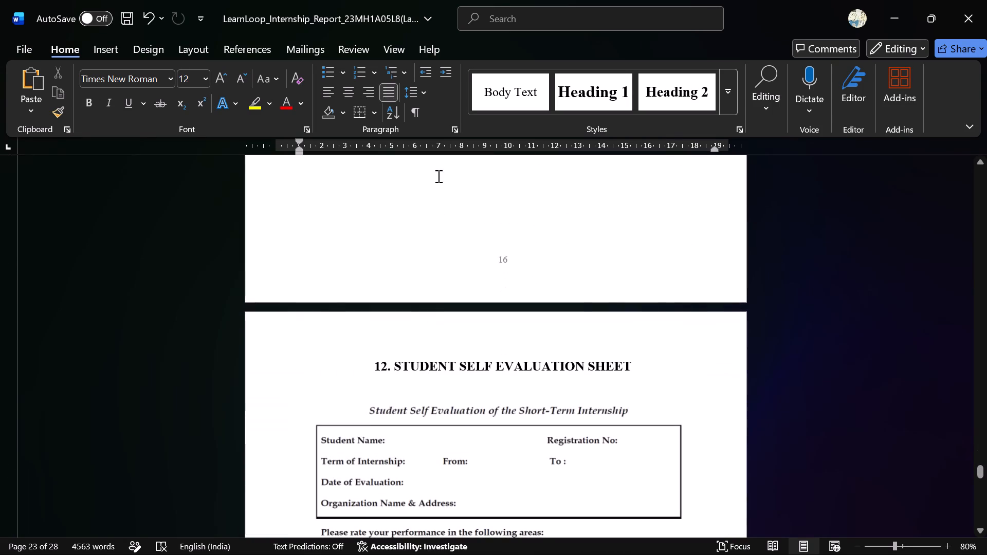
drag(437, 176, 679, 246)
drag(715, 152, 707, 152)
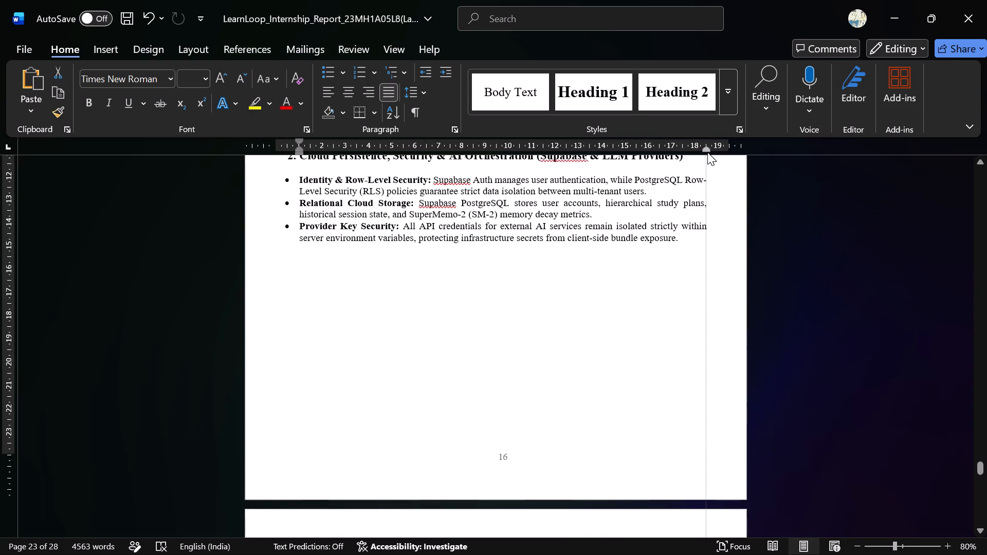
drag(707, 152, 707, 151)
click(679, 249)
Check the right edge and text flow of the Frontend Architecture and Backend & API Infrastructure lists in section 11.2.
scroll(679, 249, up, 4)
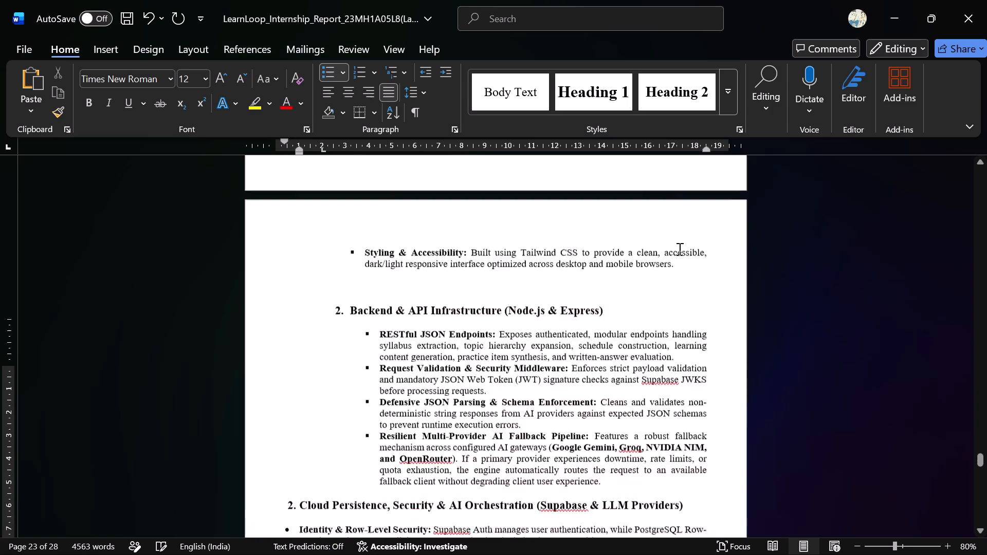
scroll(679, 249, up, 3)
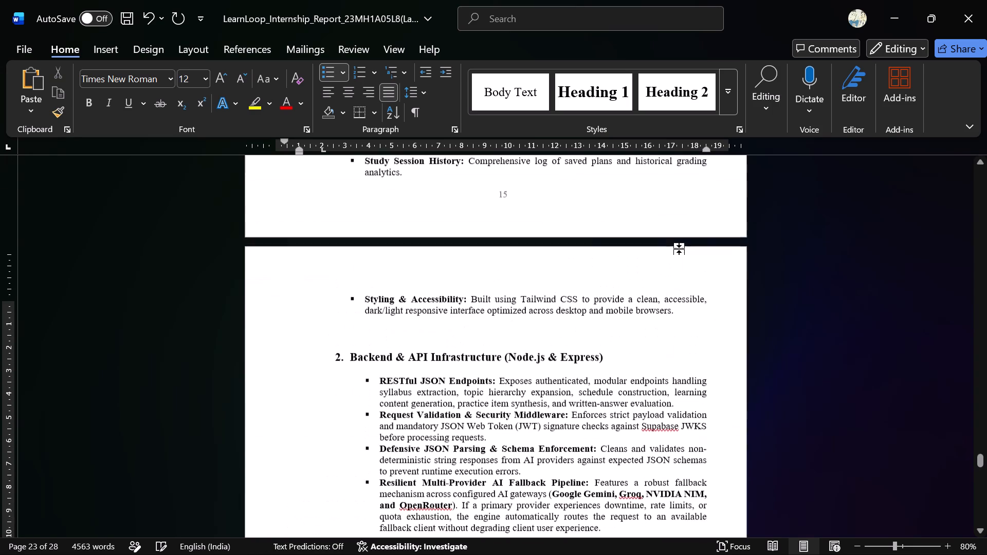
scroll(679, 249, up, 1)
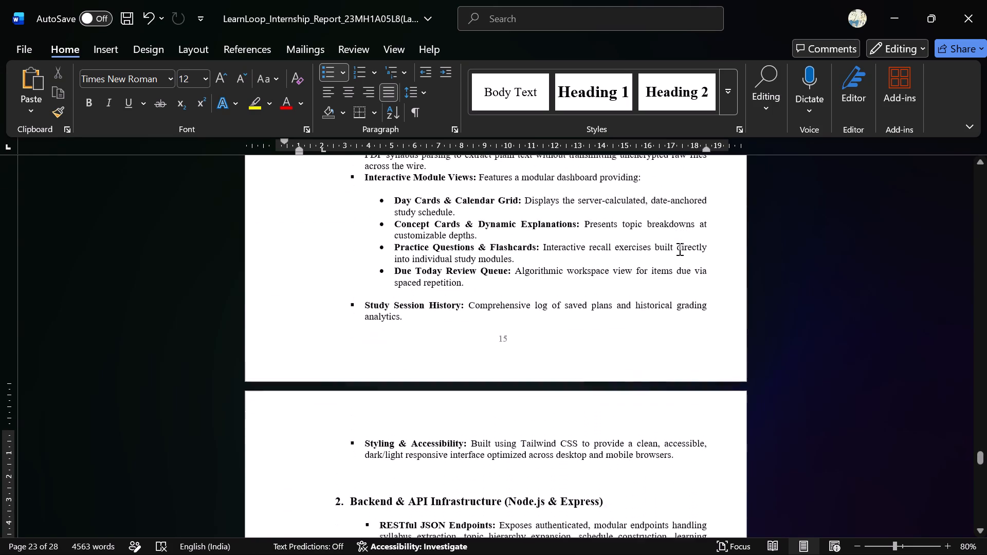
scroll(679, 249, down, 2)
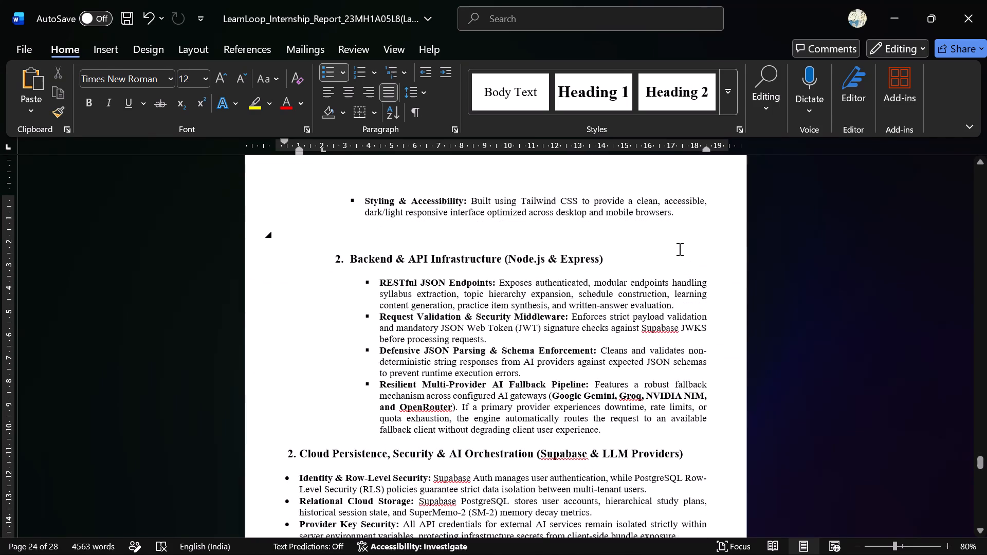
Compare the indents of the headings and bullet items under Frontend Architecture with those under Backend & API Infrastructure.
click(623, 434)
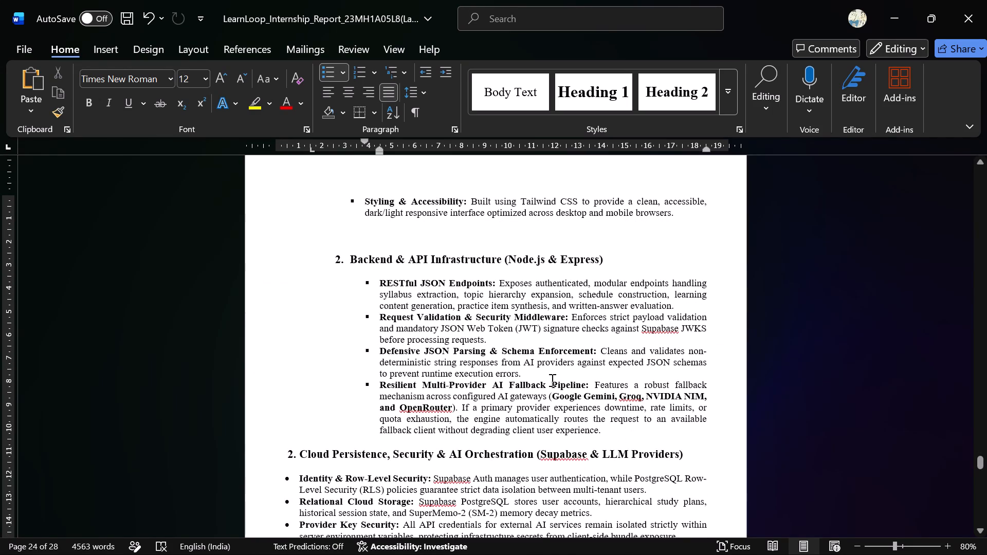
scroll(551, 380, up, 1)
click(457, 283)
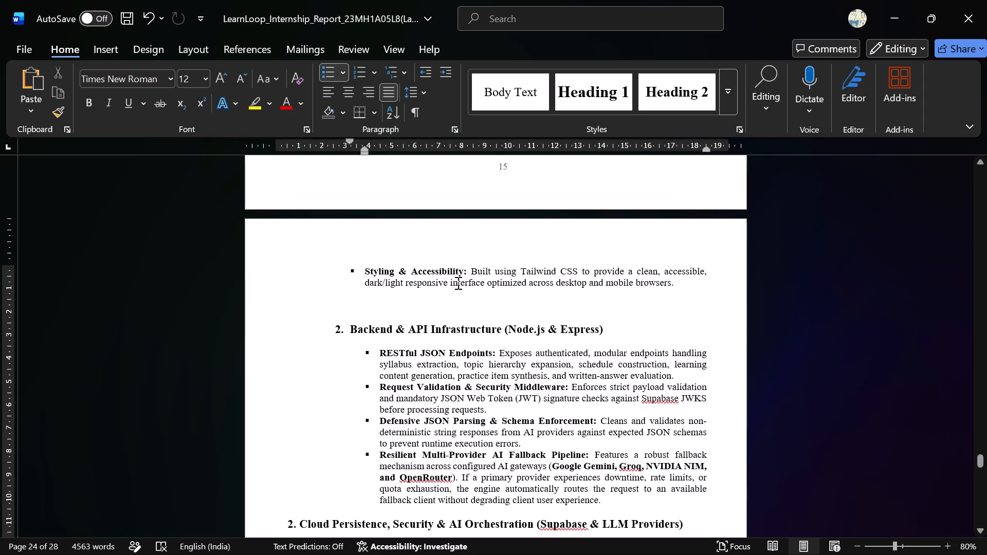
click(444, 386)
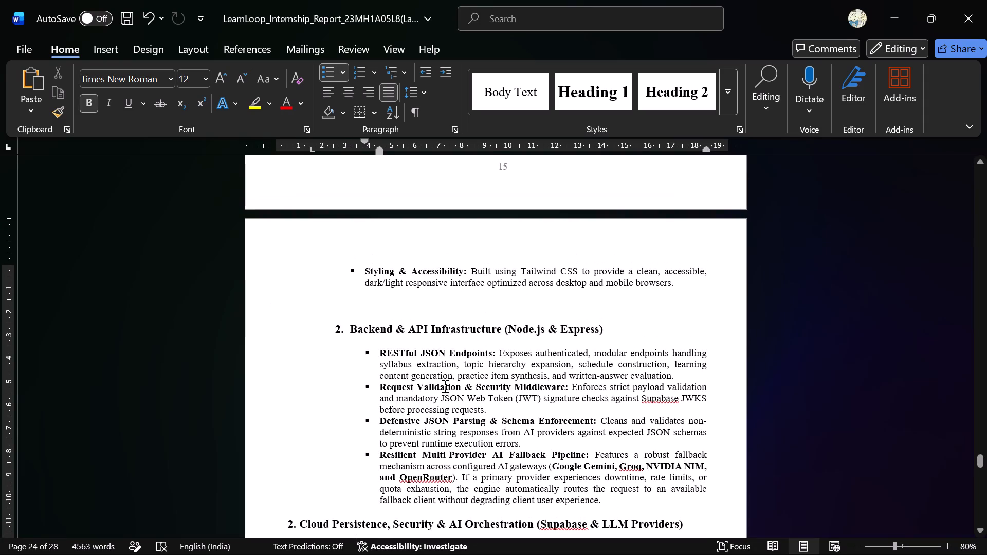
click(533, 332)
scroll(533, 332, up, 2)
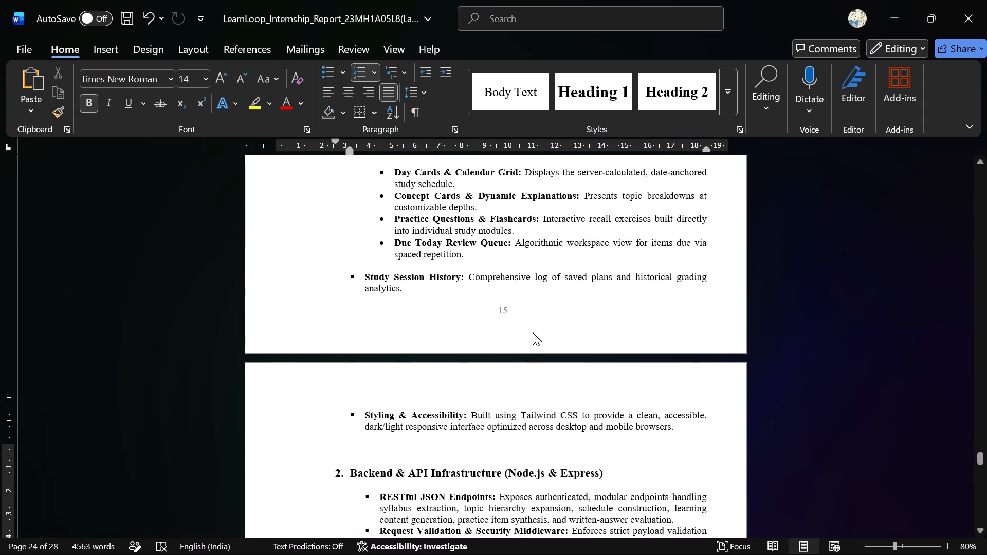
scroll(533, 332, up, 1)
click(471, 262)
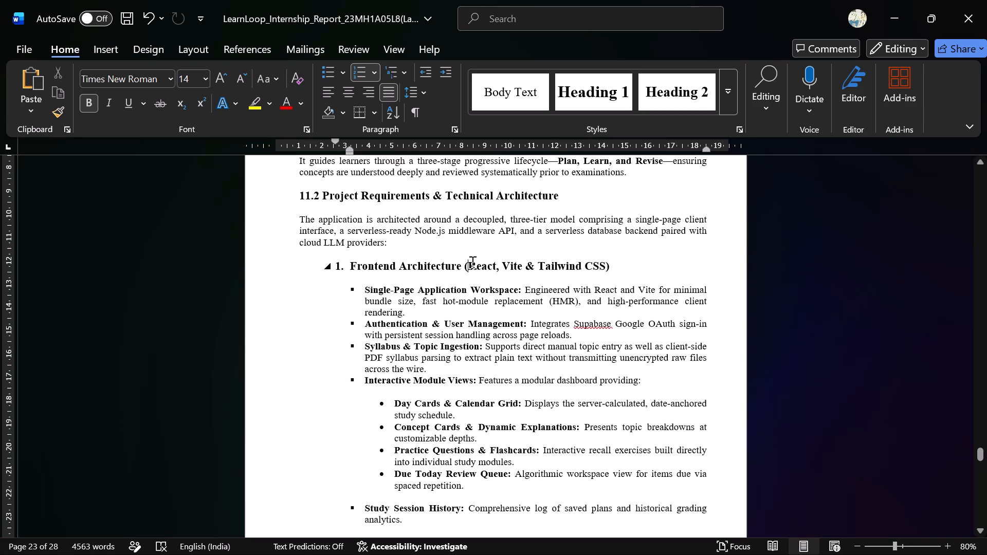
scroll(471, 262, down, 1)
click(471, 262)
click(430, 189)
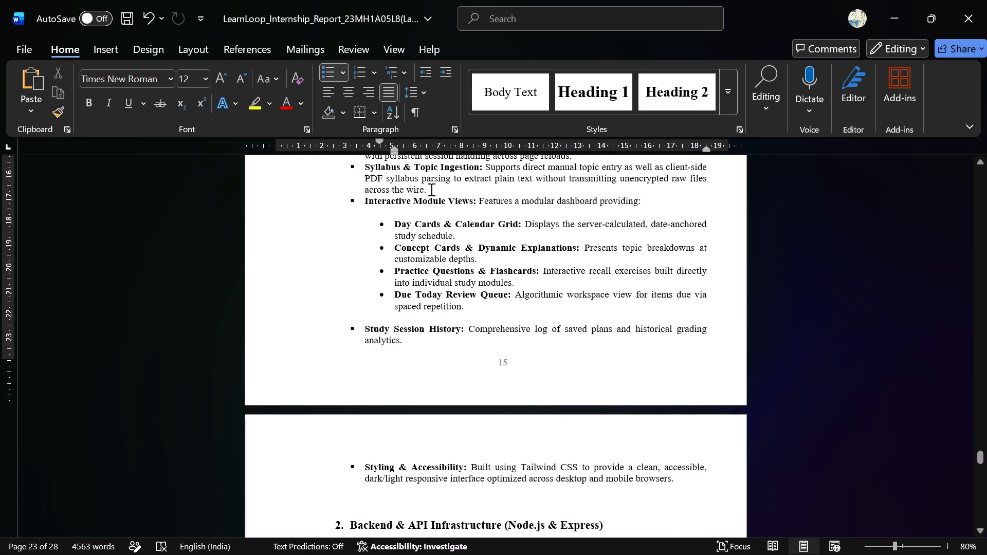
scroll(430, 189, down, 2)
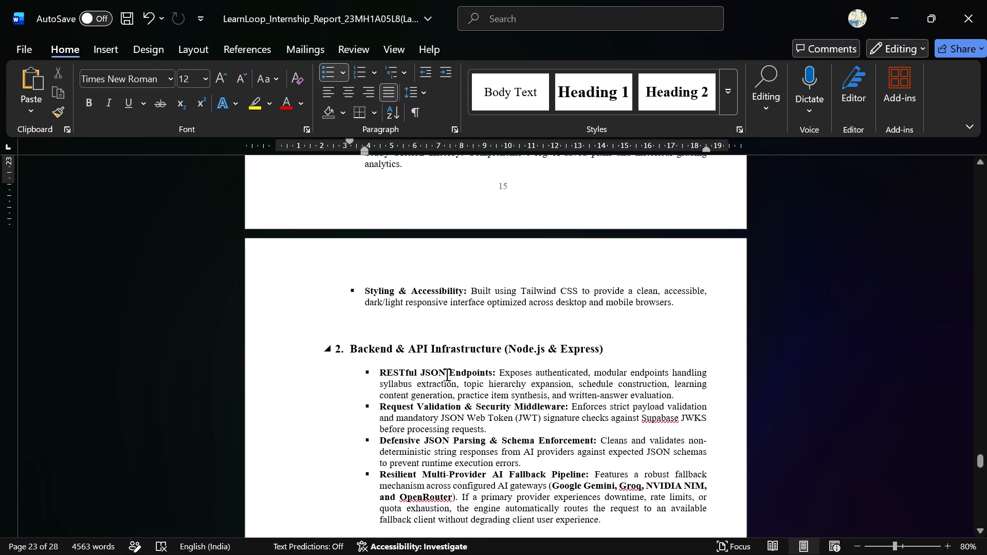
click(446, 382)
scroll(446, 382, up, 2)
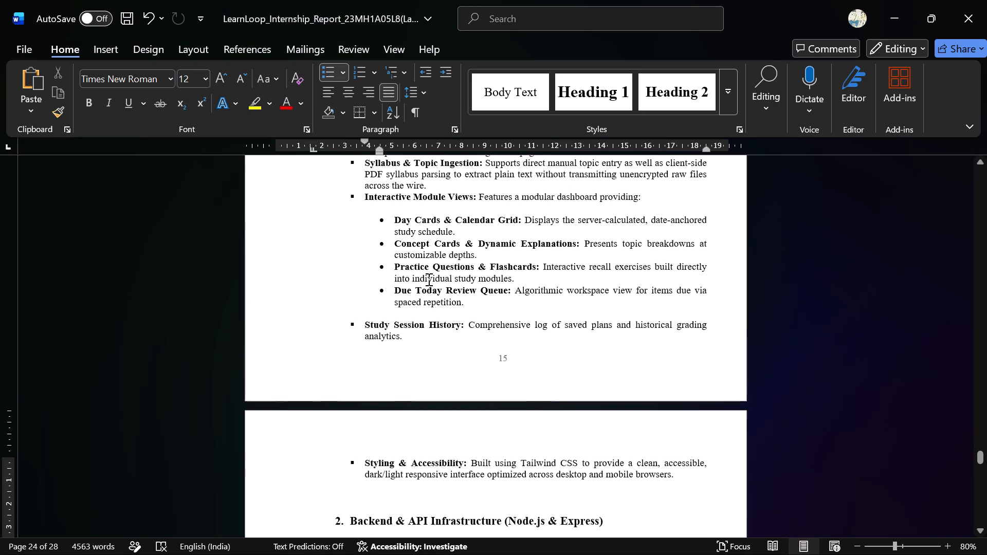
click(422, 268)
scroll(422, 268, down, 2)
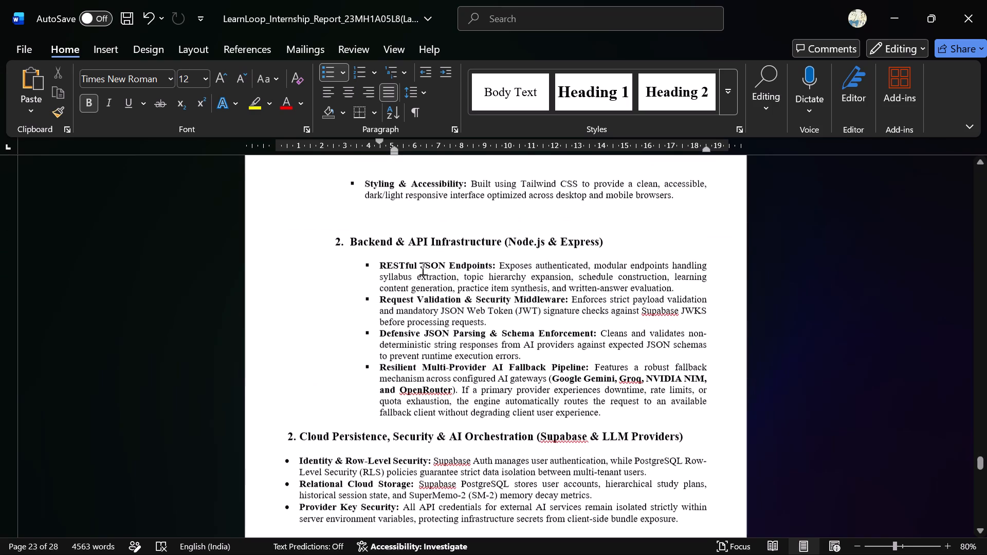
click(422, 268)
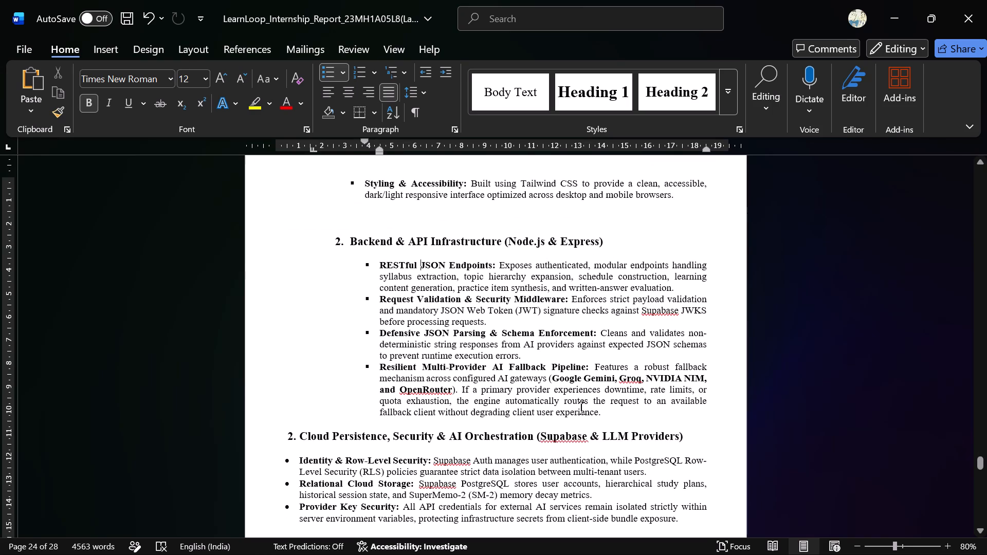
Reduce the left indent of the four Backend & API Infrastructure bullet items to about 3.8 cm, in line with the Styling & Accessibility item.
click(616, 408)
drag(616, 408, 383, 265)
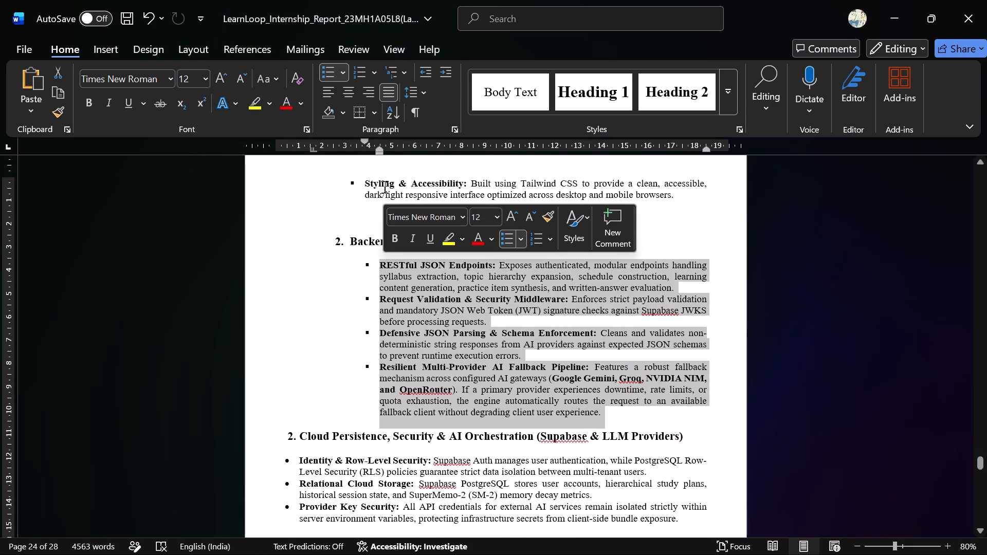
drag(377, 153, 368, 153)
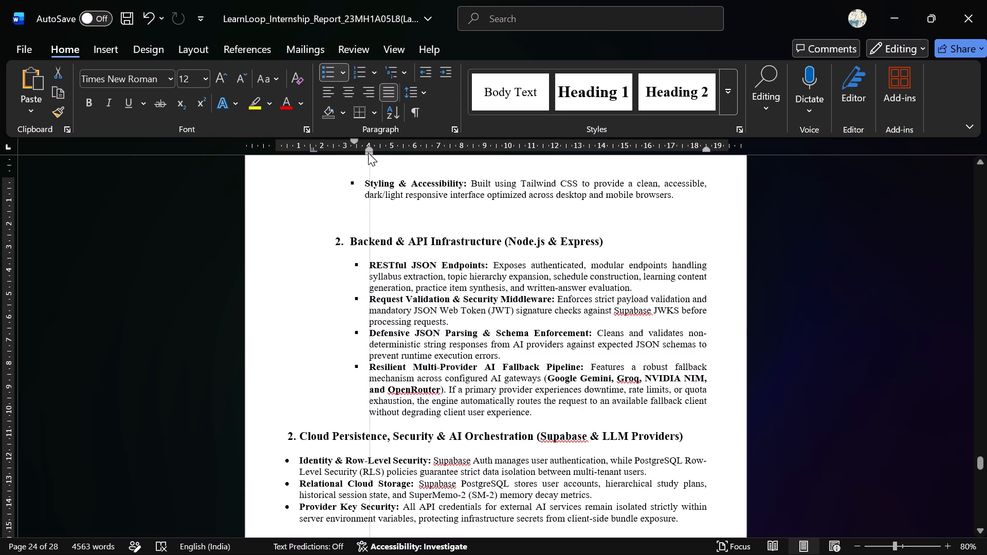
drag(368, 153, 365, 153)
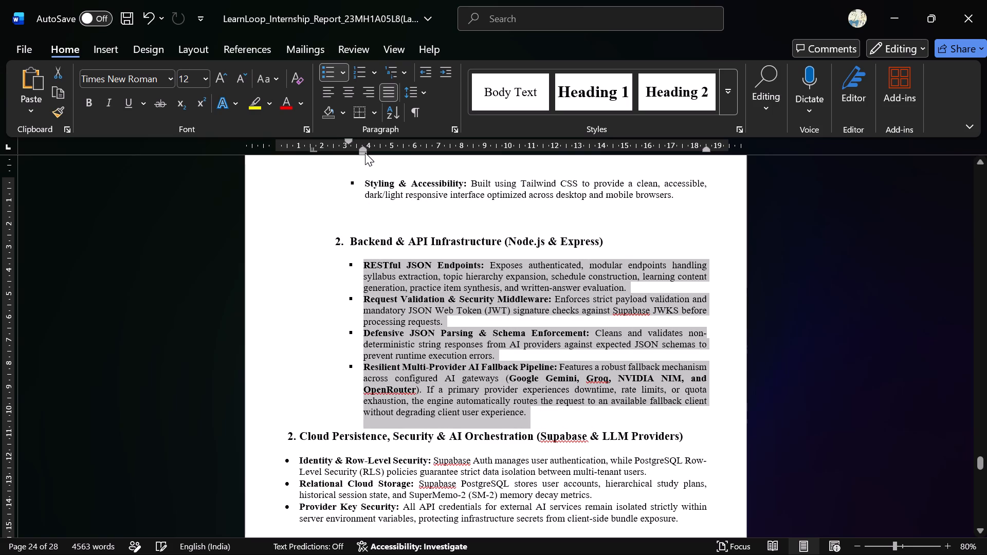
click(416, 311)
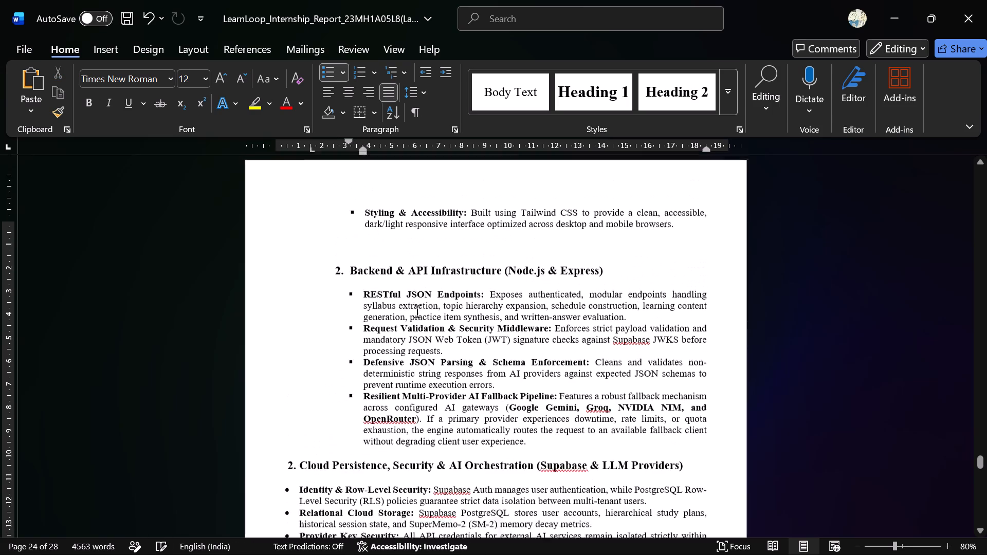
Remove and reapply the numbering of the Cloud Persistence, Security & AI Orchestration heading as item 3, indented like the Backend heading.
scroll(416, 311, down, 2)
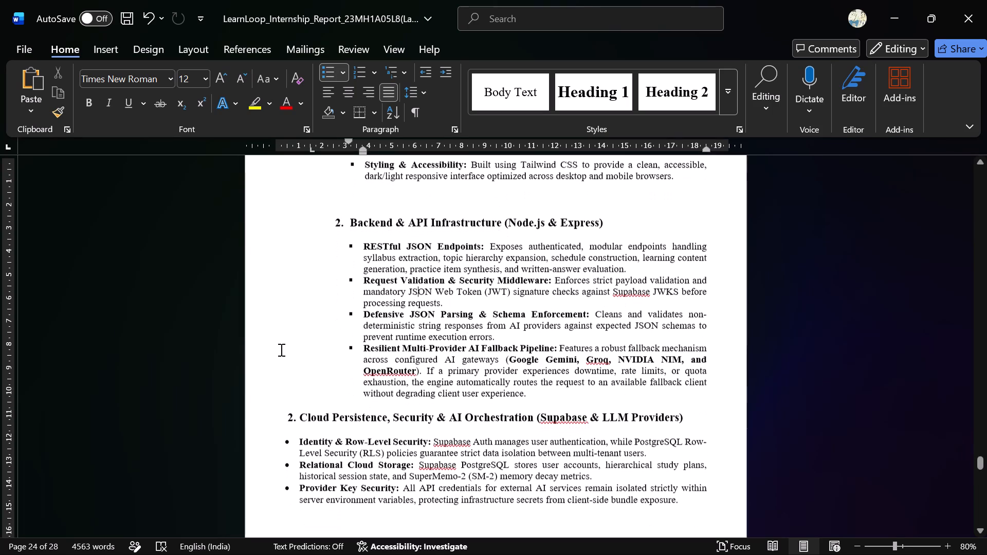
drag(687, 419, 606, 419)
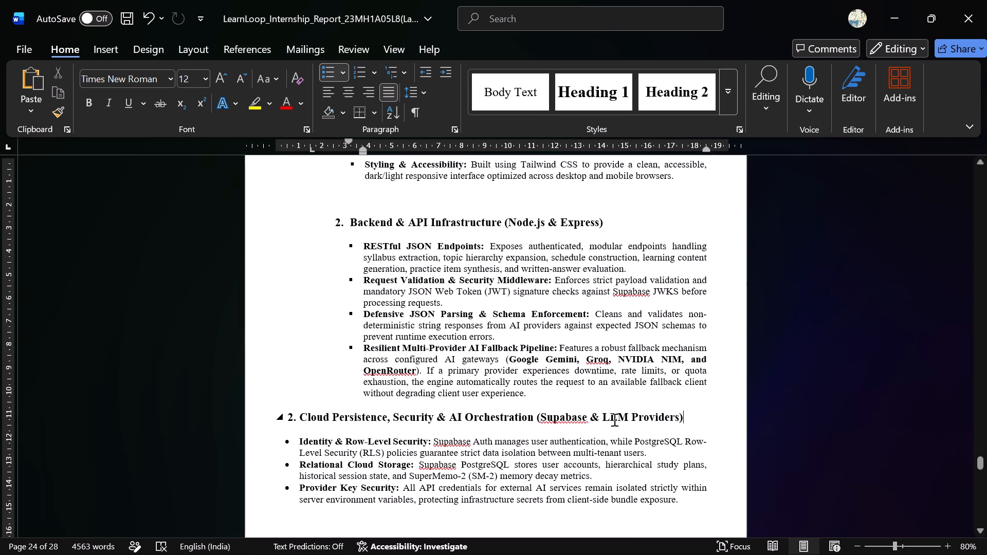
drag(606, 419, 302, 412)
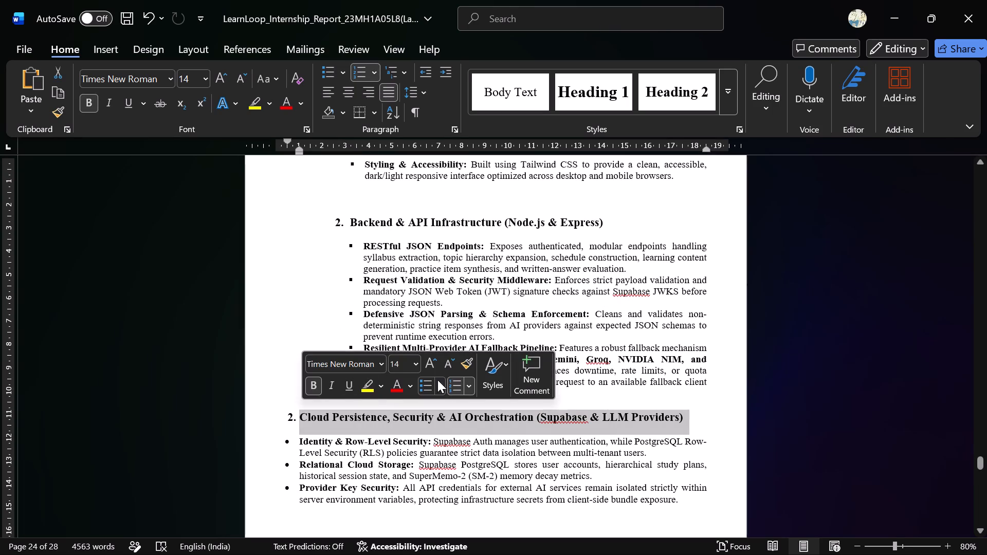
click(447, 386)
click(447, 386)
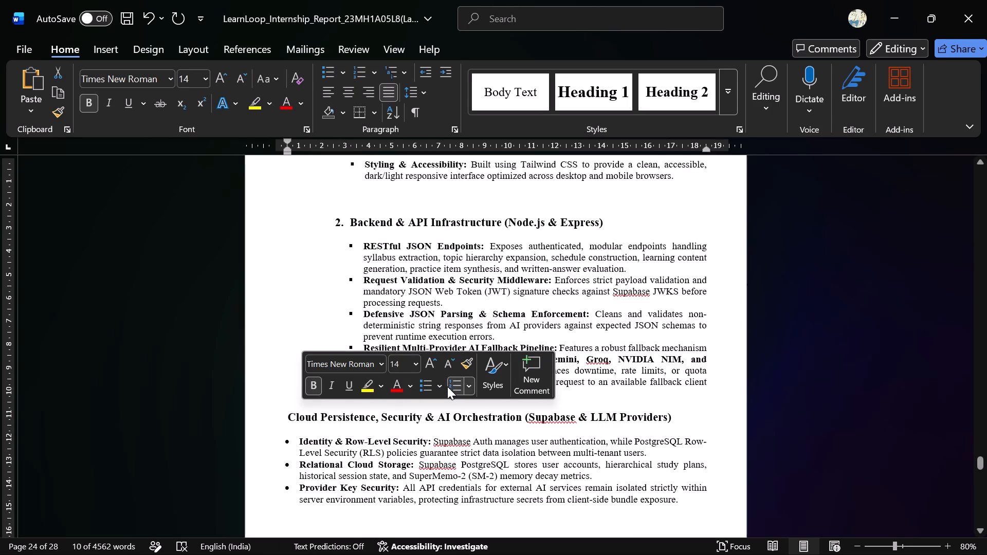
click(444, 457)
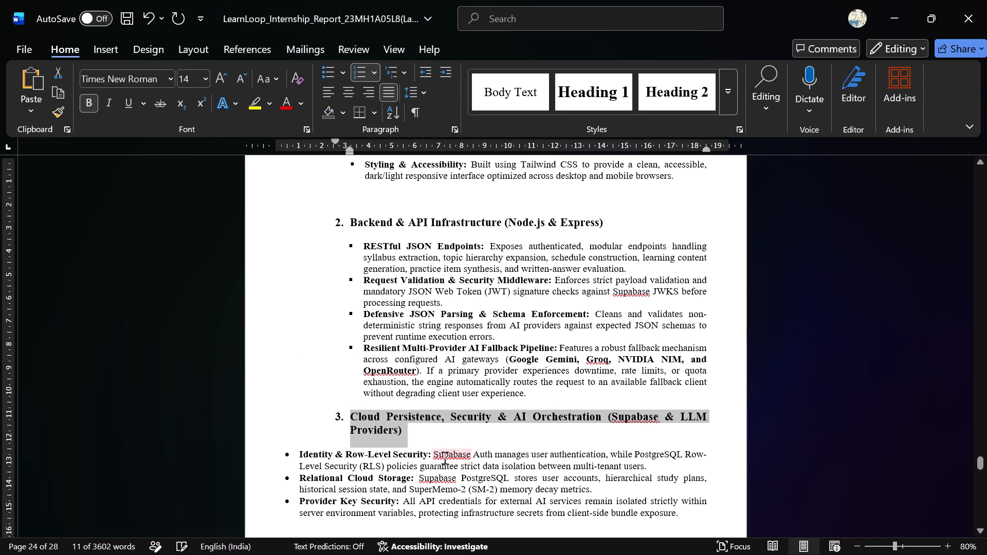
click(408, 429)
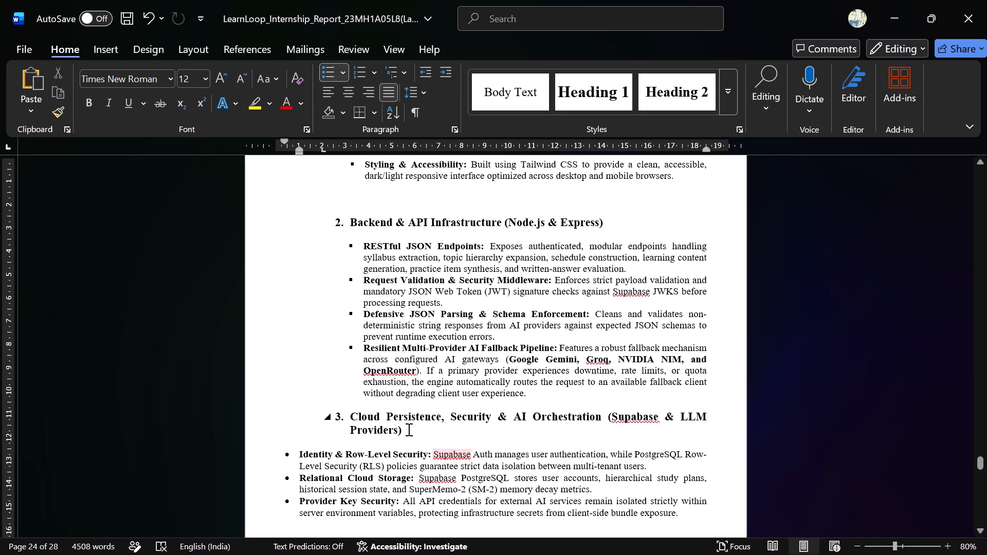
Change the three bullet items under Cloud Persistence, Security & AI Orchestration to the square-bullet list level.
scroll(468, 472, down, 1)
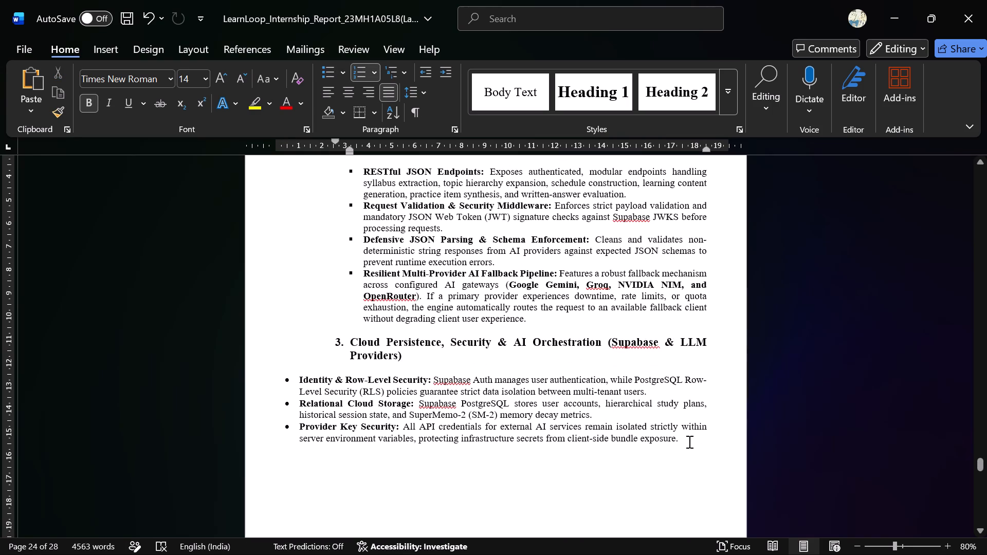
drag(688, 441, 276, 380)
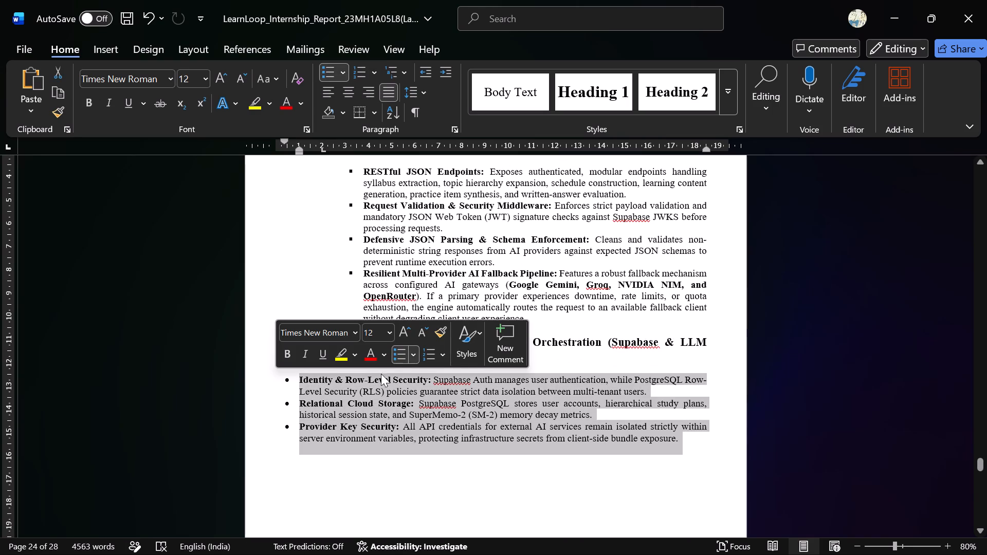
click(416, 352)
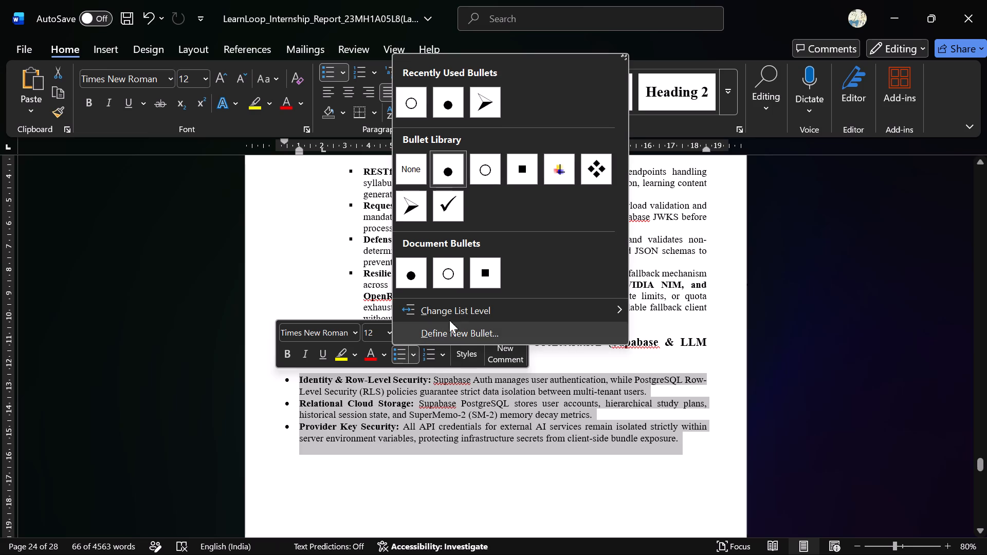
click(669, 374)
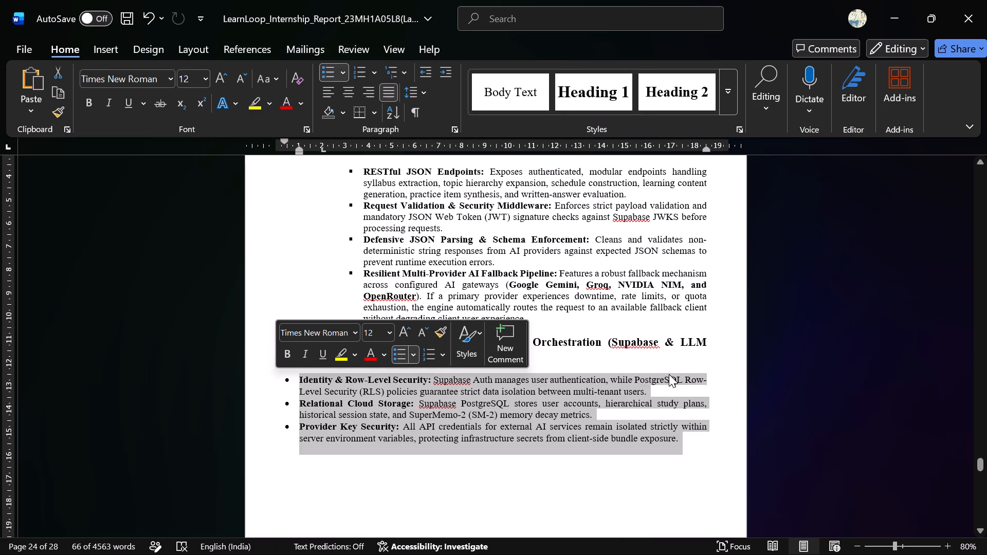
click(581, 472)
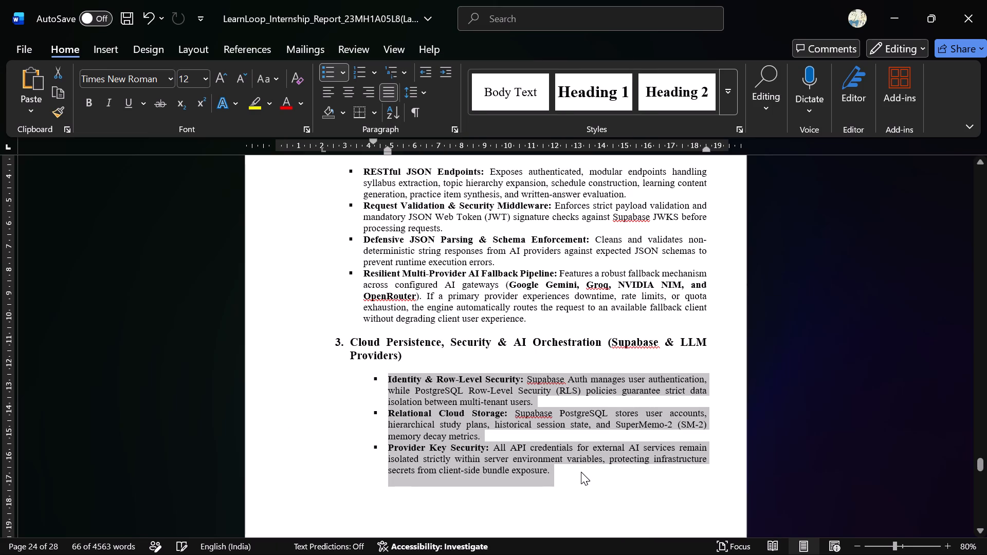
Reduce the left indent of the three Cloud Persistence bullet items to about 3.8 cm, in line with the Backend items.
drag(557, 472, 388, 382)
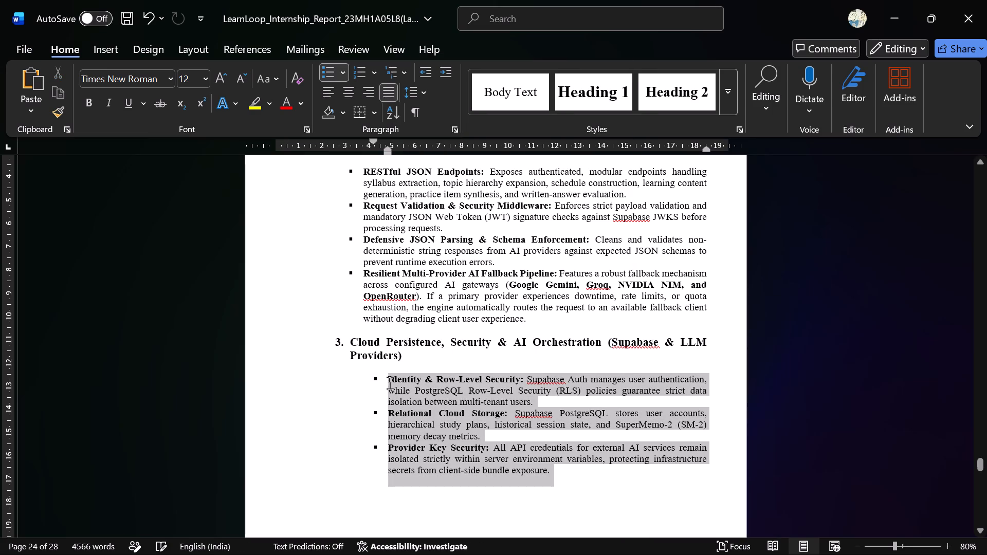
drag(388, 382, 387, 382)
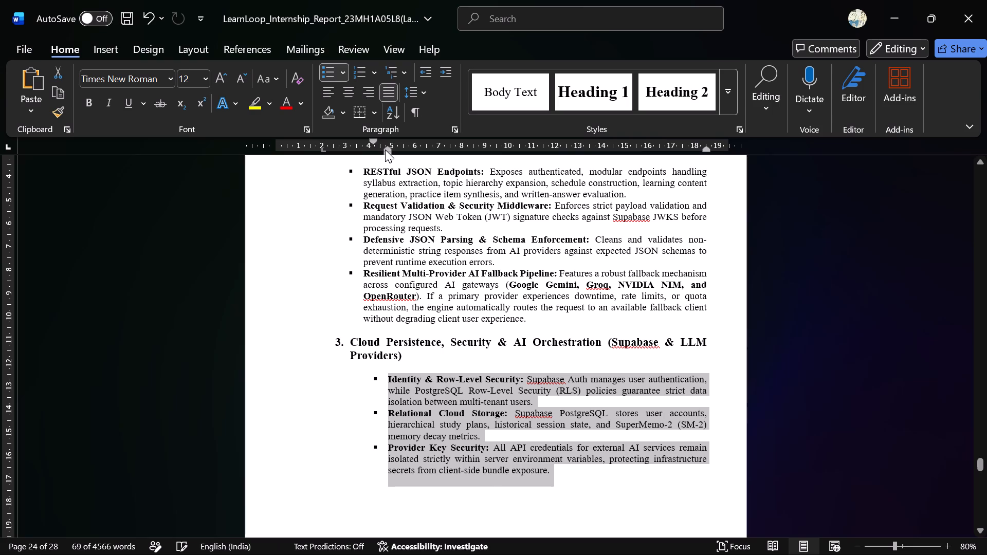
drag(387, 153, 360, 156)
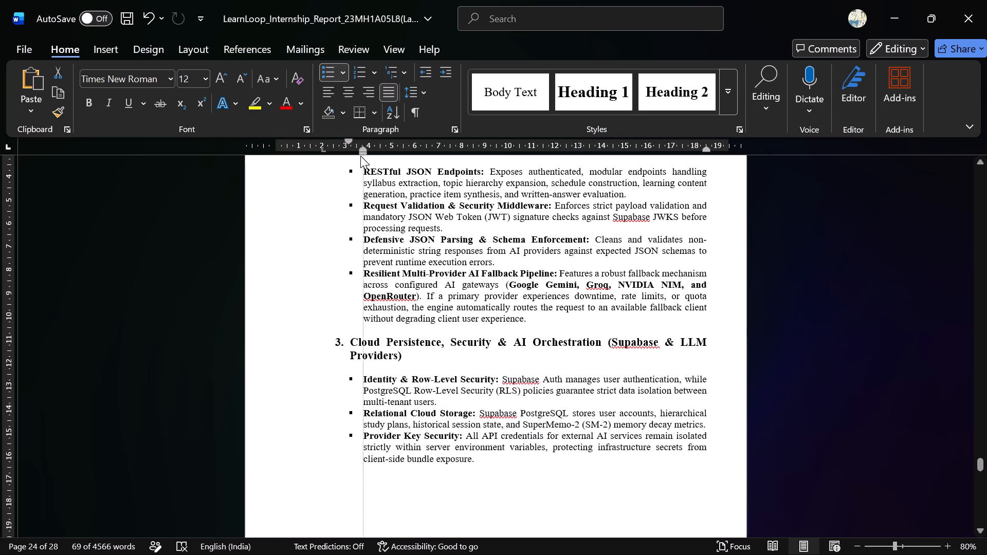
drag(360, 156, 359, 156)
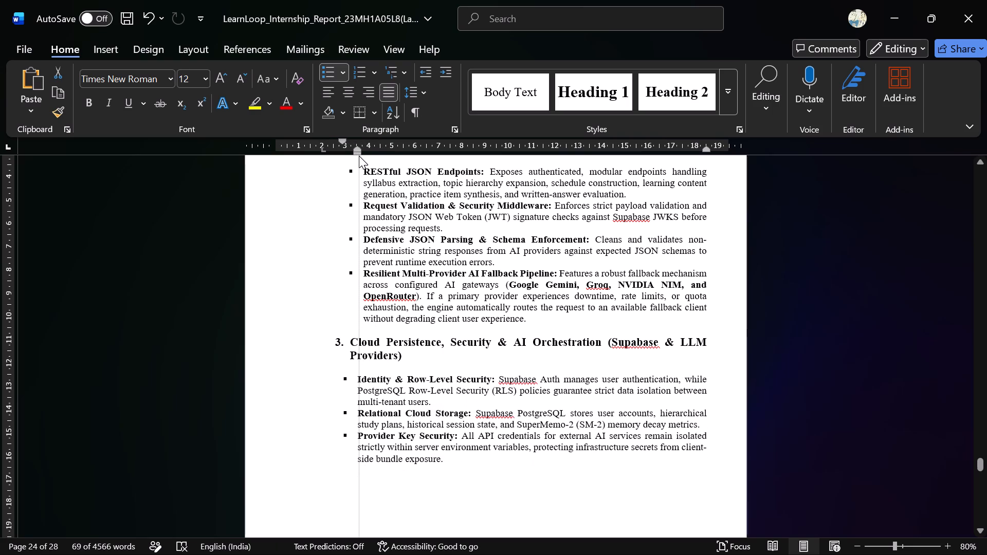
drag(359, 156, 362, 156)
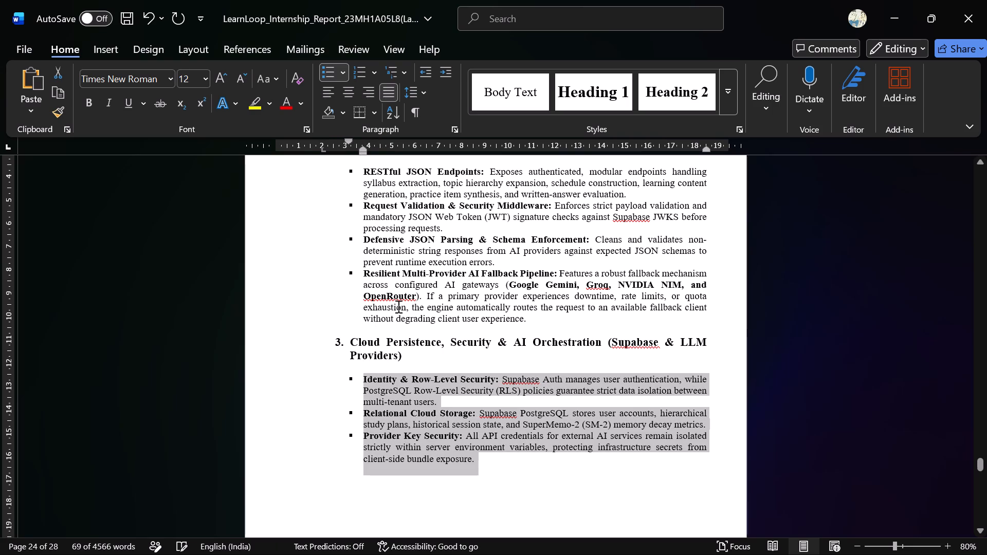
click(397, 306)
Check the indents and list formatting throughout section 11, from About Project to the Cloud Persistence list.
scroll(397, 306, up, 4)
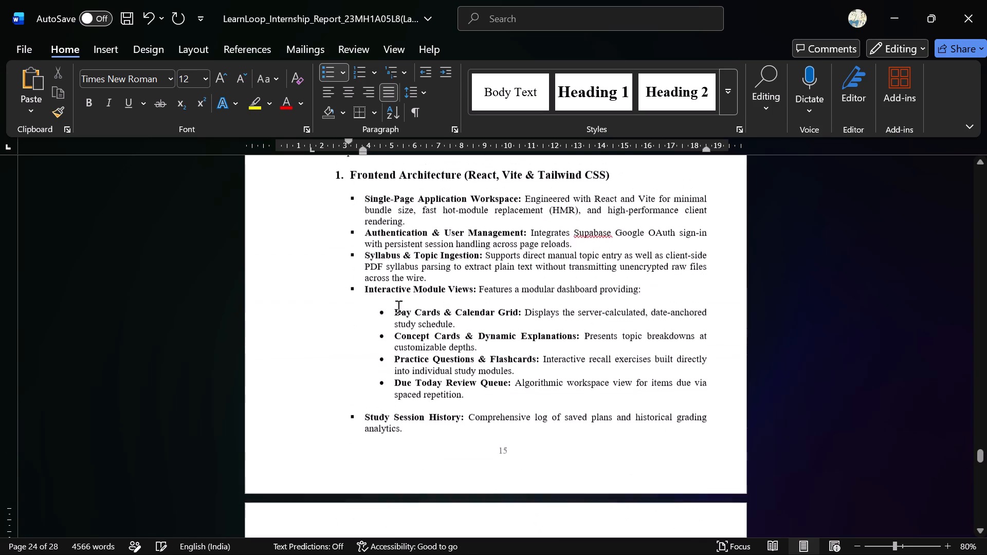
scroll(397, 306, up, 5)
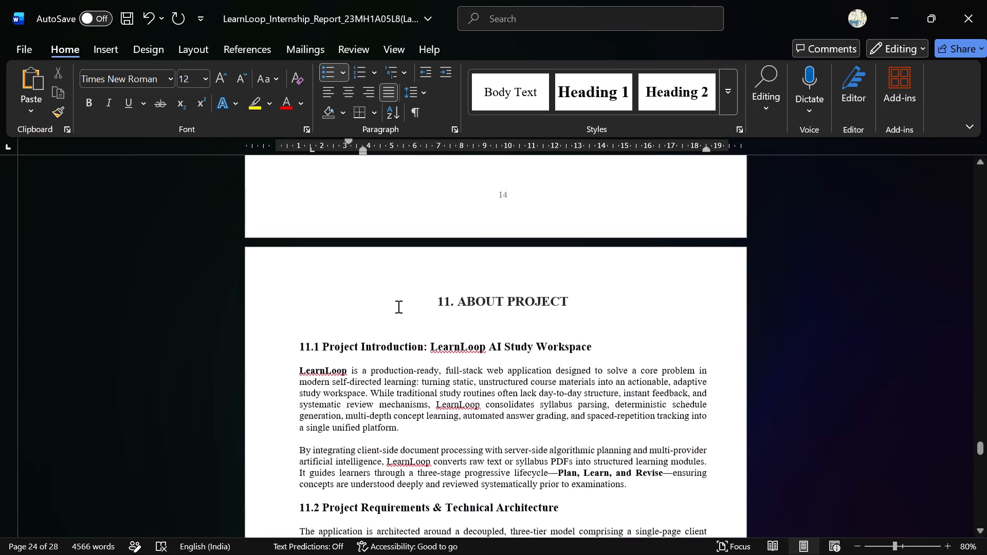
scroll(397, 306, down, 1)
click(414, 292)
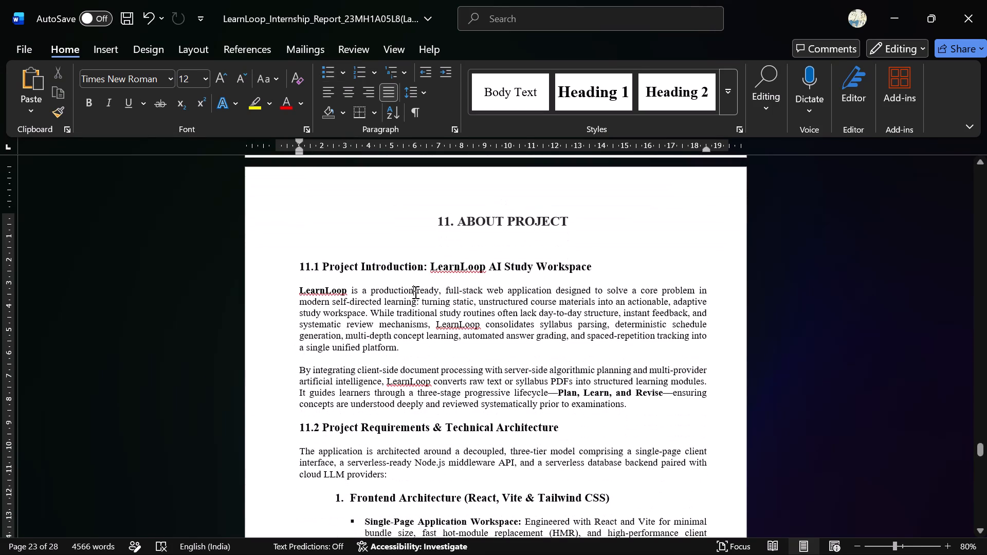
scroll(414, 292, down, 5)
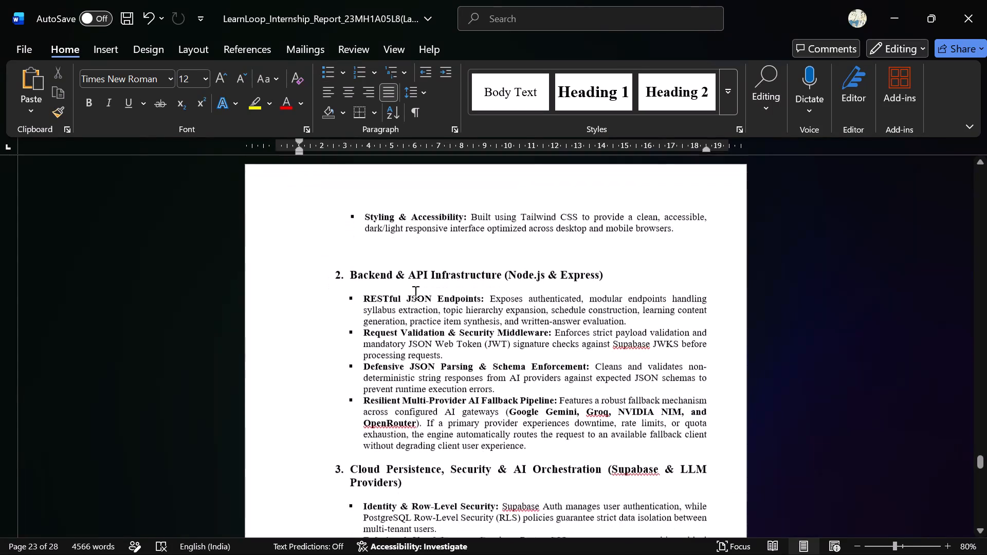
Review the layout of the Student Self Evaluation Sheet and the Images & Links section through the end of the report.
scroll(414, 292, down, 3)
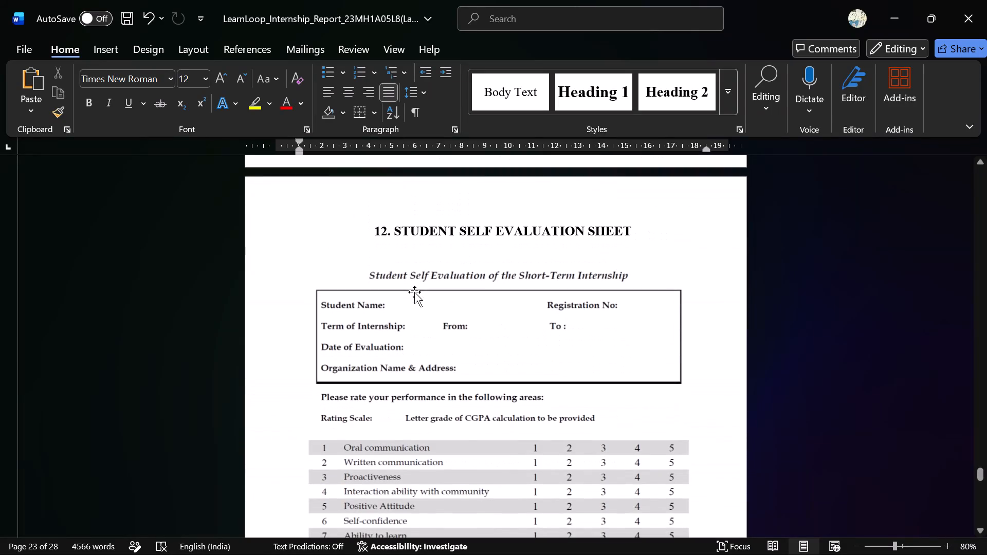
click(425, 224)
scroll(425, 224, down, 1)
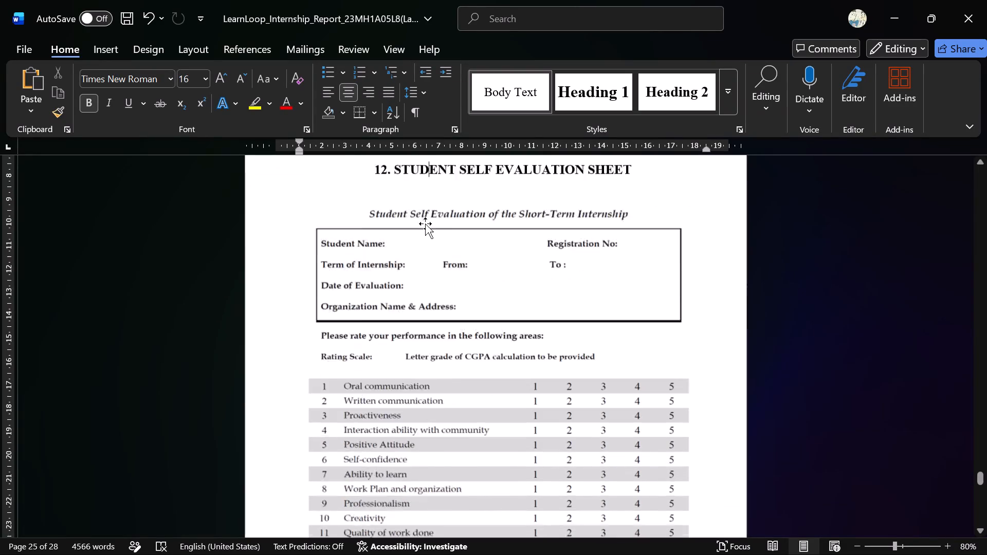
scroll(425, 224, down, 3)
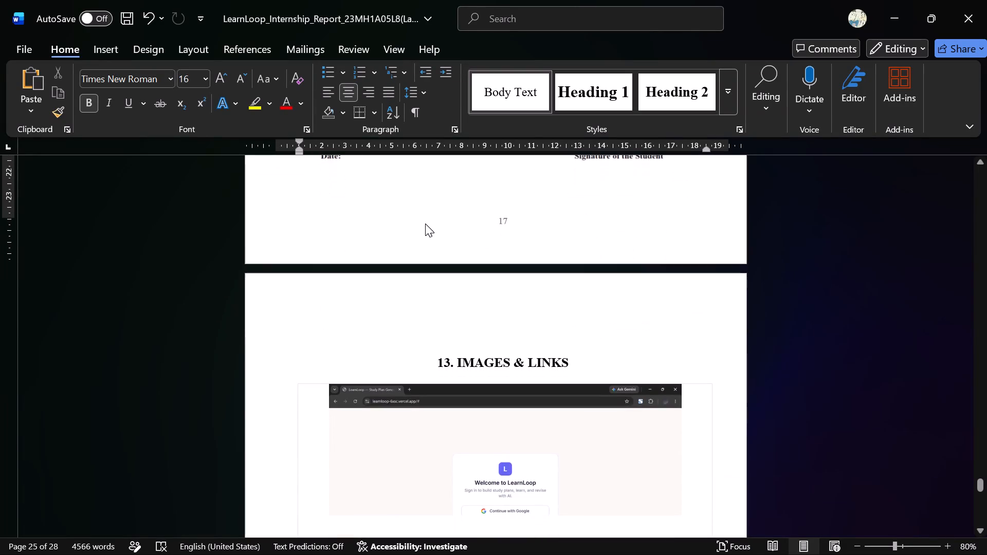
scroll(425, 224, down, 4)
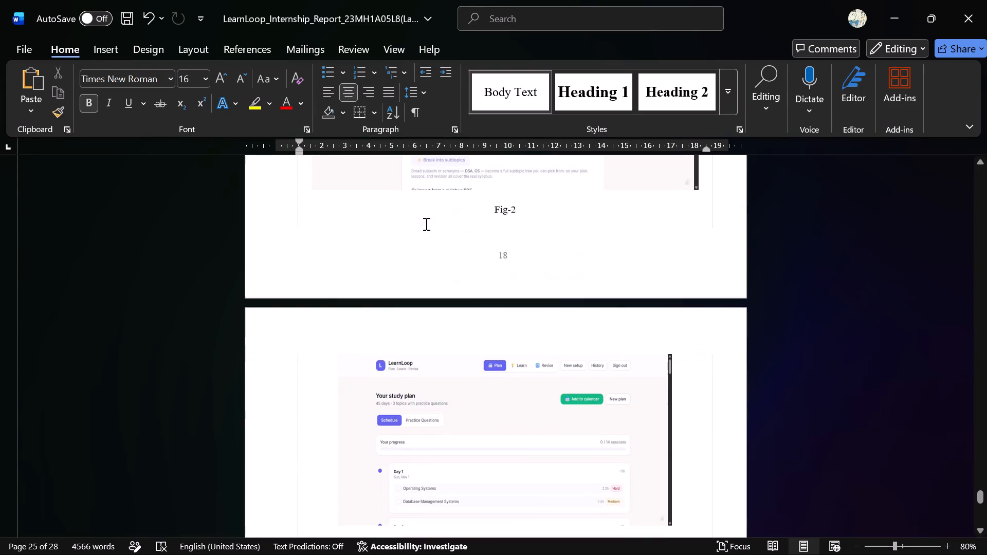
scroll(425, 224, down, 6)
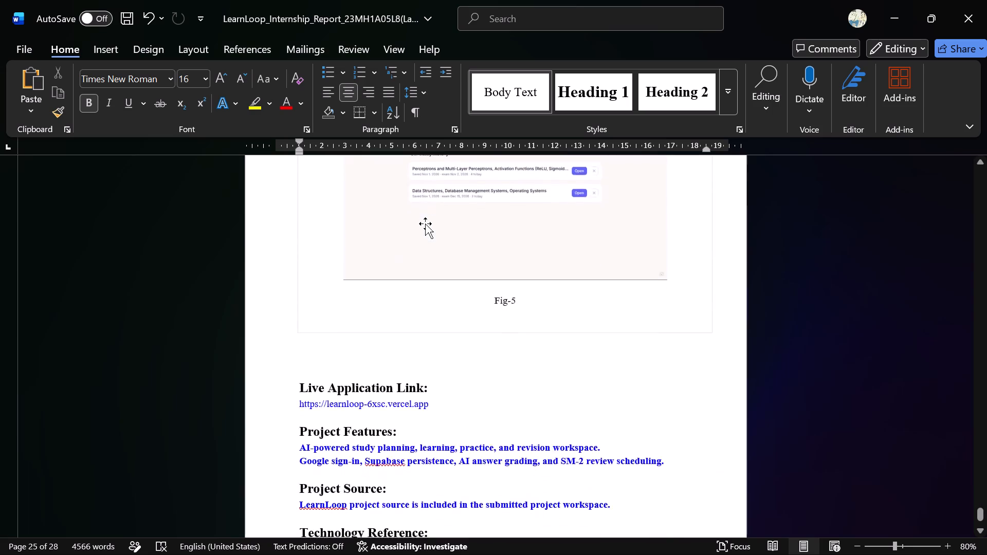
scroll(425, 224, down, 2)
Review the page layout of the report's sections backwards from Images & Links up to the index.
scroll(425, 224, up, 4)
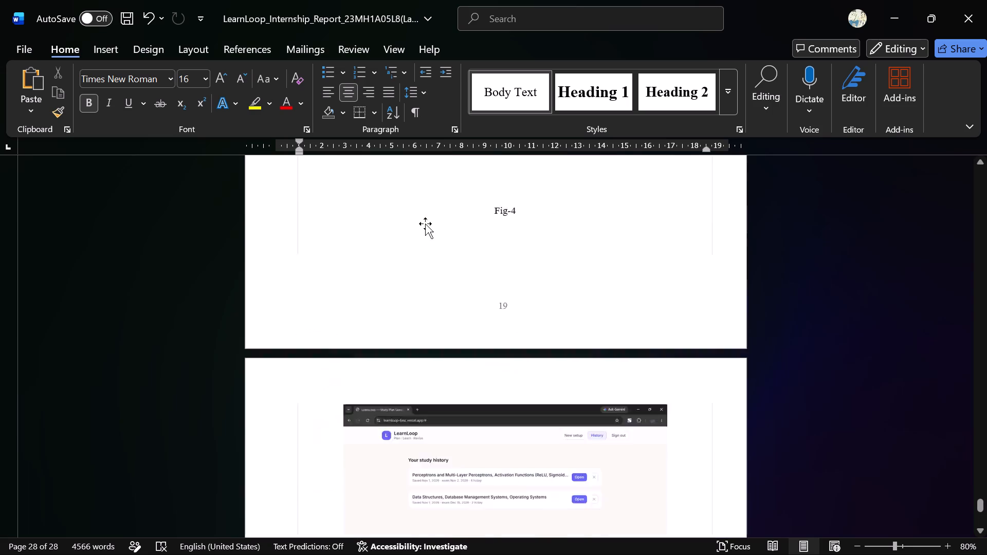
scroll(425, 224, up, 9)
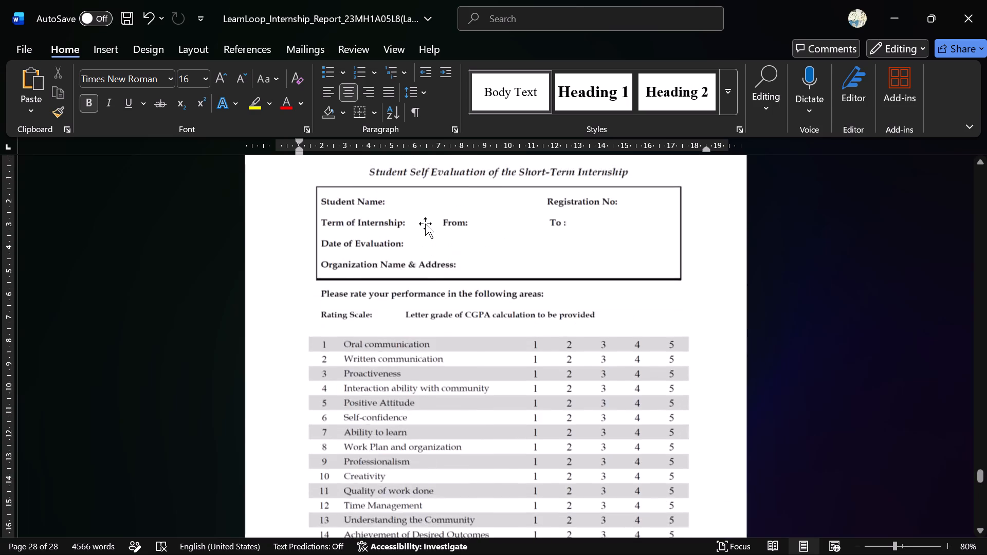
scroll(425, 224, up, 3)
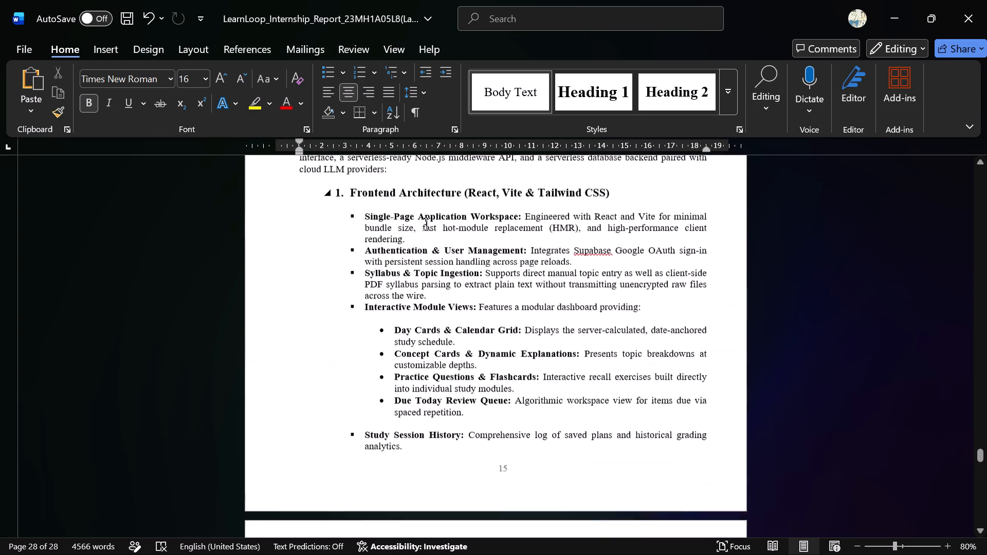
scroll(425, 224, up, 4)
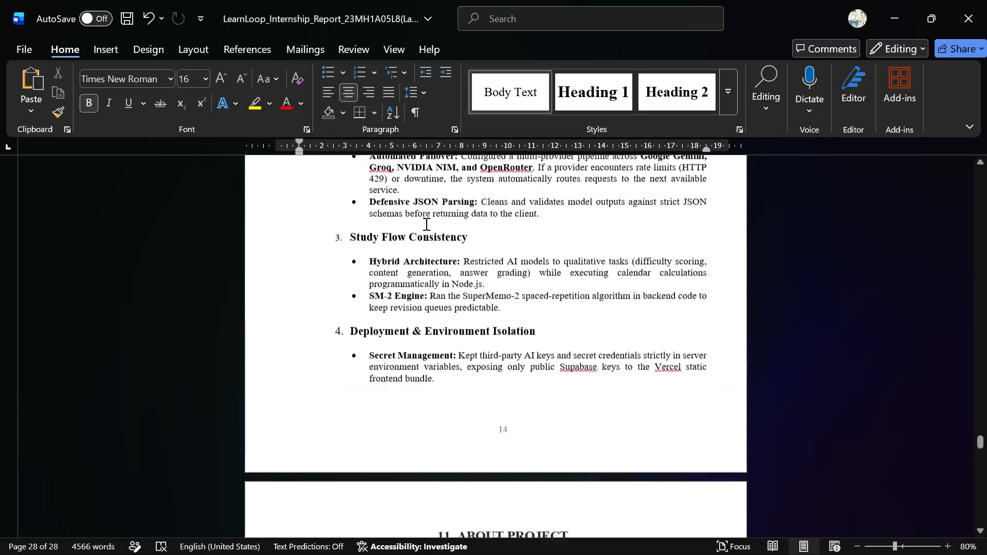
scroll(425, 224, up, 6)
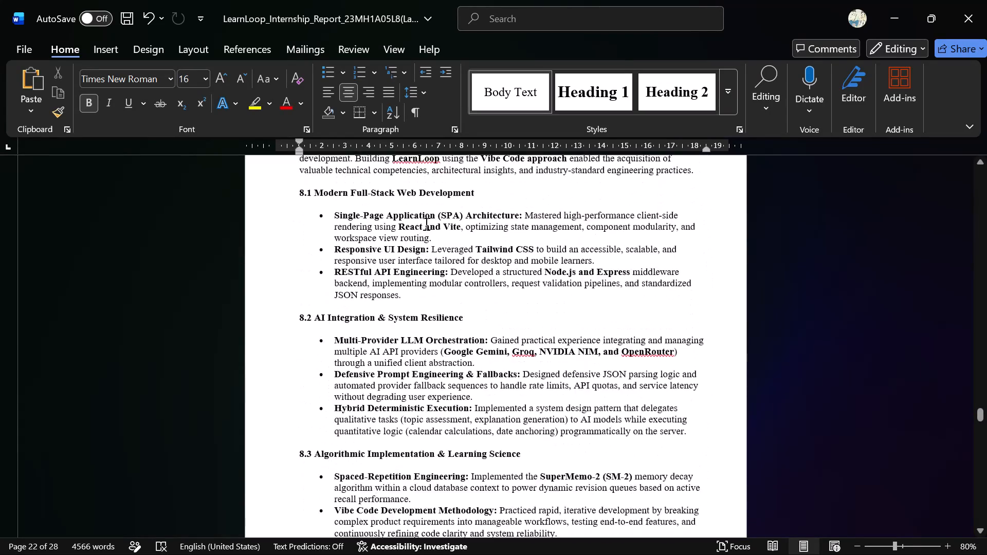
scroll(425, 224, up, 9)
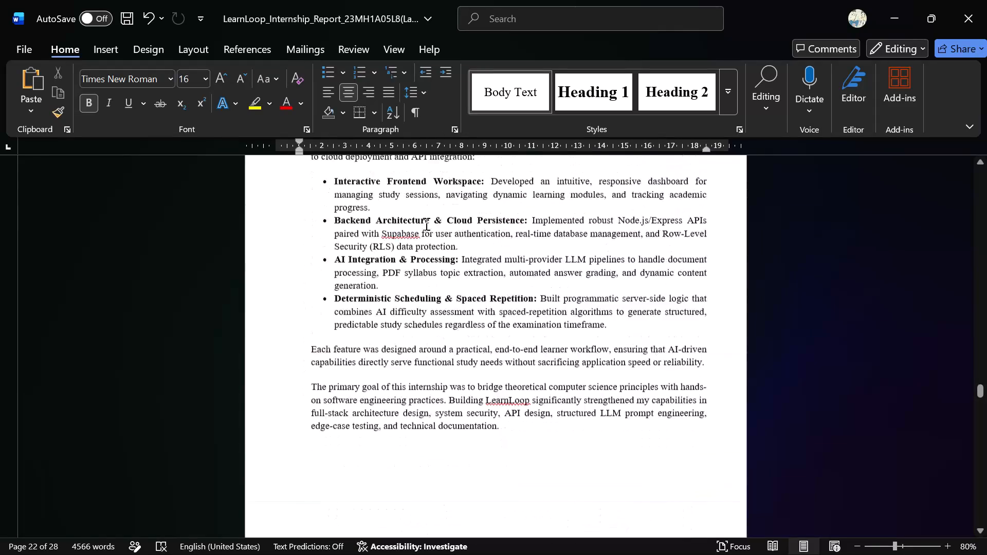
scroll(425, 224, up, 20)
scroll(425, 224, up, 5)
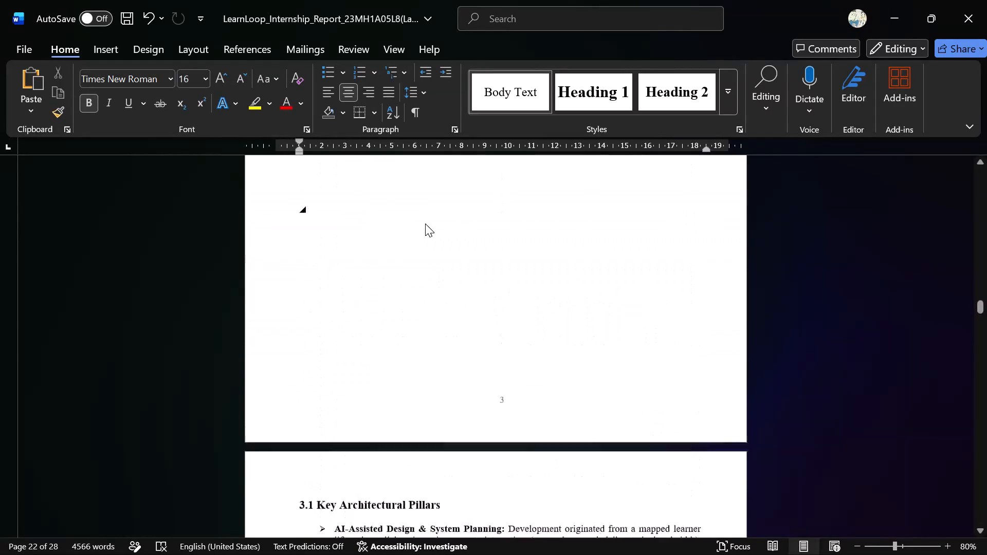
scroll(425, 224, up, 11)
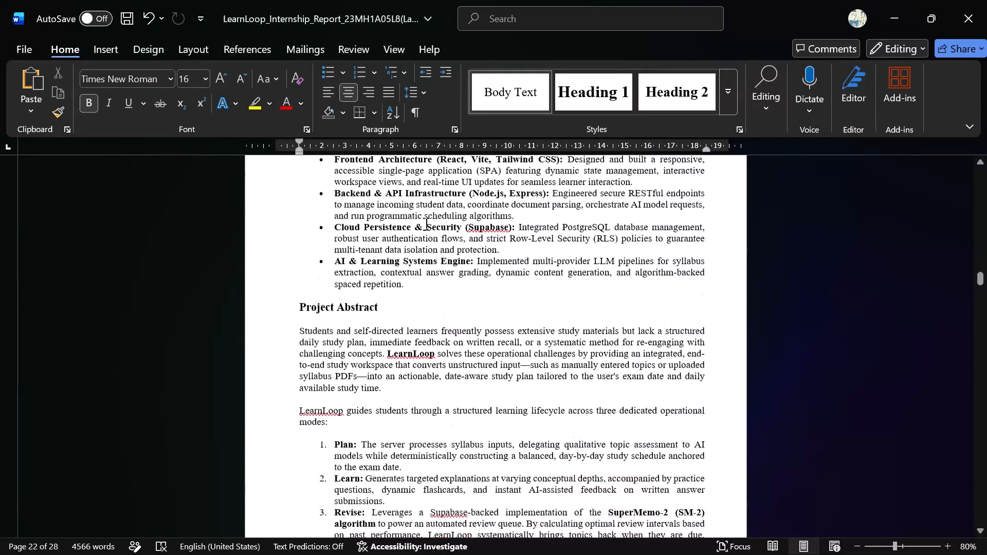
scroll(425, 224, up, 5)
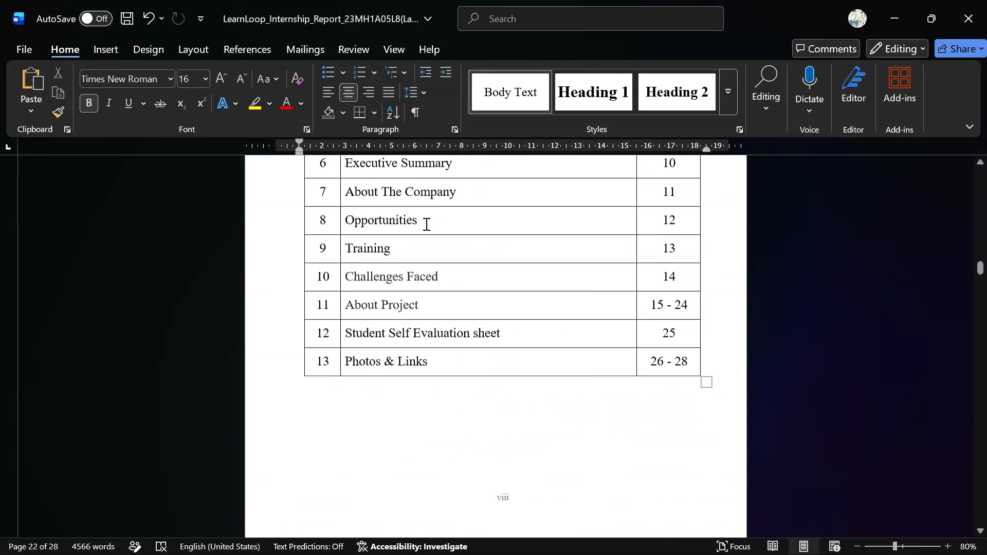
Examine the index table's topics and page-number ranges from Abstract to Photos & Links.
scroll(425, 224, up, 1)
scroll(425, 224, down, 3)
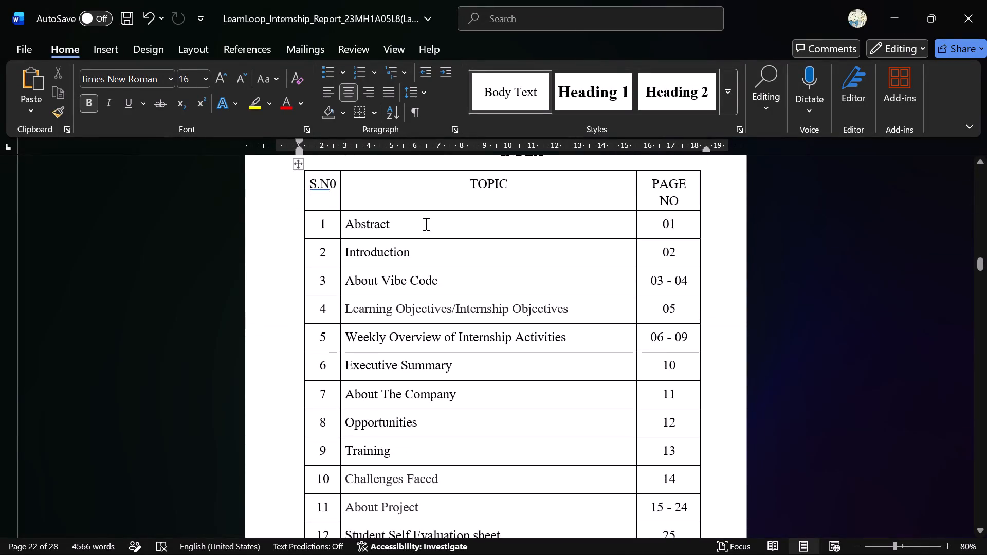
scroll(425, 224, down, 2)
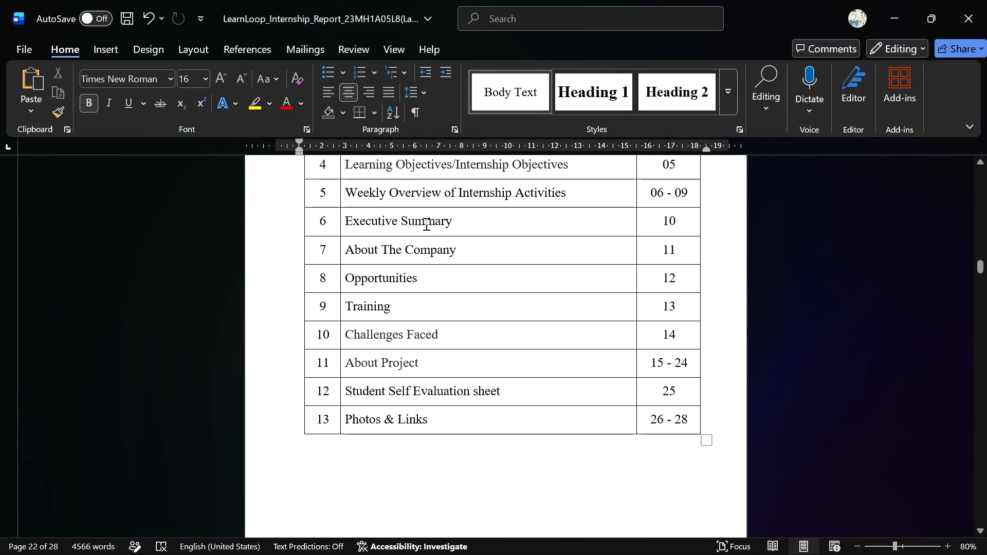
scroll(425, 224, up, 2)
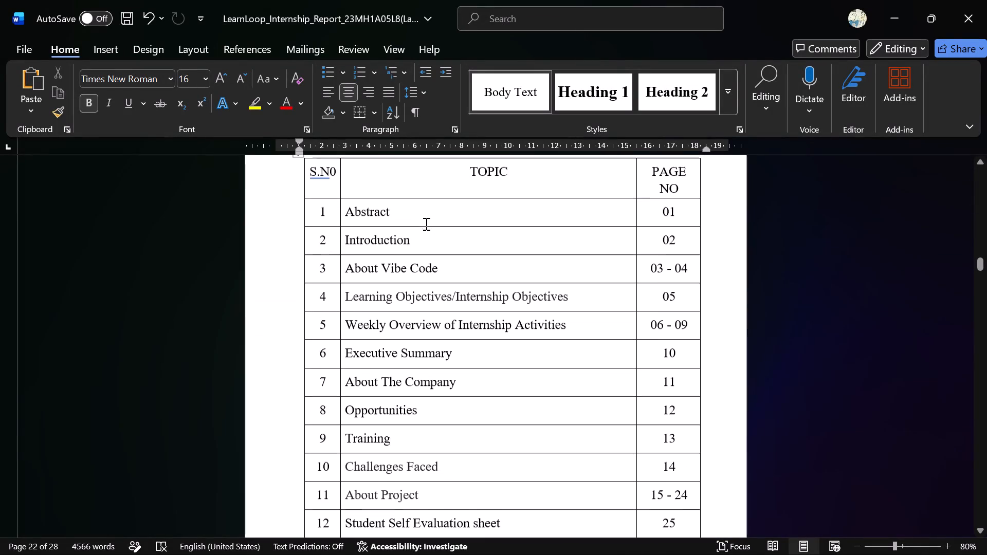
scroll(425, 224, up, 1)
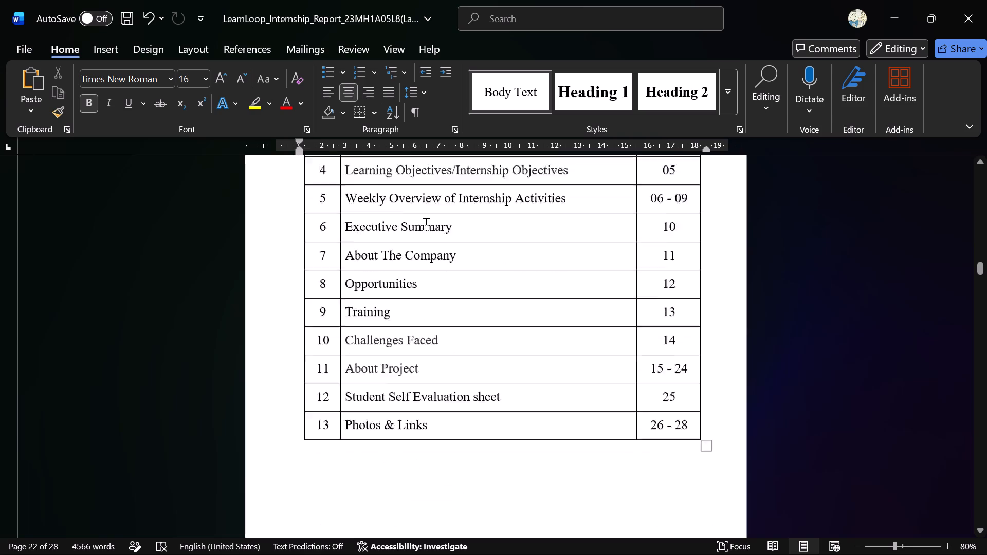
scroll(425, 224, up, 2)
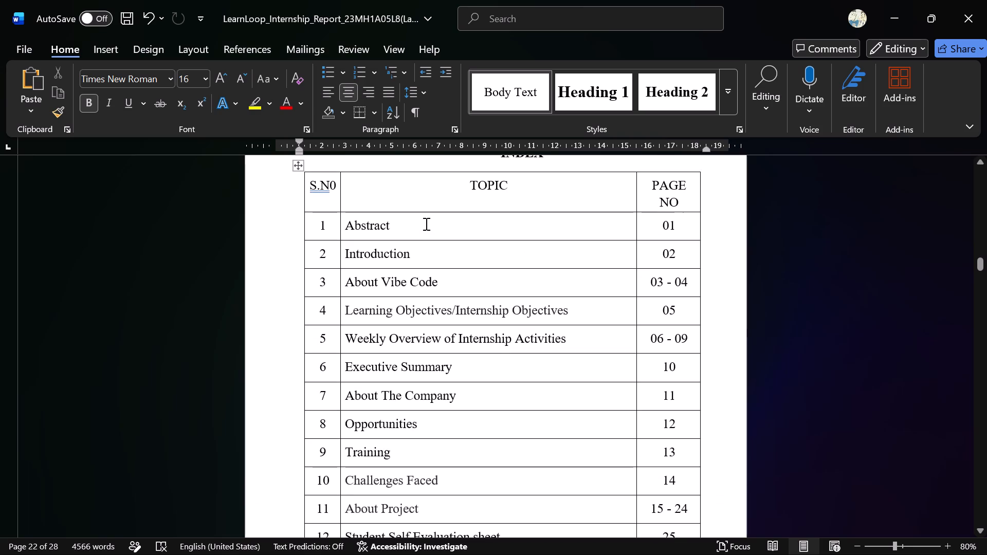
scroll(425, 224, down, 3)
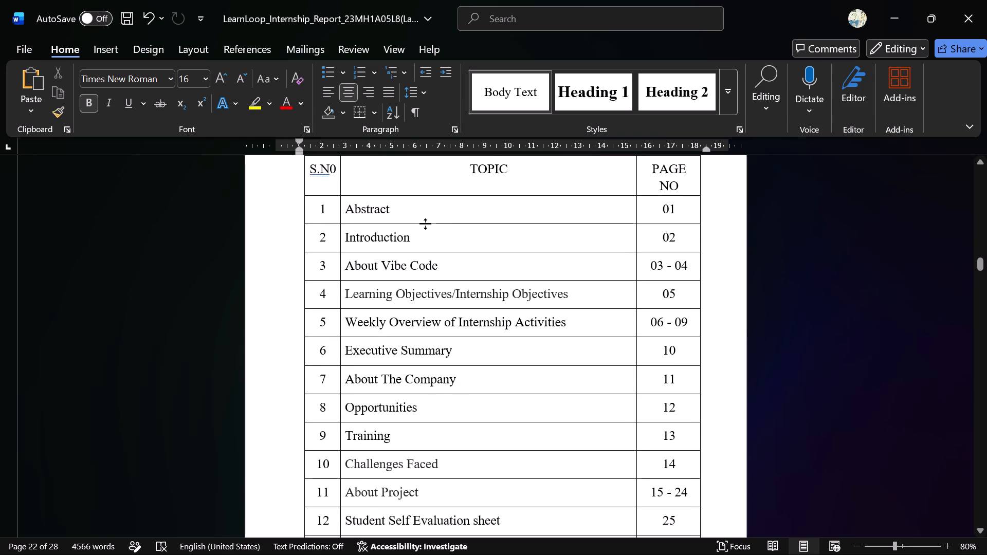
scroll(425, 224, down, 1)
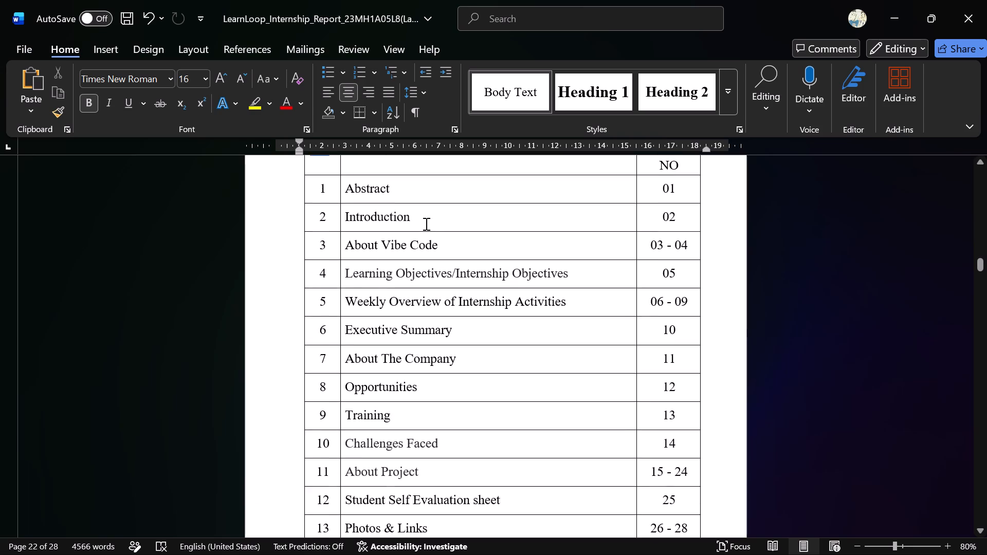
Check the page numbers of the Abstract, Introduction, About Vibe Code and Learning Objectives sections against the index.
scroll(425, 224, down, 3)
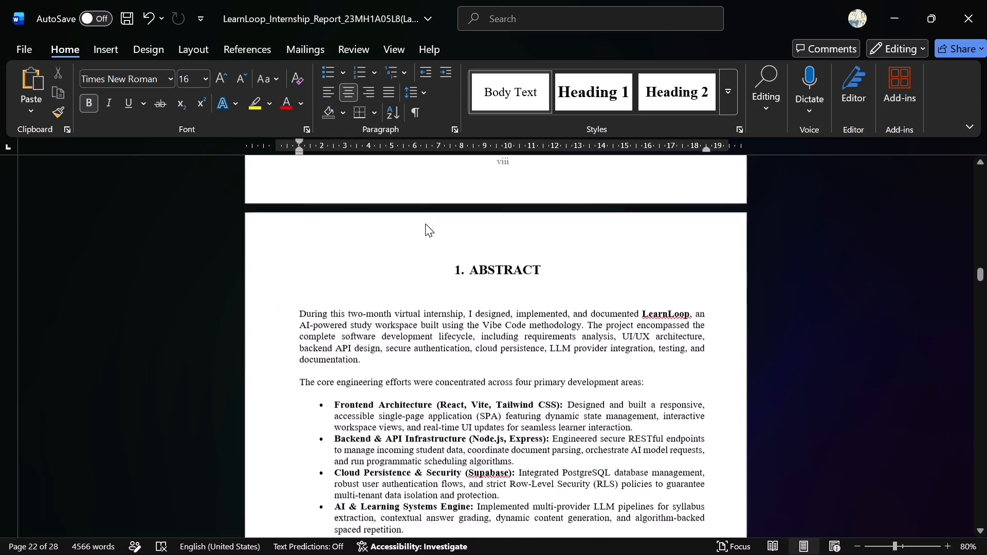
scroll(425, 224, down, 4)
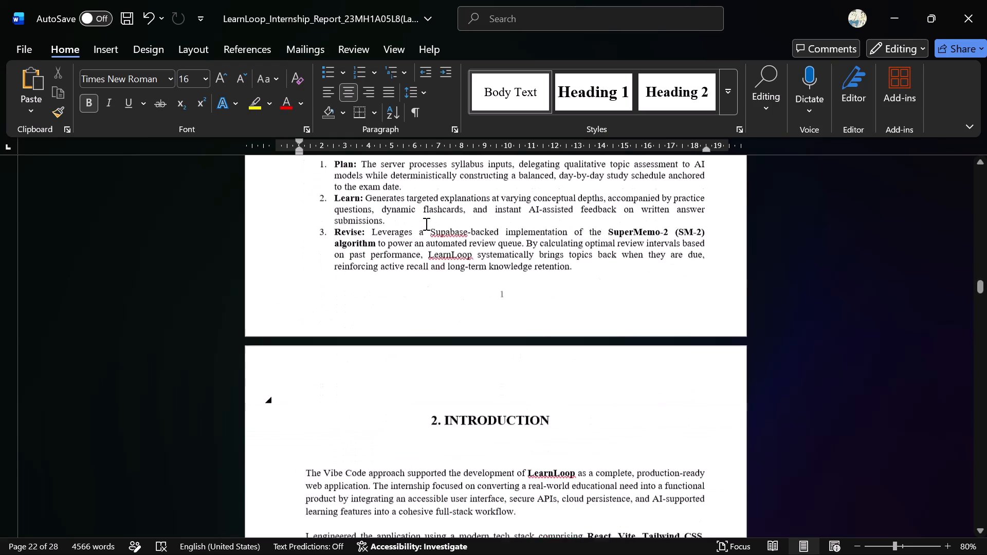
scroll(425, 224, down, 4)
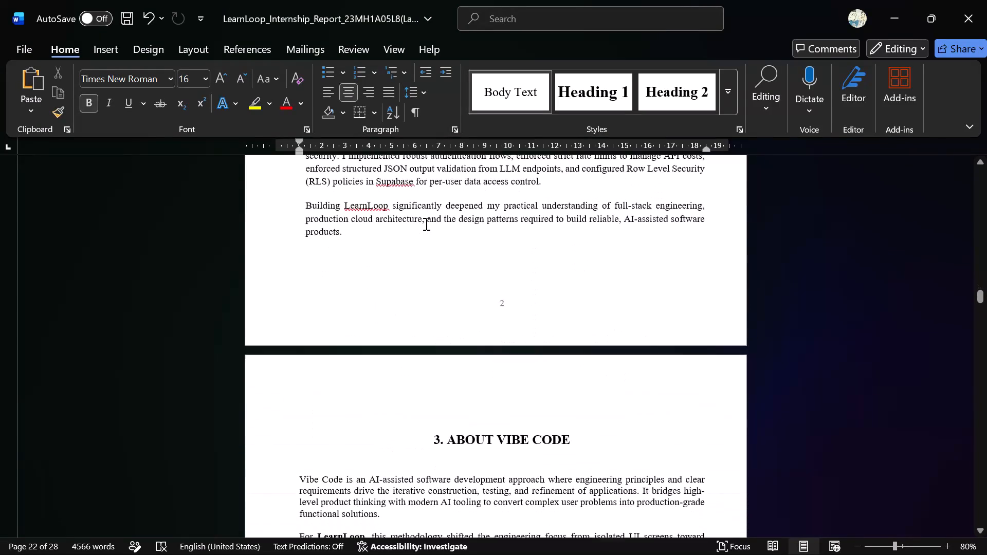
scroll(425, 224, down, 6)
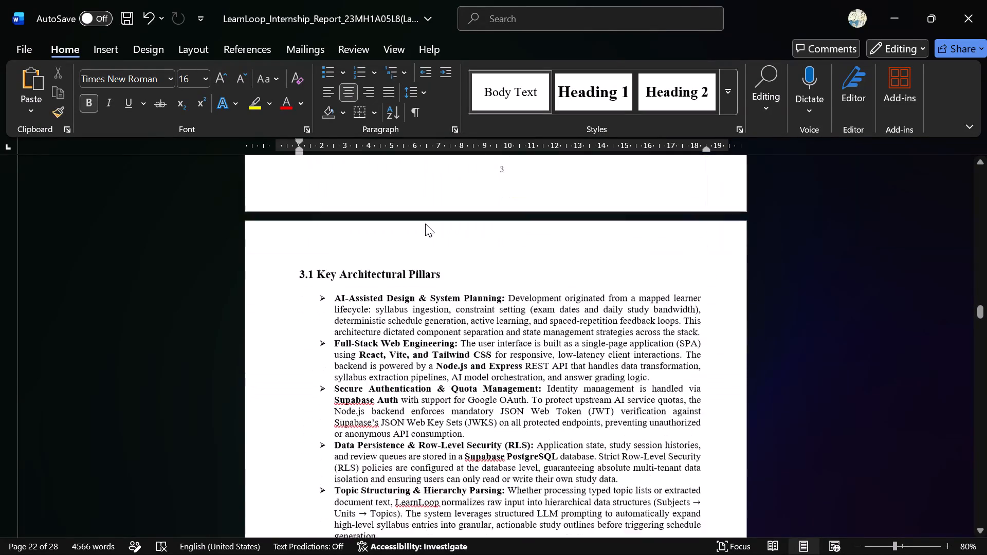
scroll(425, 224, down, 4)
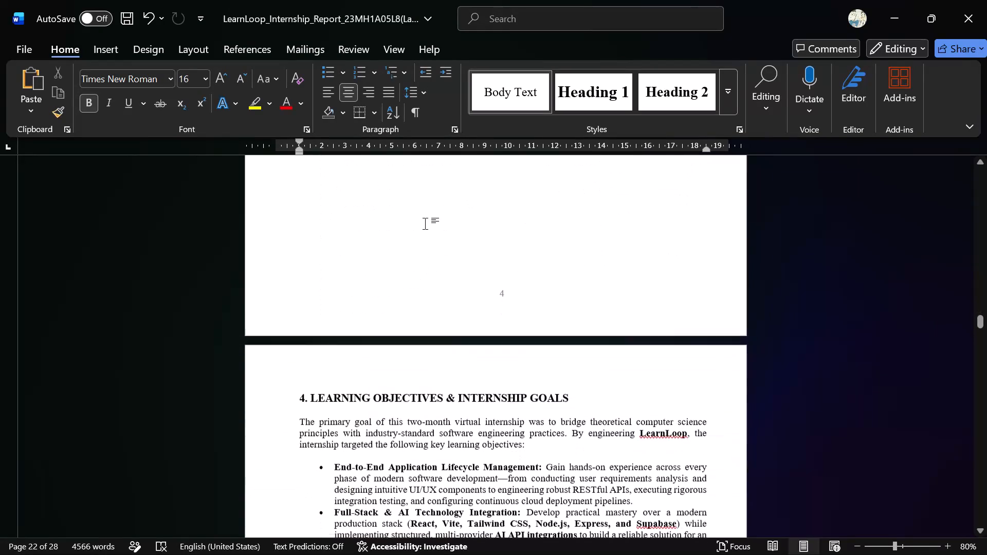
scroll(425, 224, up, 10)
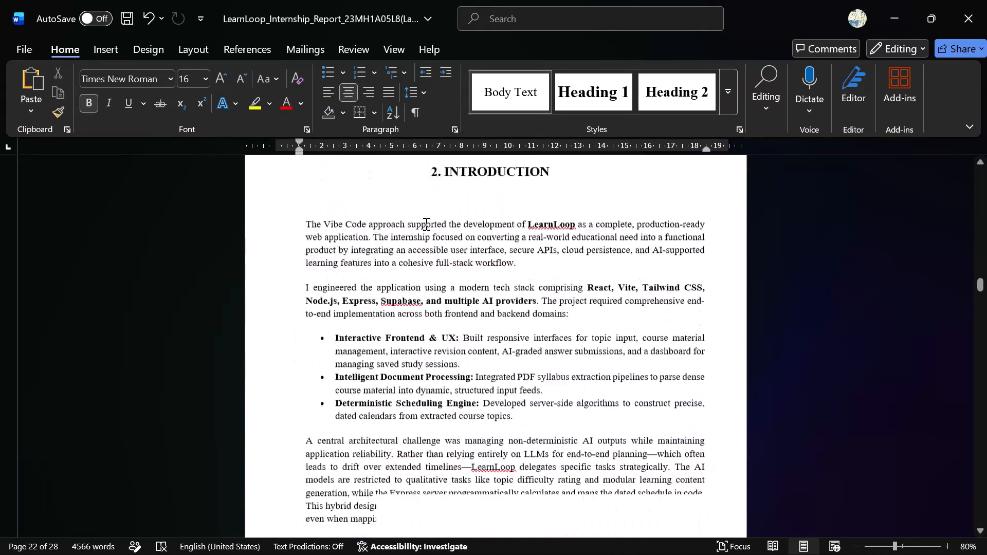
scroll(425, 224, up, 3)
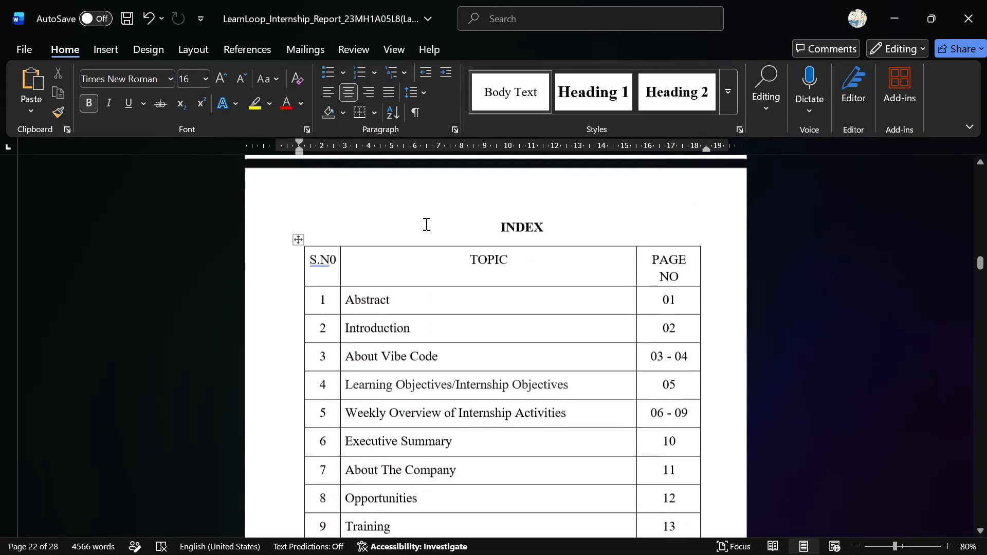
Review the page numbering and layout from the Abstract through the weekly activity tables up to the 8th week.
scroll(425, 224, down, 3)
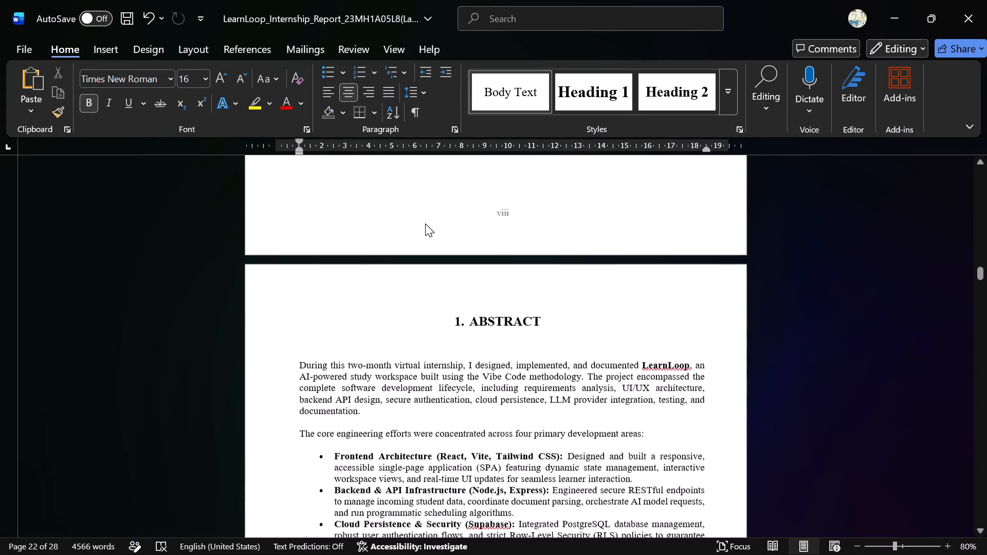
scroll(425, 224, down, 7)
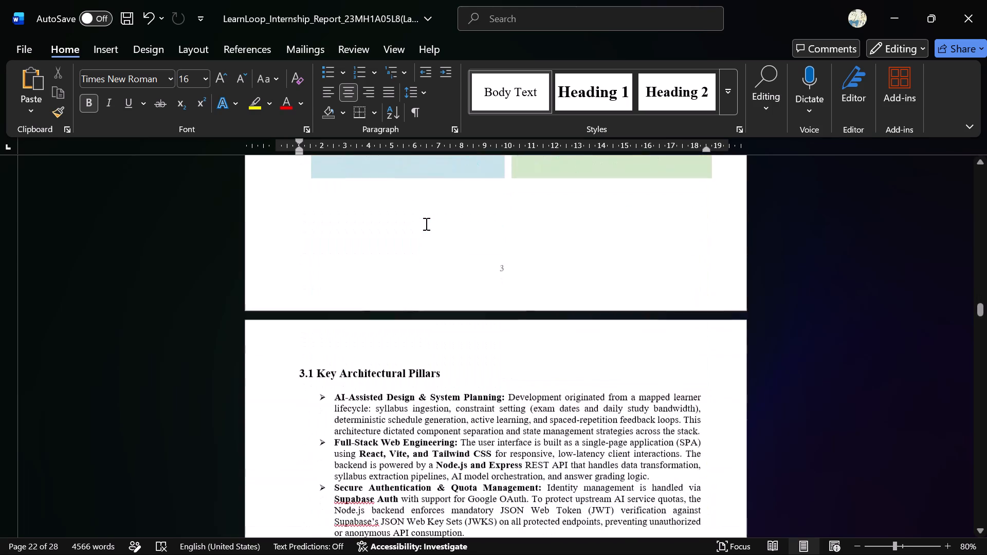
scroll(425, 224, down, 4)
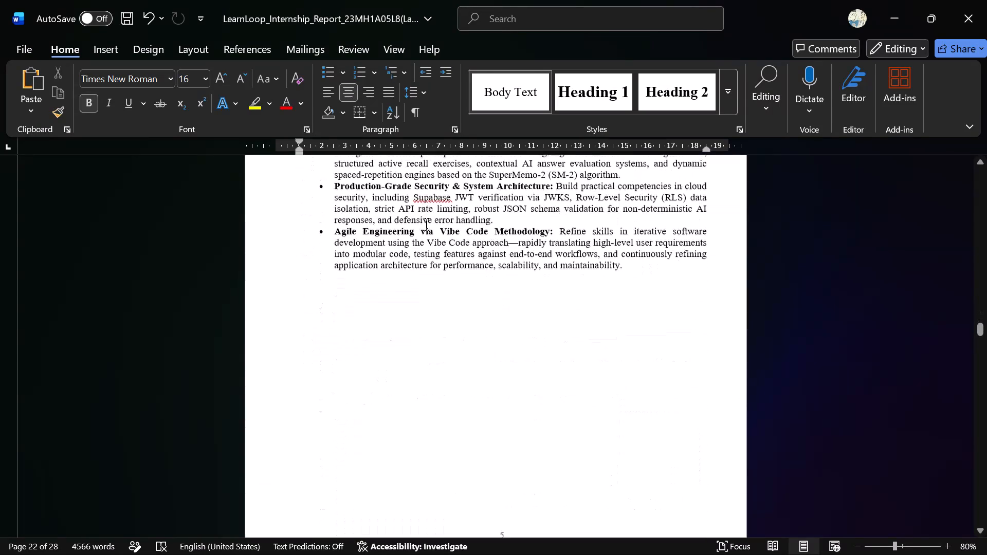
scroll(425, 224, down, 5)
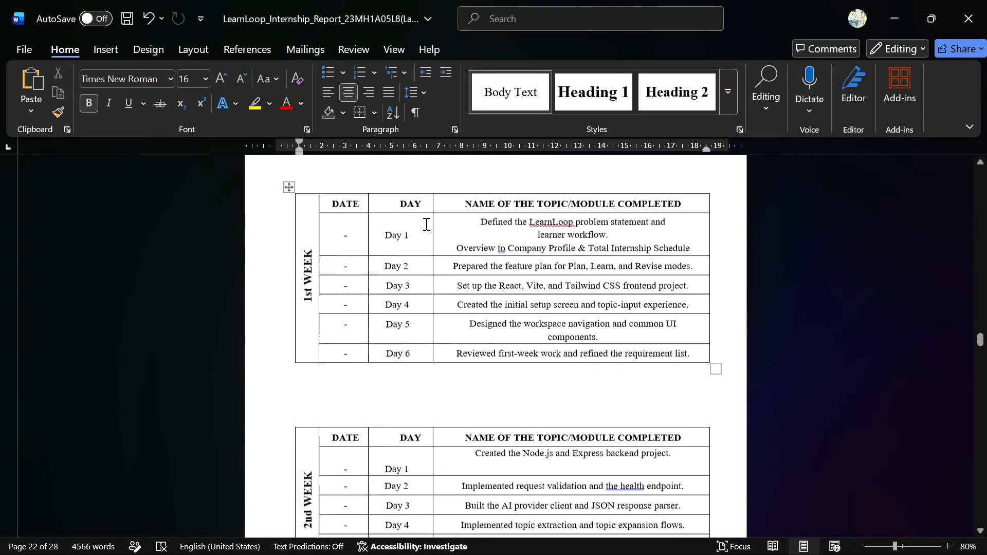
scroll(425, 224, down, 5)
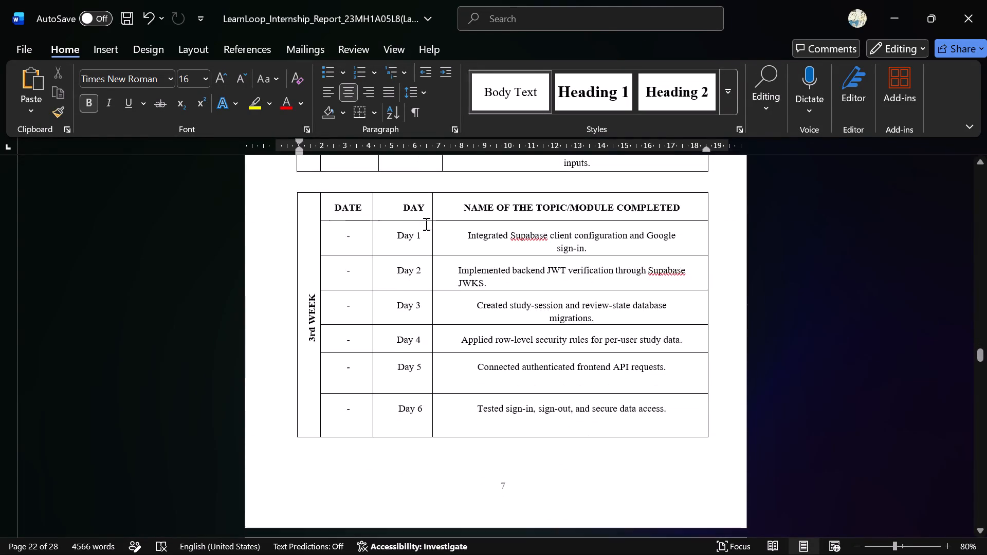
scroll(425, 224, down, 7)
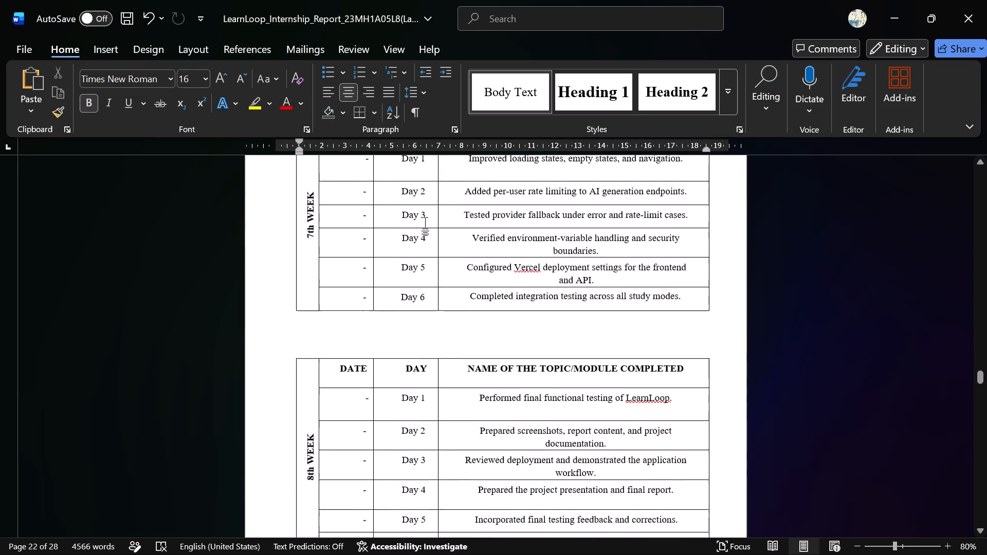
scroll(425, 224, down, 4)
Review the pages backwards from the weekly activity tables to the index.
scroll(425, 224, up, 14)
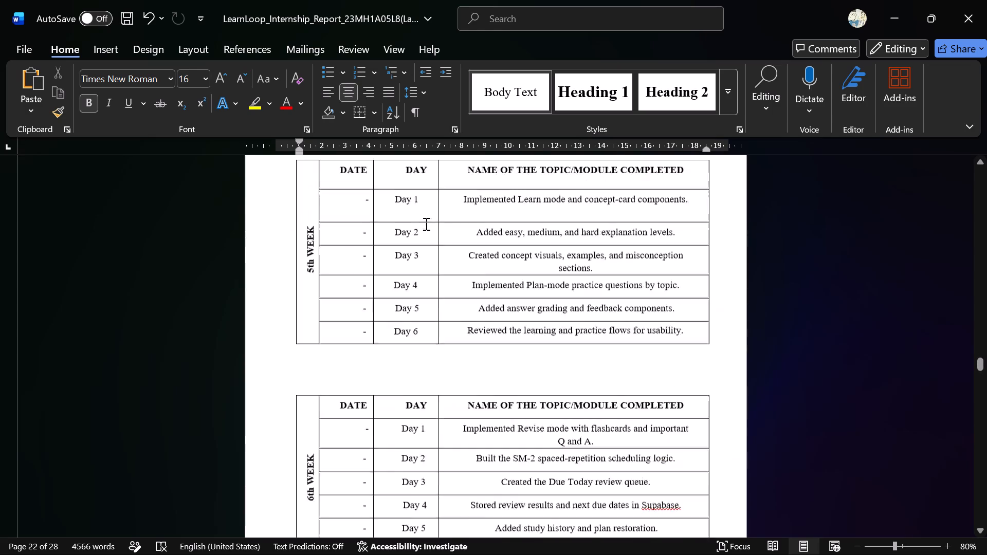
scroll(425, 224, up, 20)
scroll(425, 224, up, 10)
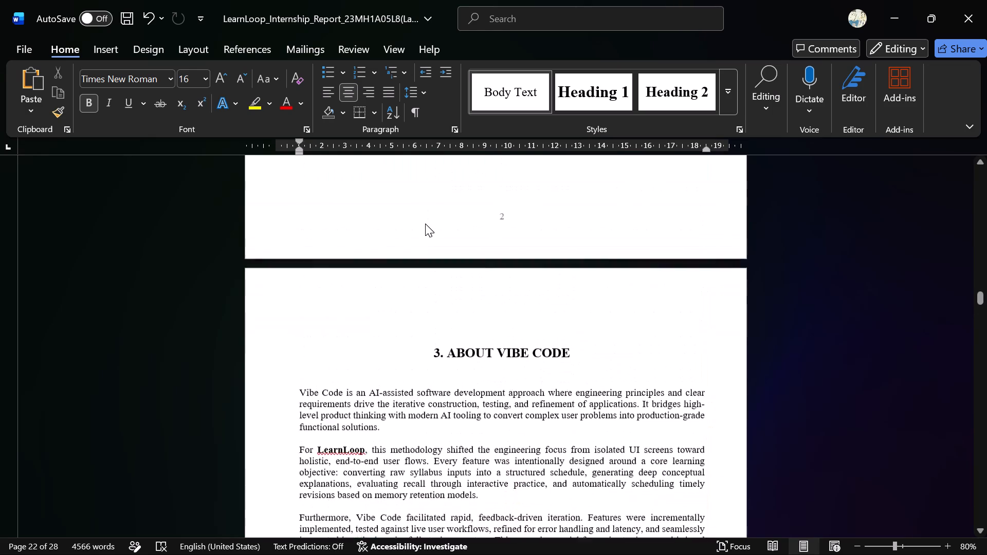
scroll(425, 224, up, 6)
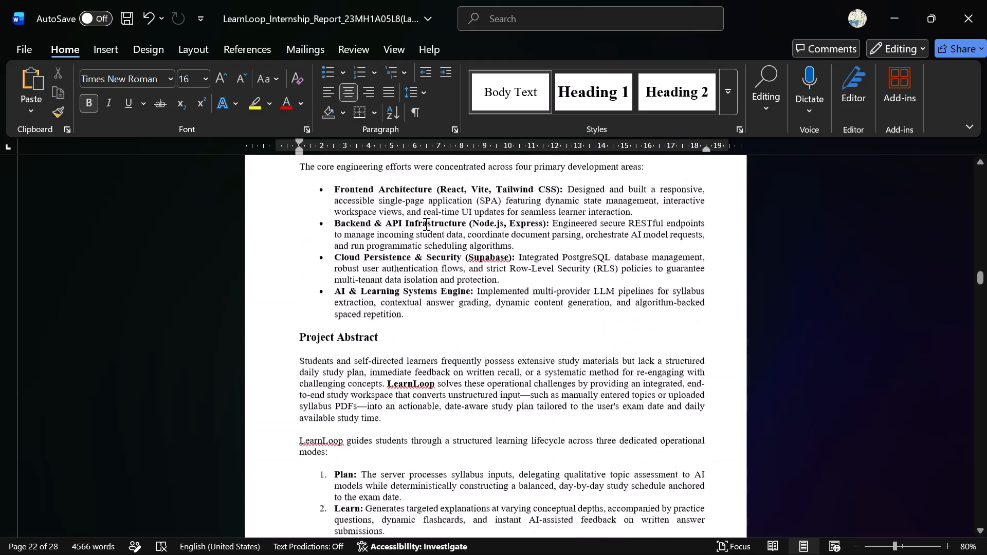
scroll(425, 224, up, 2)
Check the section order, headings and page numbers from the index through the Company, Opportunities and Training sections.
scroll(425, 224, down, 1)
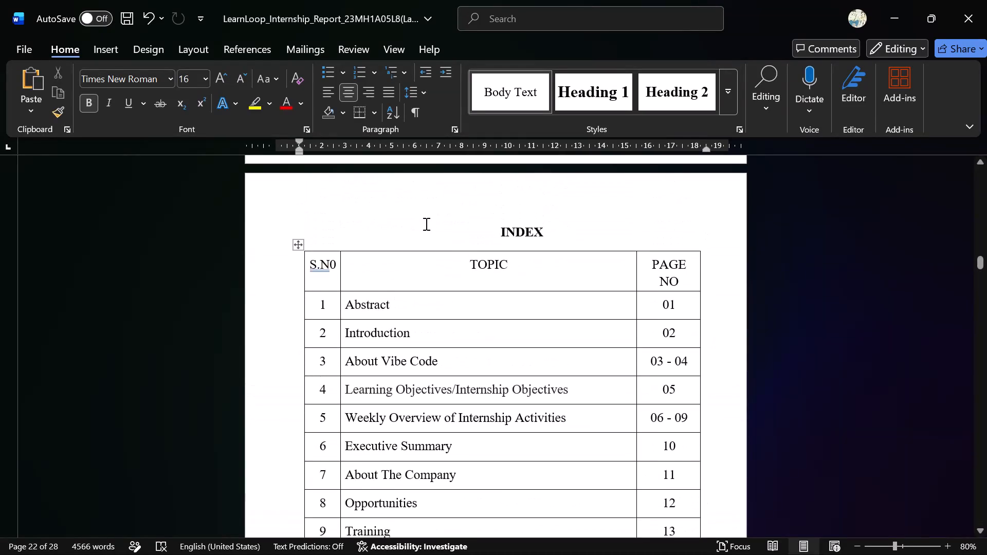
scroll(425, 224, down, 12)
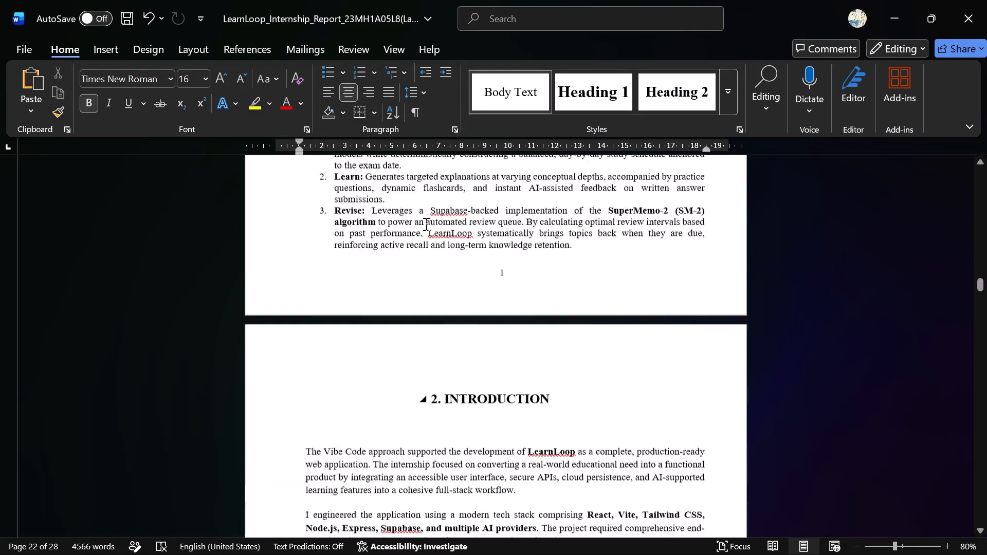
scroll(425, 224, down, 20)
scroll(425, 224, down, 20)
scroll(425, 224, down, 2)
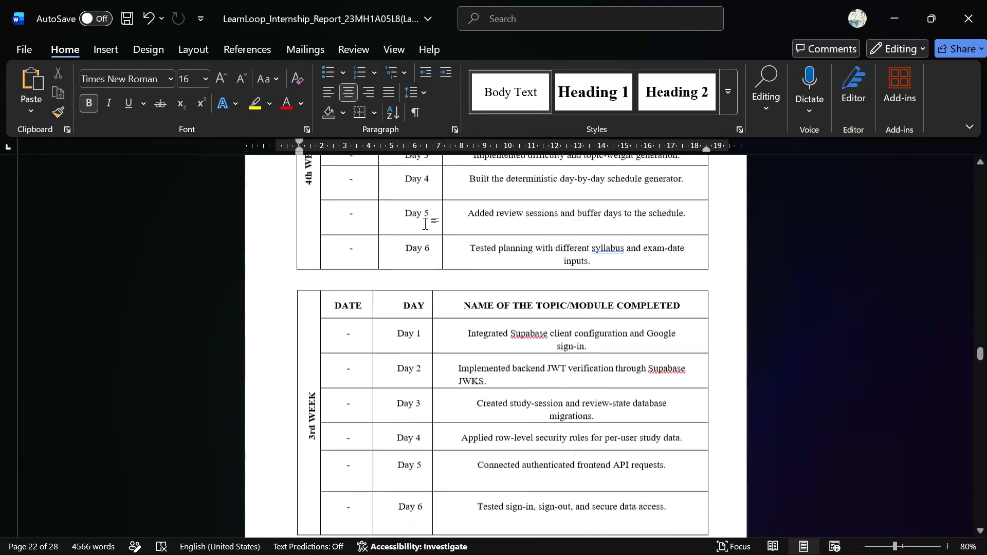
scroll(425, 224, down, 10)
scroll(425, 224, up, 2)
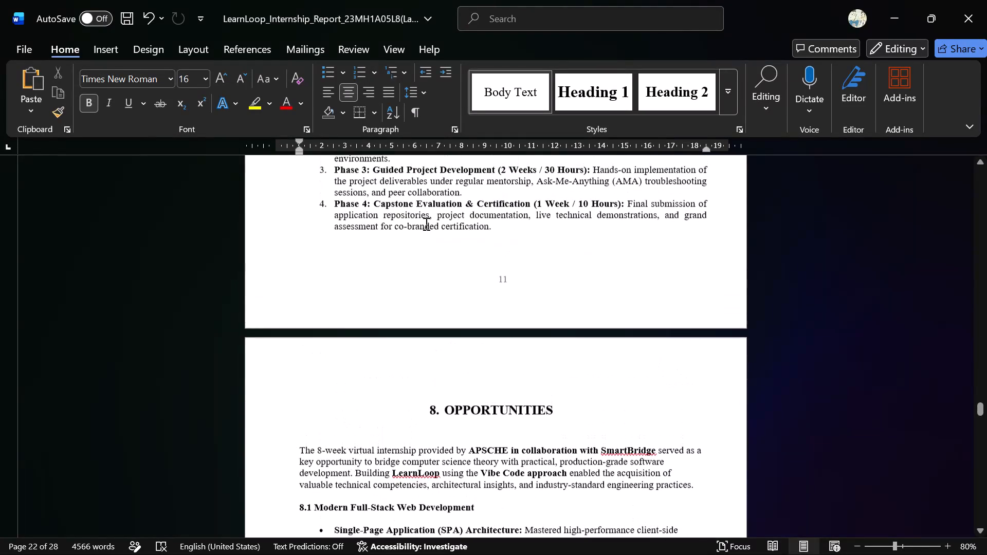
scroll(425, 224, up, 3)
scroll(425, 224, down, 1)
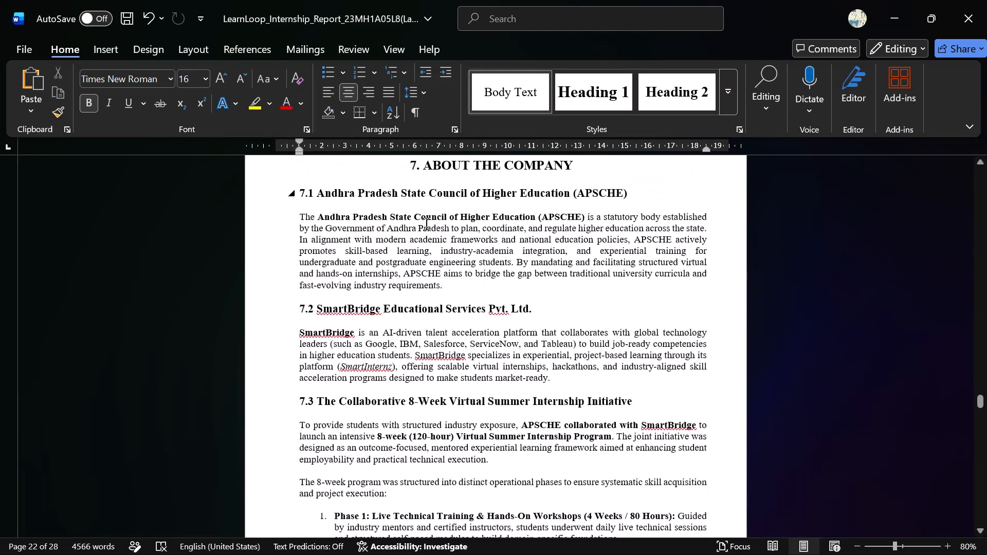
scroll(425, 224, down, 1)
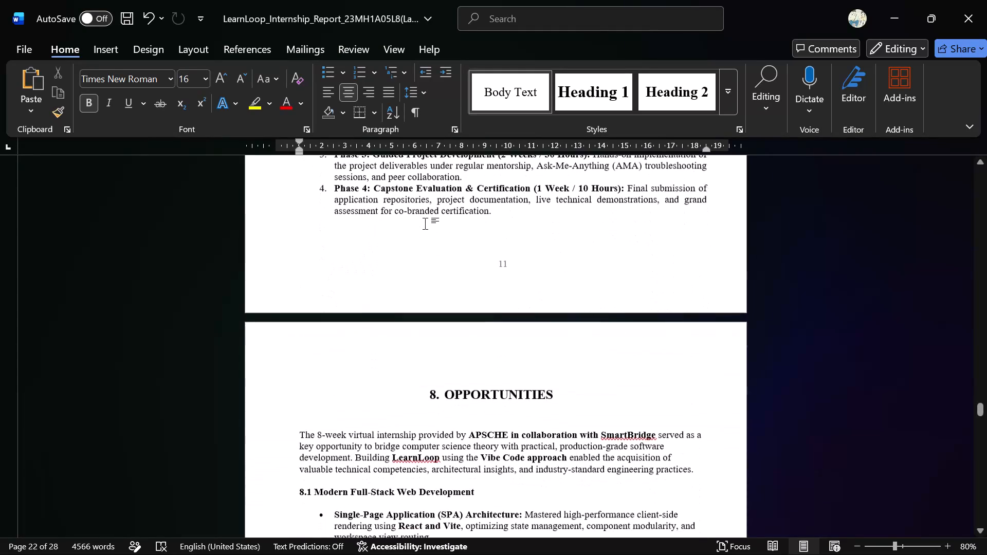
scroll(425, 224, down, 3)
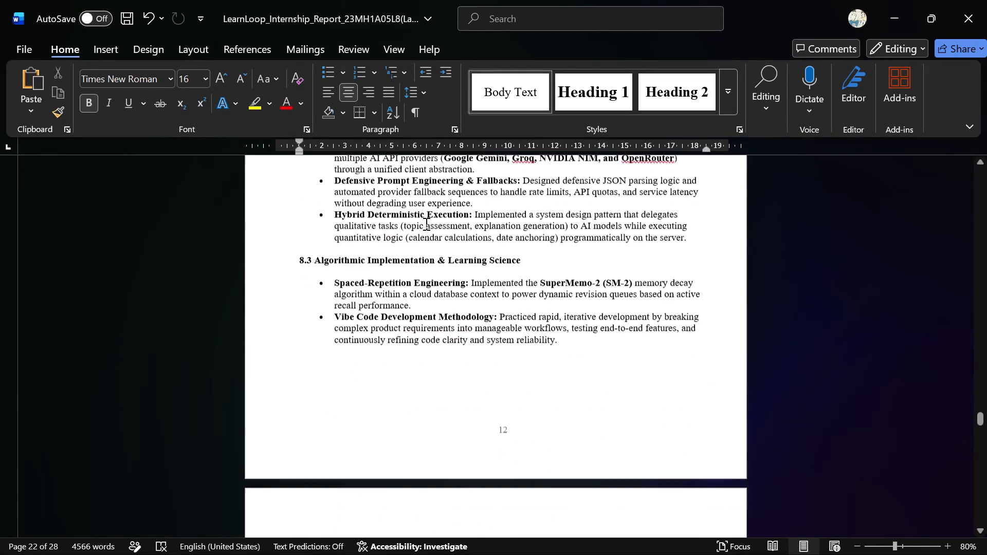
scroll(425, 224, down, 3)
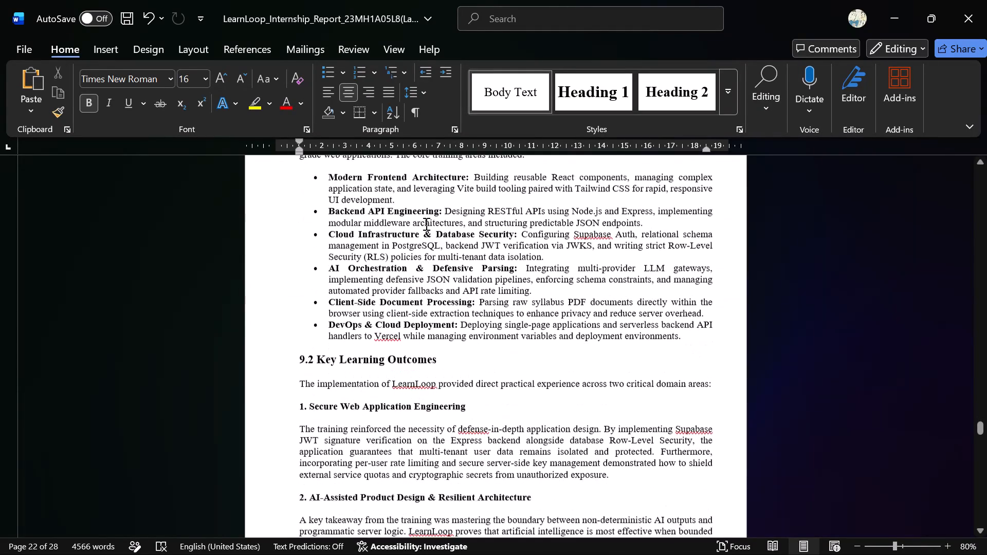
scroll(425, 224, down, 1)
Review the report backwards from the Training section to the cover page.
scroll(425, 224, up, 6)
scroll(425, 224, up, 20)
scroll(425, 224, up, 11)
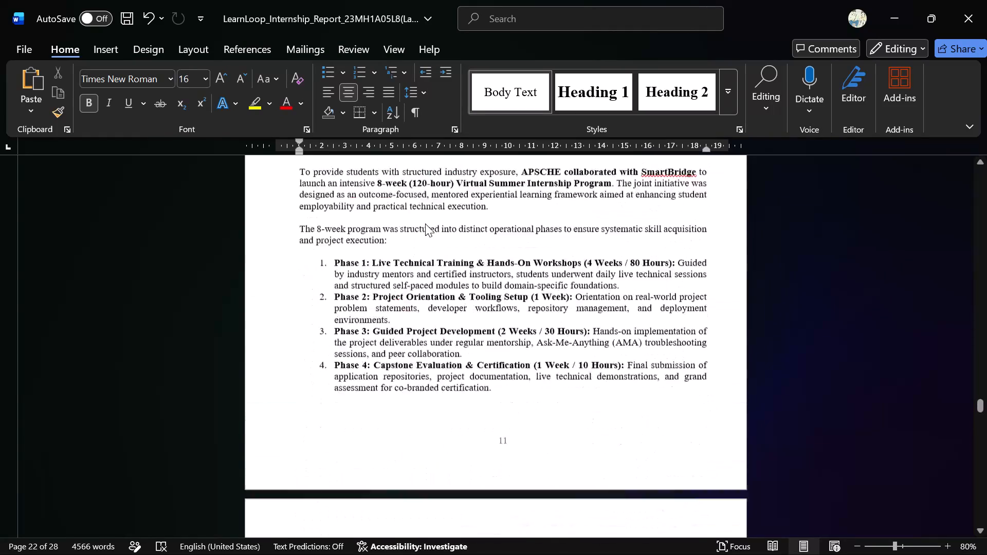
scroll(425, 224, up, 8)
scroll(425, 224, down, 9)
scroll(425, 224, up, 20)
scroll(425, 224, up, 20)
scroll(425, 224, up, 20)
scroll(425, 224, down, 17)
scroll(425, 224, up, 20)
scroll(425, 224, up, 20)
scroll(425, 224, up, 20)
scroll(425, 224, down, 16)
scroll(425, 224, up, 20)
scroll(425, 224, up, 20)
scroll(425, 224, up, 20)
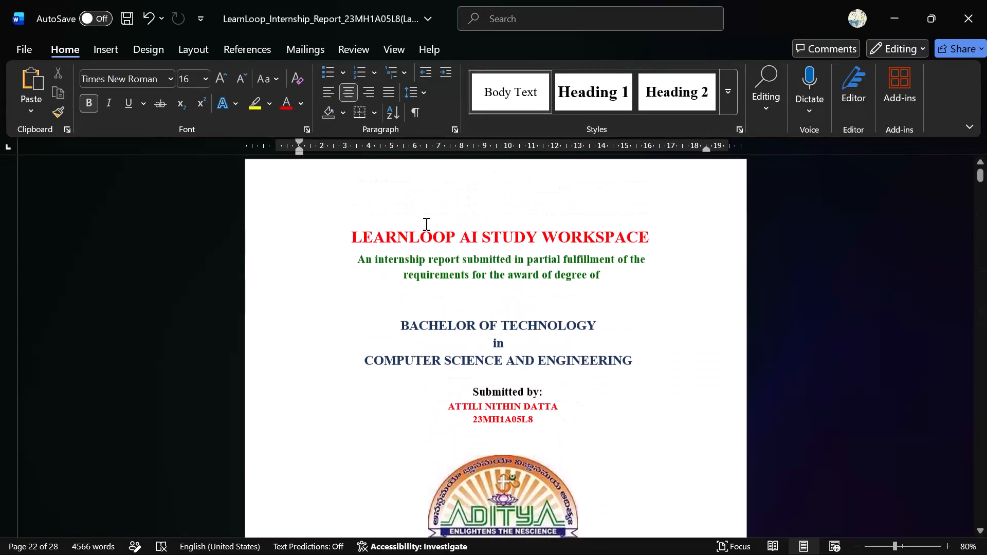
Examine the front matter from the cover page through the certificate and department vision pages to the complete index table.
scroll(425, 224, down, 5)
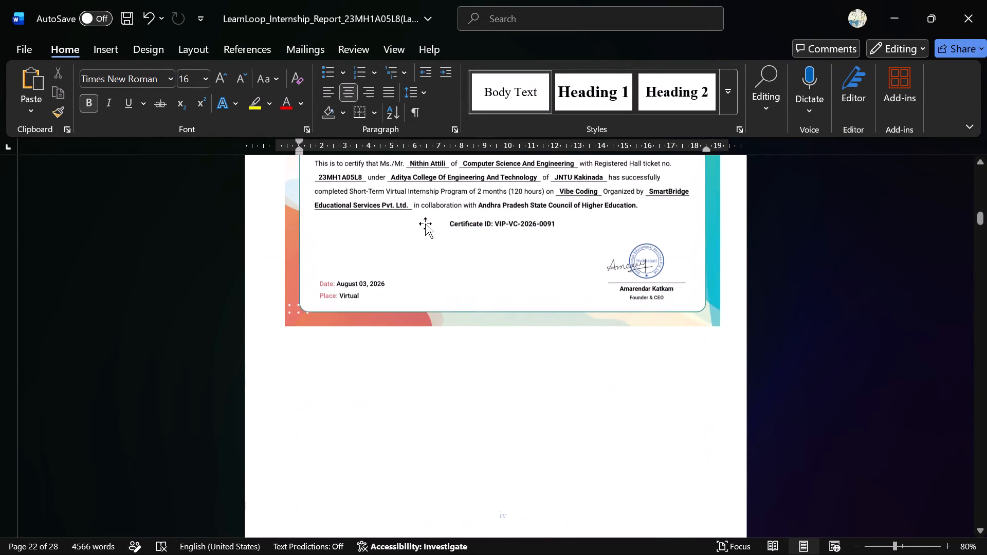
scroll(425, 224, down, 6)
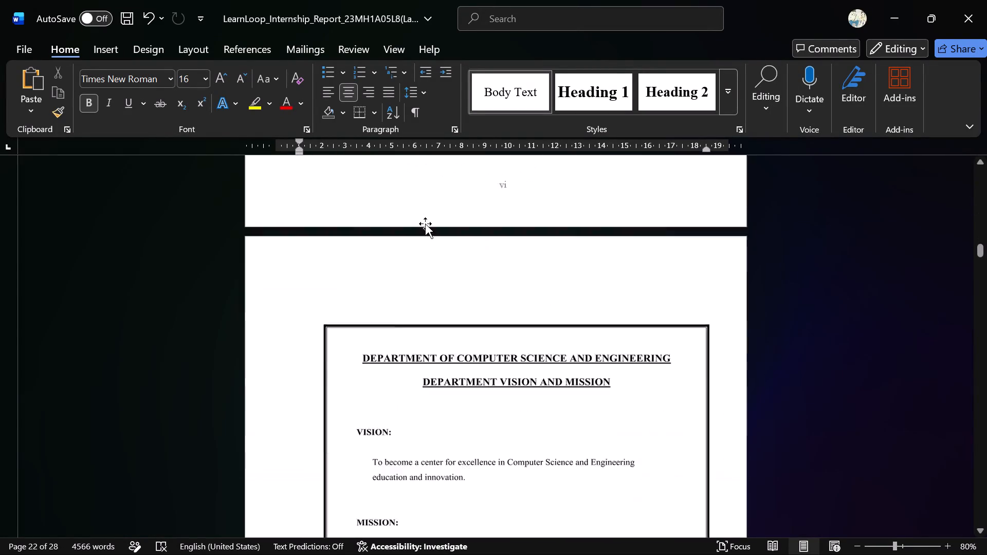
scroll(425, 224, down, 6)
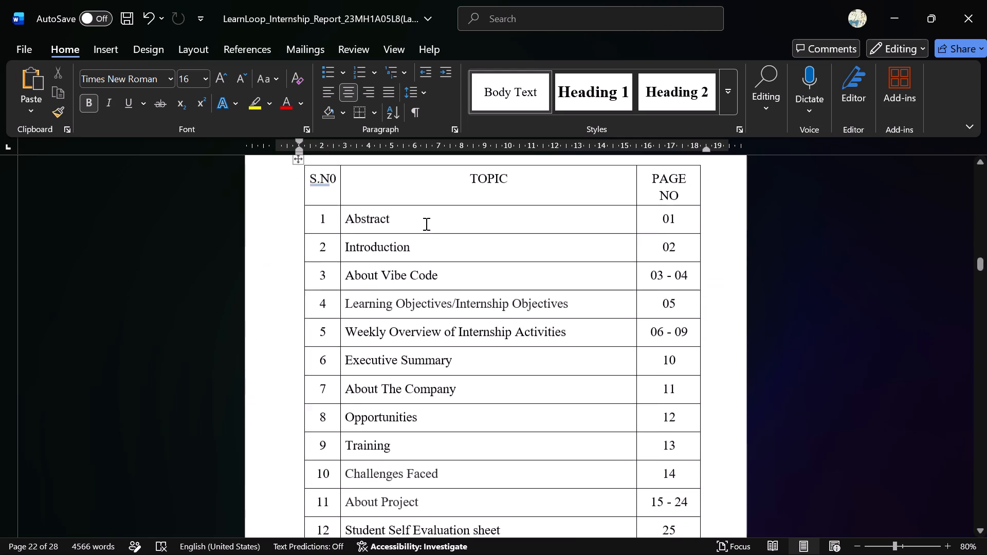
scroll(425, 224, down, 1)
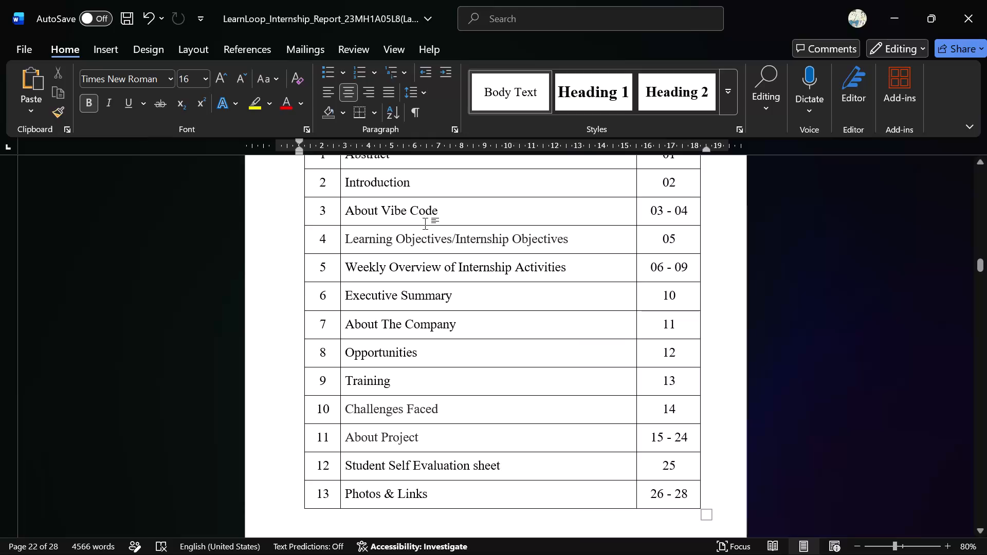
scroll(425, 224, down, 20)
scroll(425, 224, down, 6)
scroll(425, 224, up, 9)
Review the report from the index through the weekly activity tables, Challenges Faced and About Project to the self evaluation sheet, and back to the cover.
scroll(425, 224, down, 11)
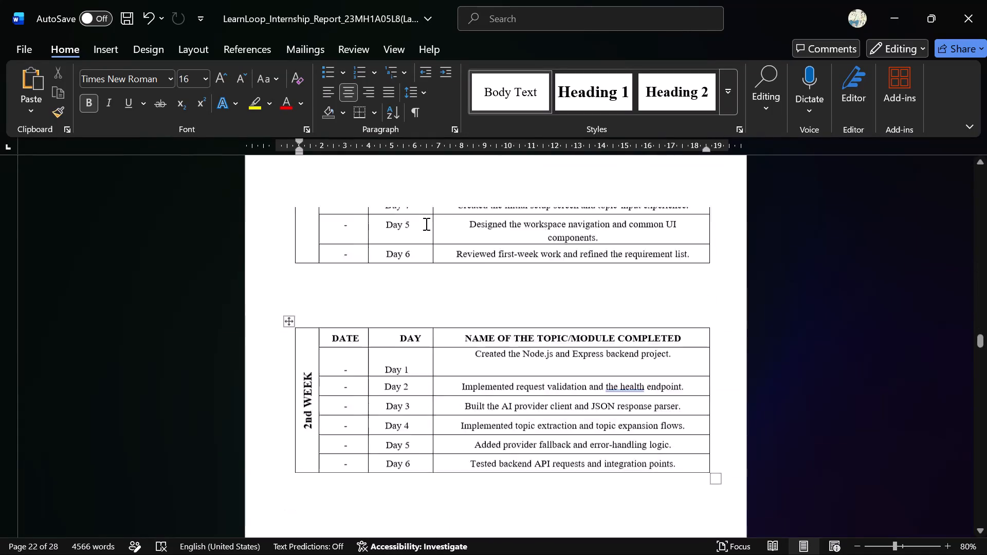
scroll(425, 224, down, 16)
scroll(425, 224, up, 1)
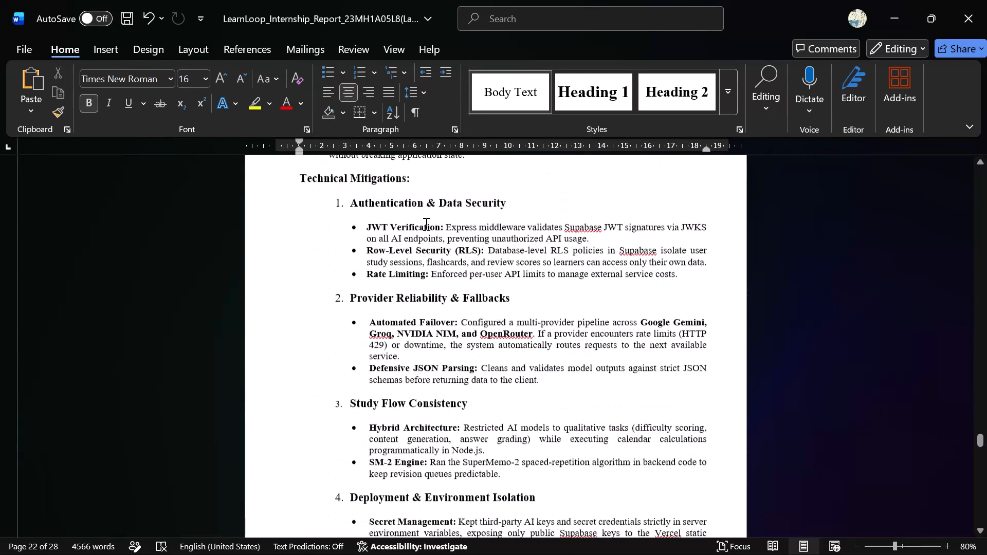
scroll(425, 224, up, 2)
scroll(425, 224, down, 2)
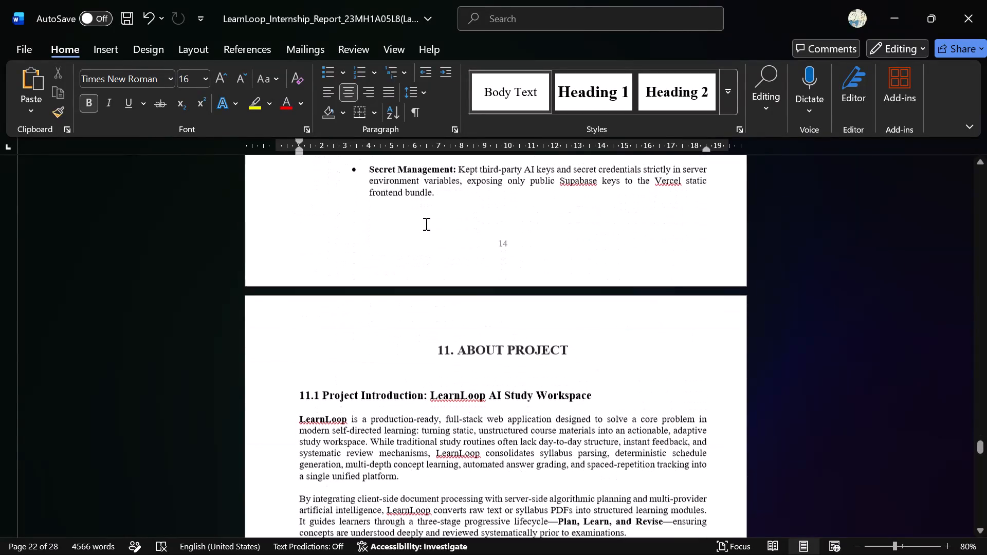
scroll(425, 224, down, 2)
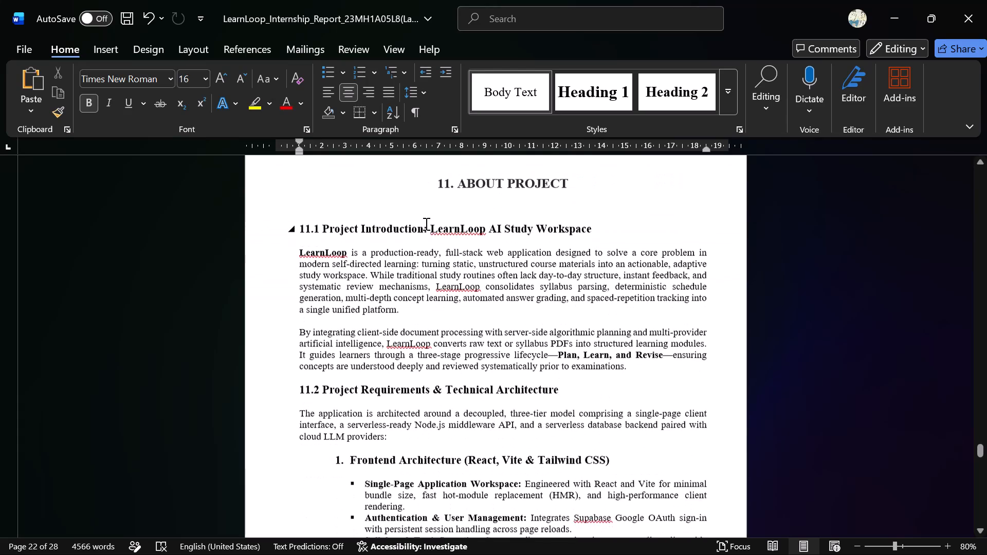
scroll(425, 224, down, 5)
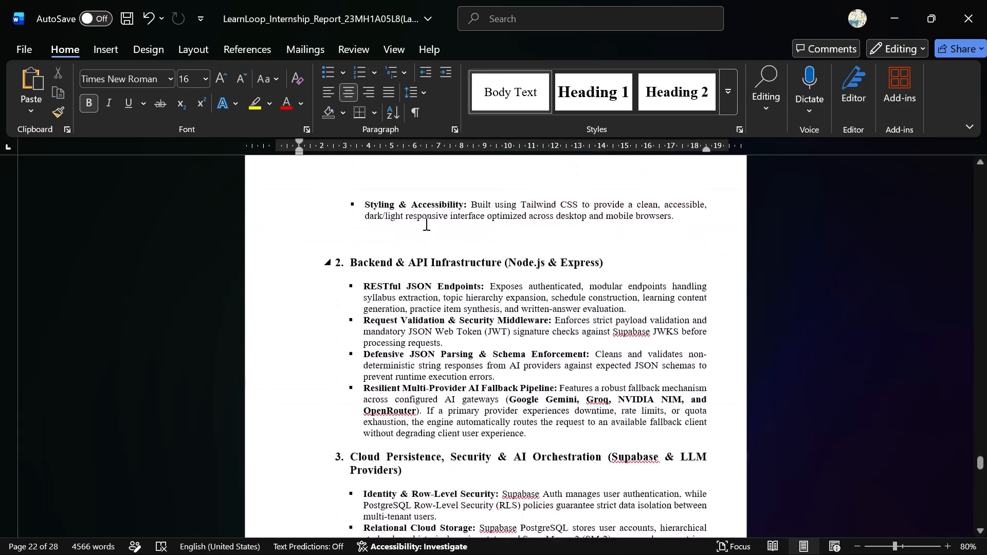
scroll(425, 224, down, 2)
scroll(425, 224, up, 6)
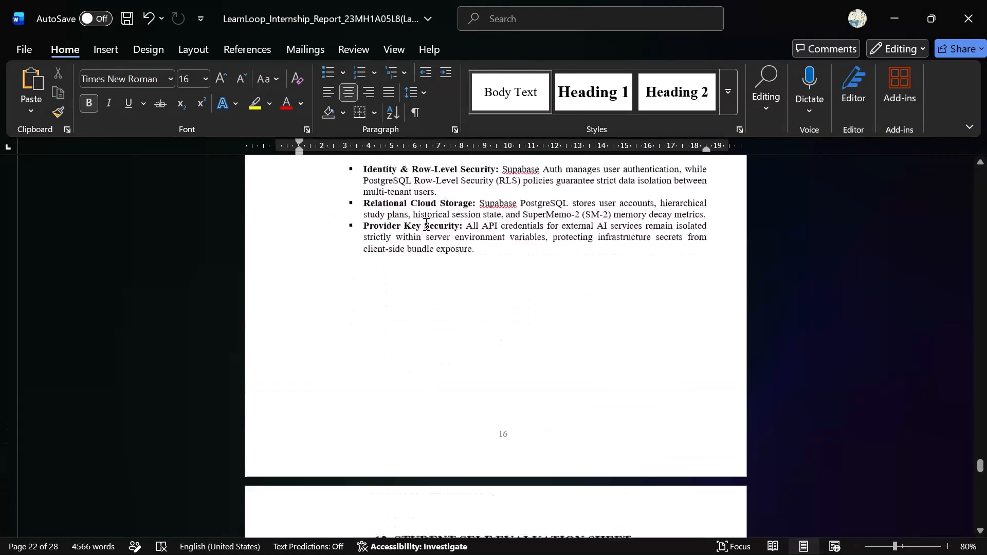
scroll(425, 224, up, 20)
scroll(425, 224, up, 20)
scroll(425, 224, up, 10)
scroll(425, 224, down, 14)
scroll(425, 224, up, 20)
scroll(425, 224, up, 20)
scroll(425, 224, up, 20)
scroll(425, 224, down, 10)
scroll(425, 224, up, 20)
scroll(425, 224, up, 20)
scroll(425, 224, up, 20)
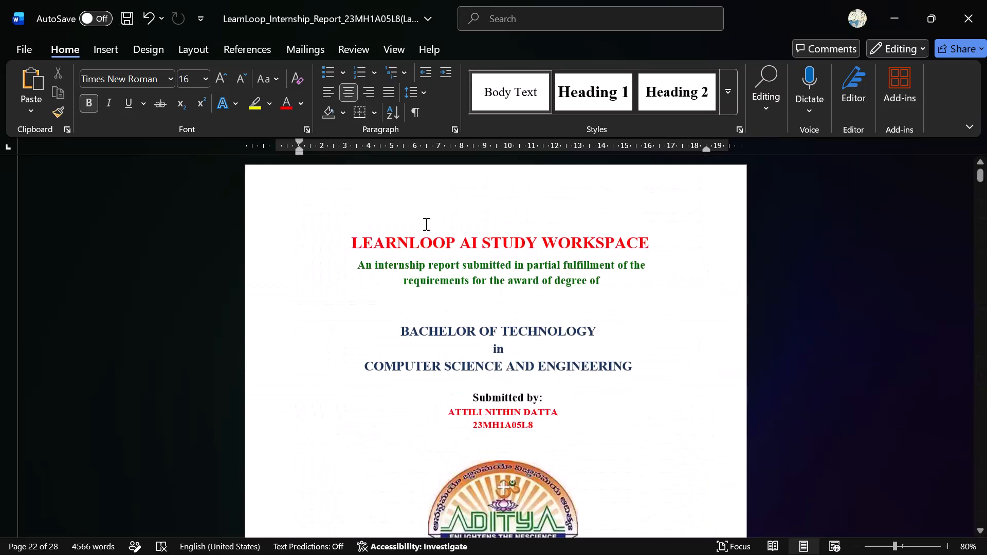
Examine the front matter from the cover page through the Acknowledgement to the page numbers in the index table's last rows.
scroll(425, 224, down, 7)
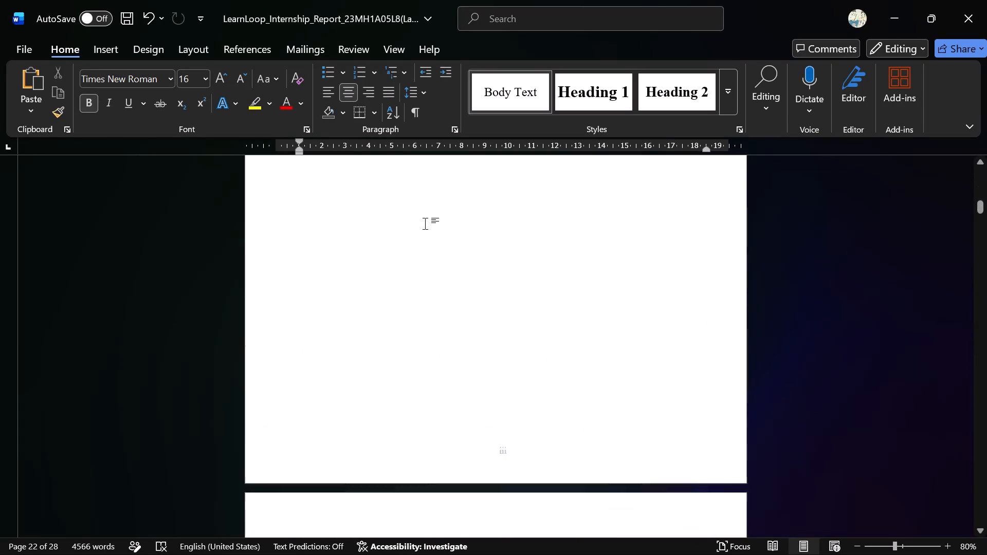
scroll(425, 224, down, 9)
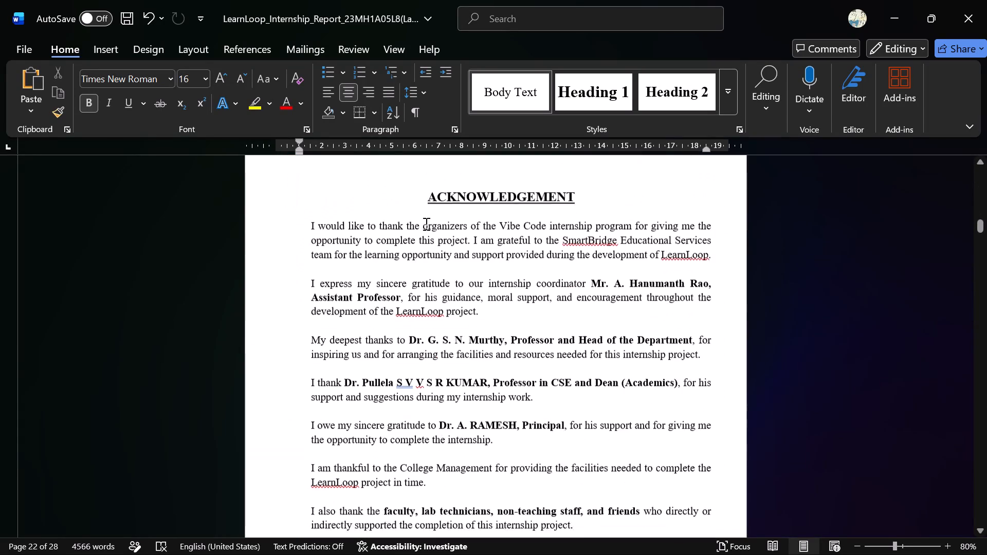
scroll(425, 224, down, 8)
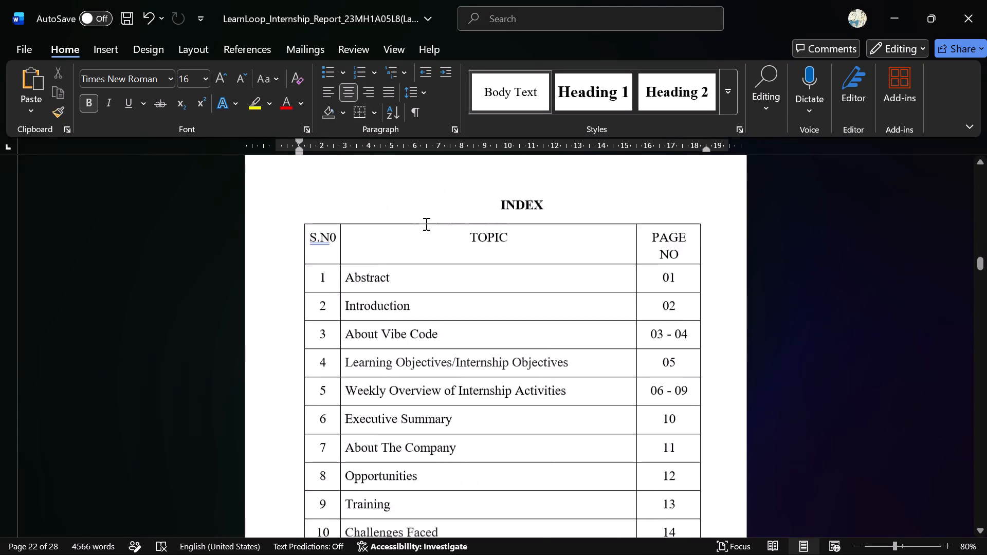
scroll(425, 224, up, 3)
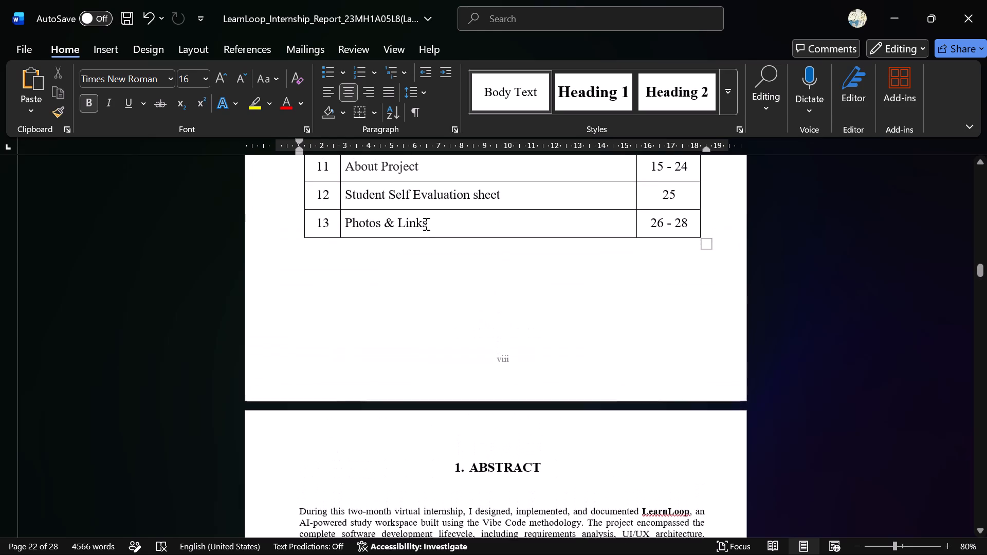
scroll(425, 224, up, 1)
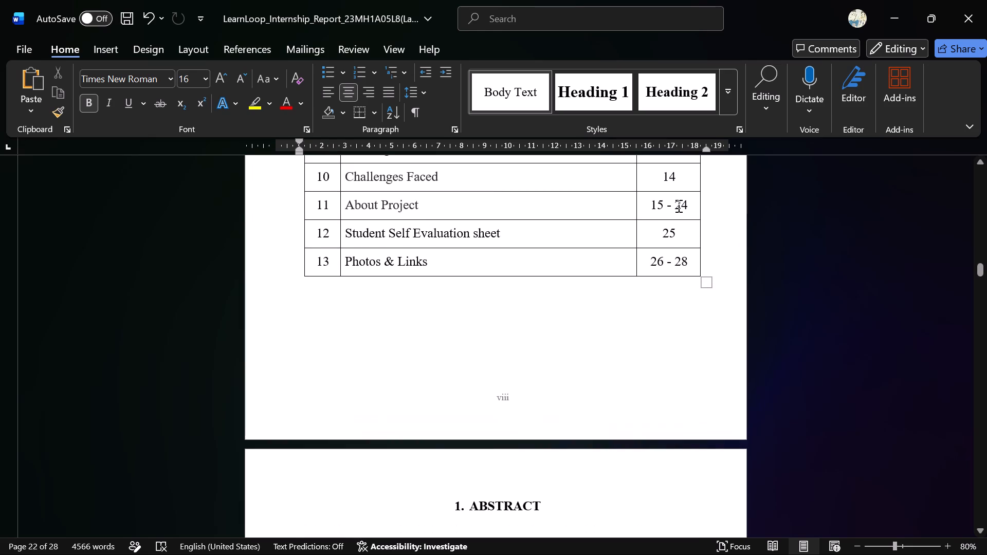
scroll(678, 206, up, 1)
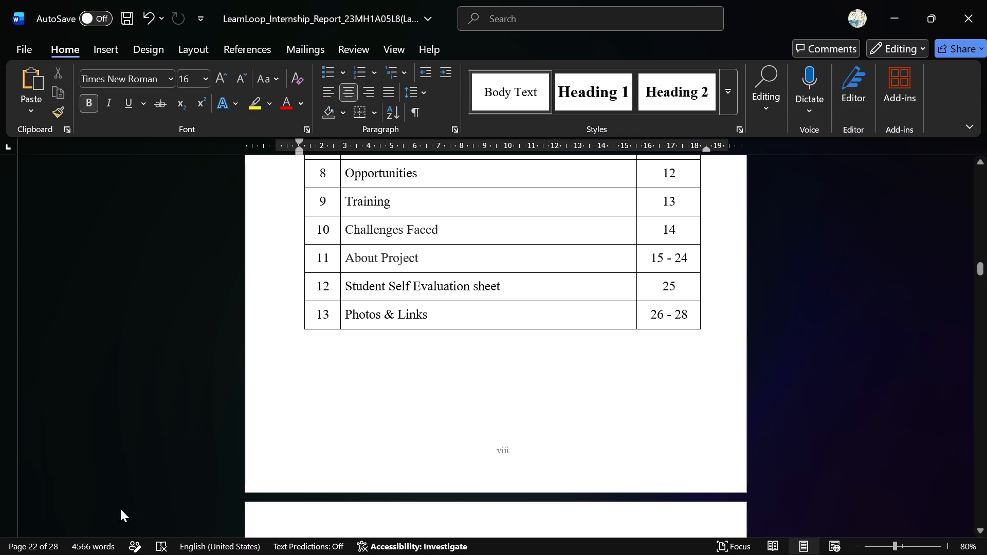
Show the page thumbnails for comparison and set the index page range of About Project to 15 - 16.
click(48, 539)
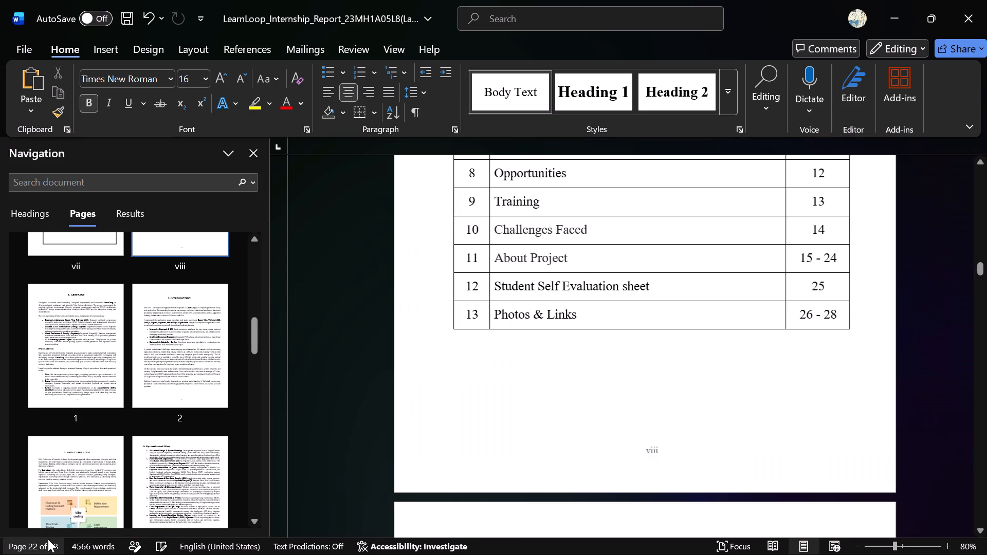
scroll(82, 450, down, 20)
scroll(82, 450, down, 12)
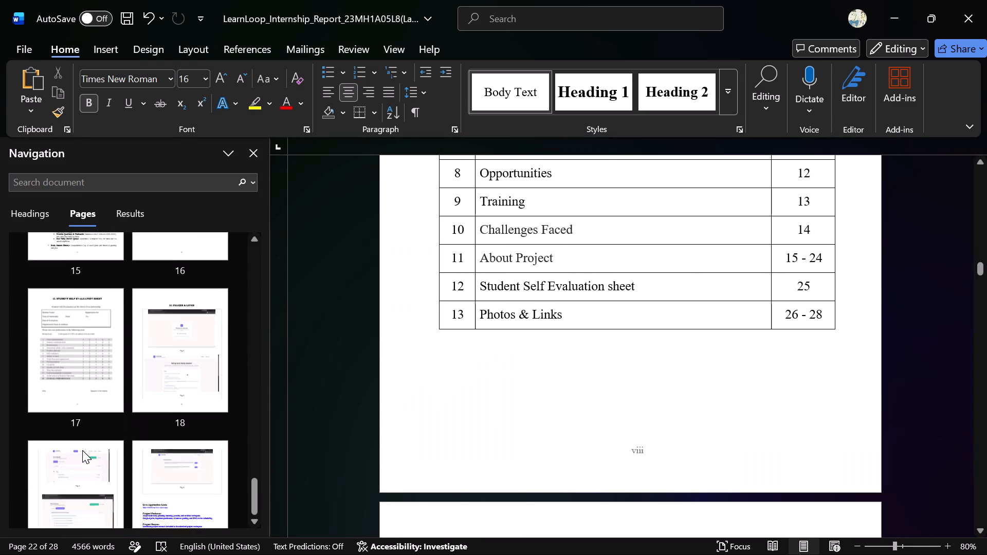
scroll(82, 450, down, 11)
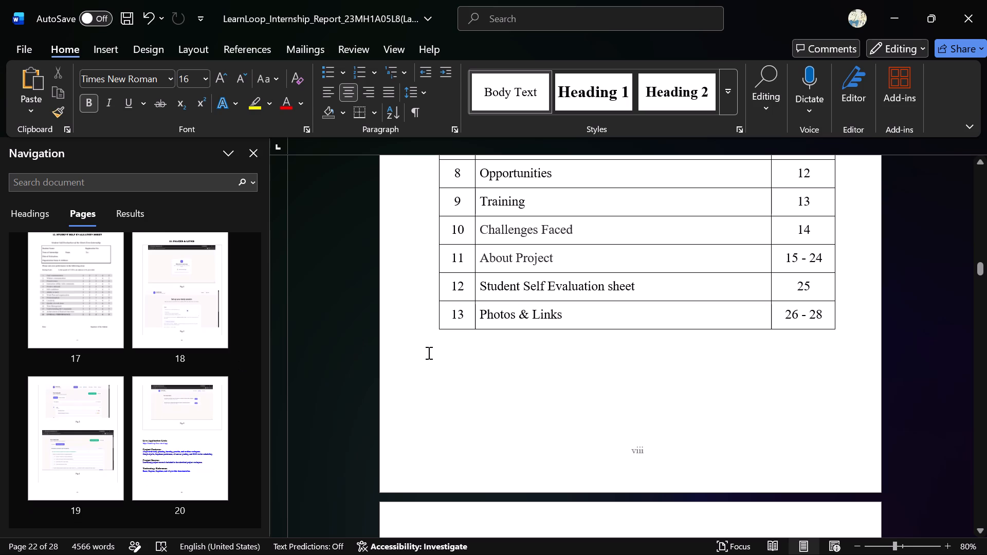
scroll(428, 353, up, 3)
scroll(238, 394, down, 3)
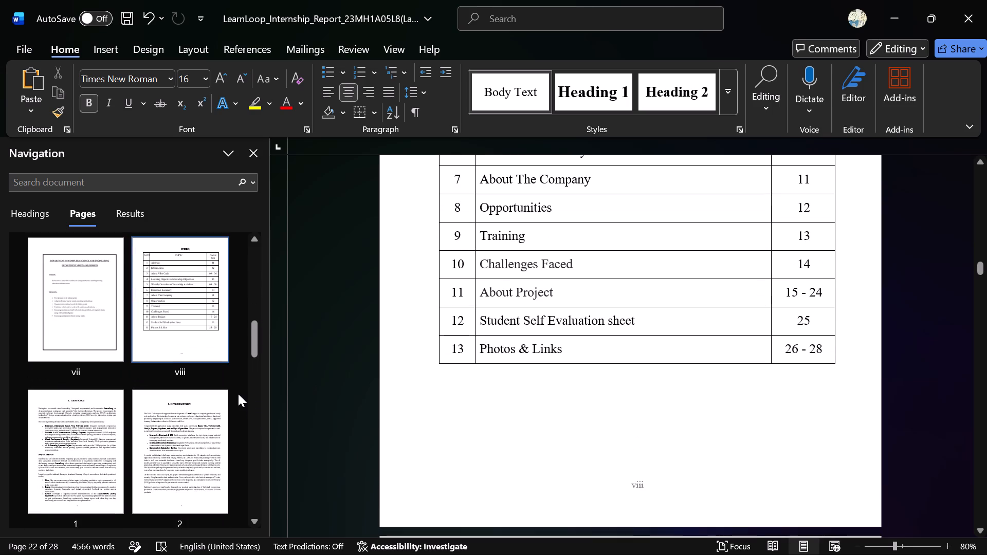
scroll(238, 394, down, 1)
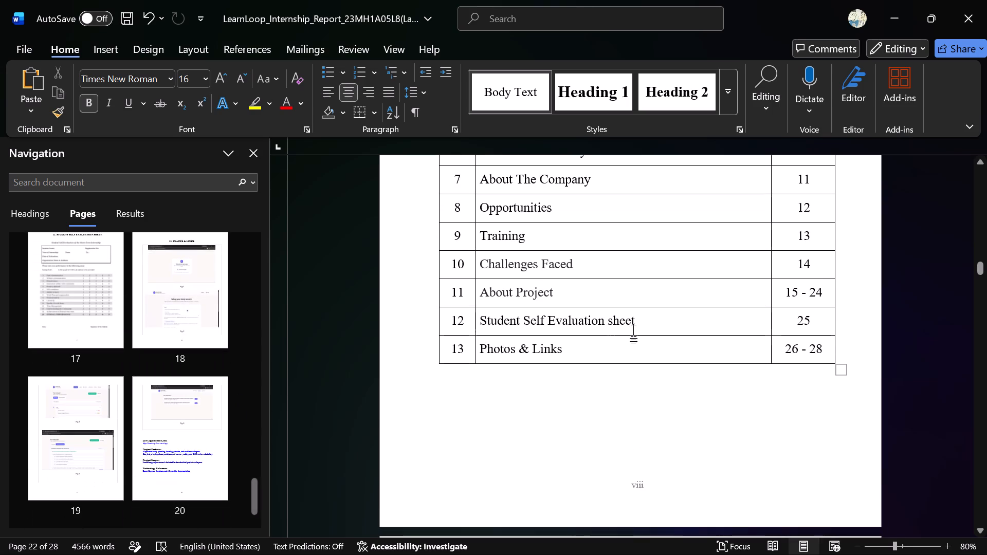
click(980, 273)
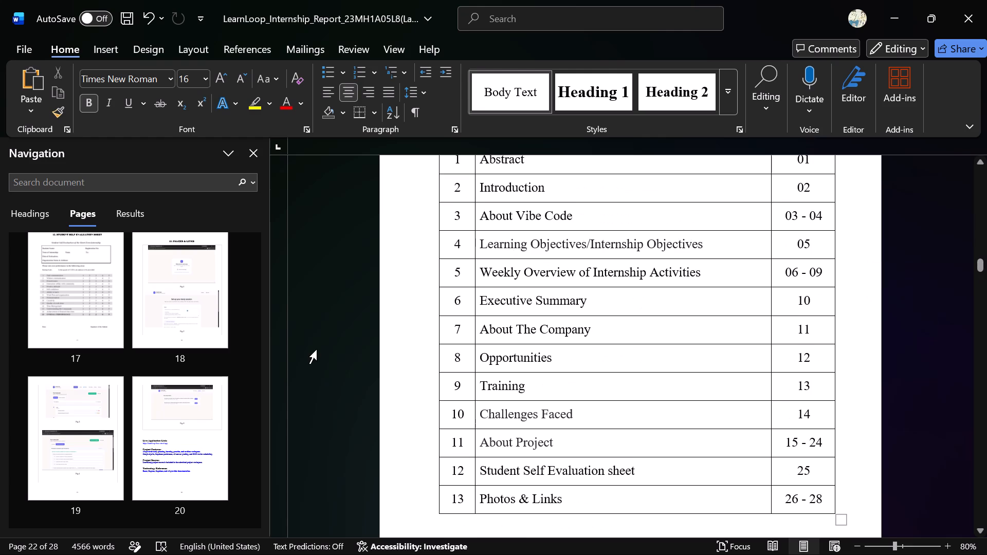
drag(250, 511, 250, 482)
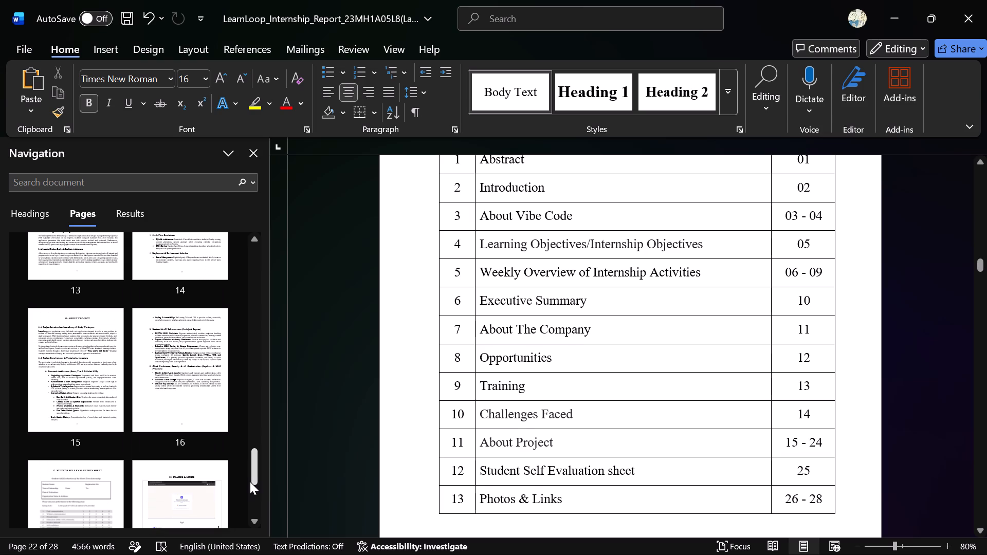
click(818, 440)
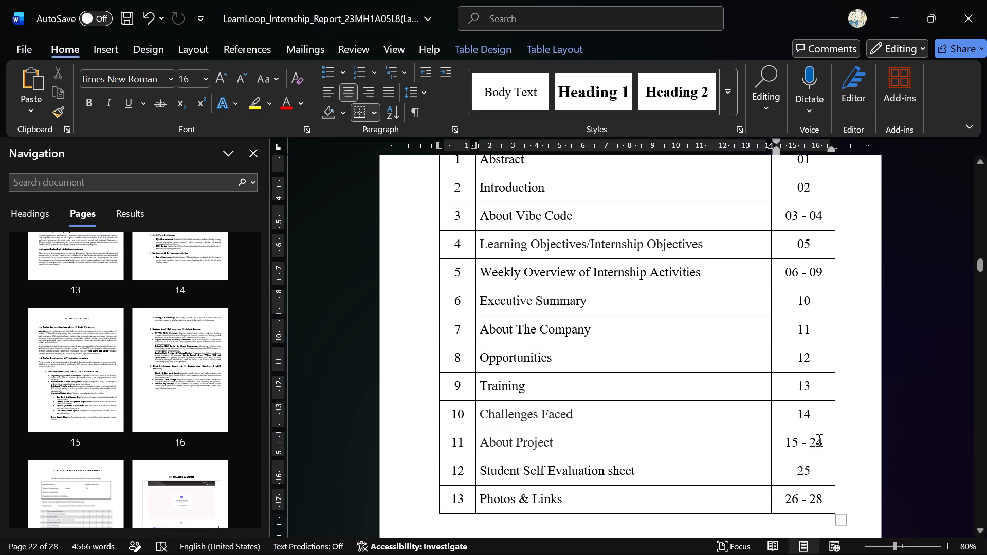
key(Right)
key(BackSpace)
key(BackSpace)
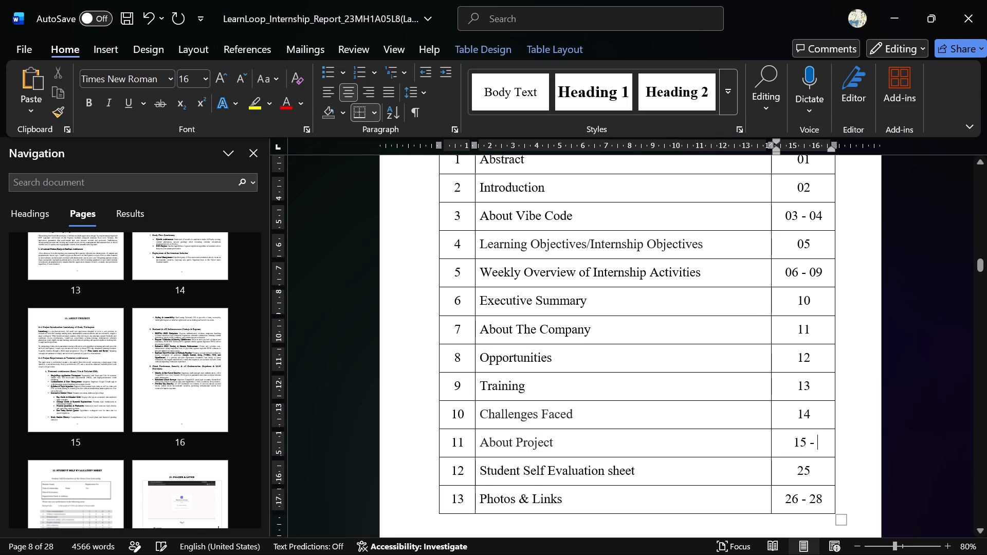
text(16)
Set the index page number of Student Self Evaluation sheet to 17.
click(824, 474)
key(BackSpace)
key(BackSpace)
text(17)
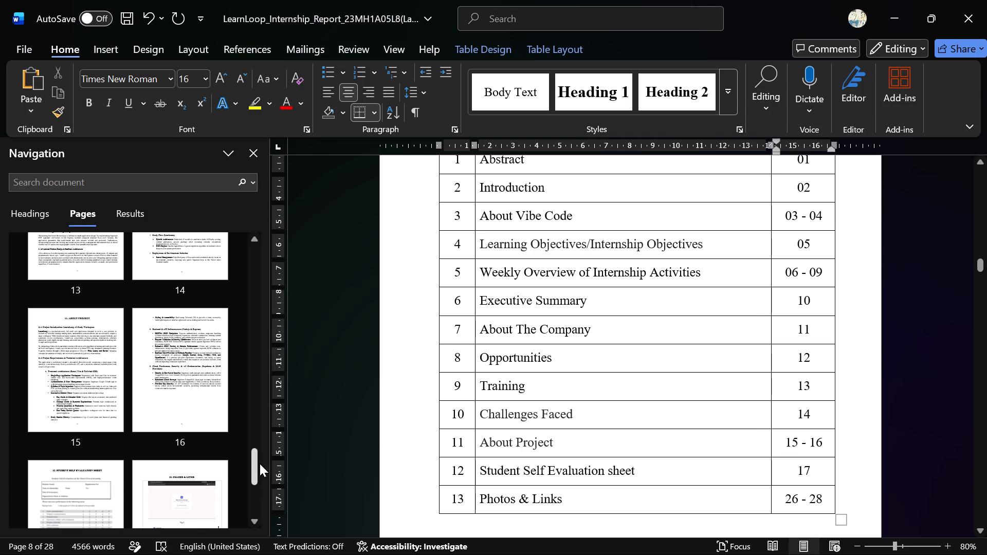
Check the final page thumbnails and set the index page range of Photos & Links to 18 - 20.
drag(251, 464, 254, 470)
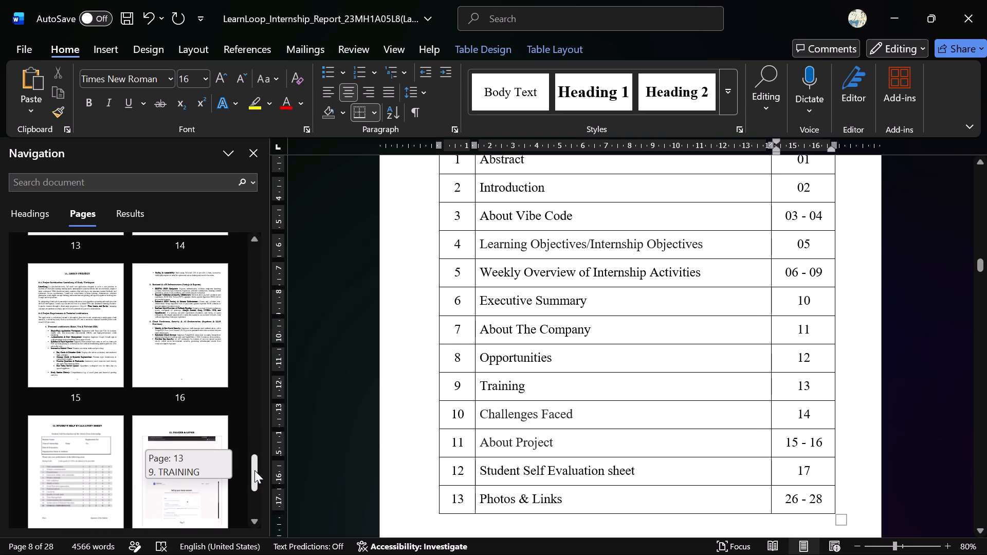
drag(254, 470, 255, 476)
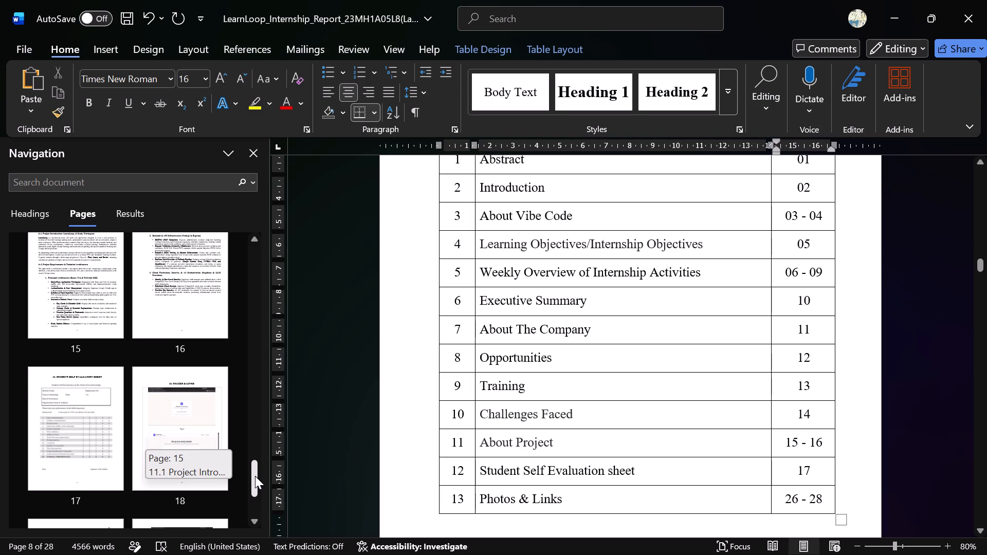
drag(255, 476, 254, 480)
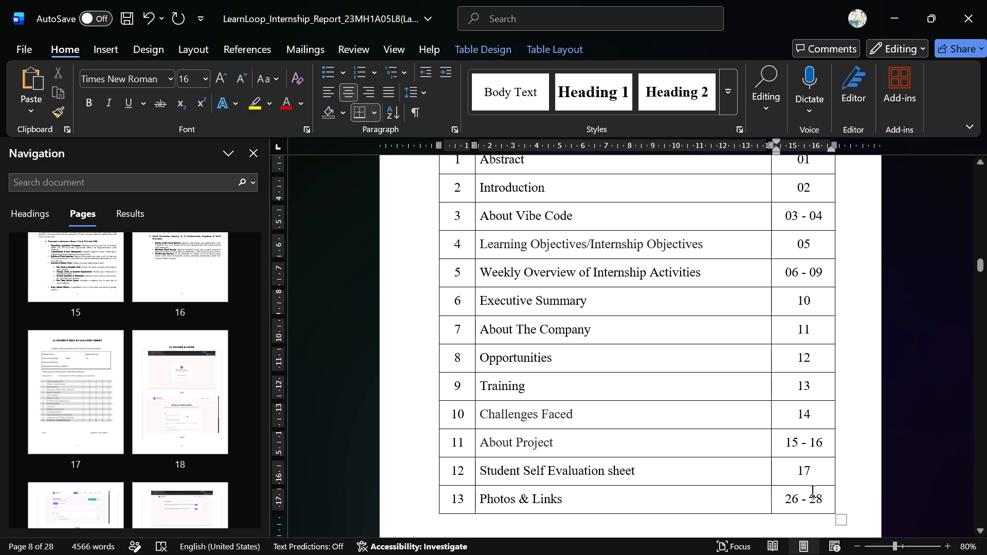
click(796, 498)
key(BackSpace)
key(BackSpace)
text(18)
click(825, 499)
key(BackSpace)
key(BackSpace)
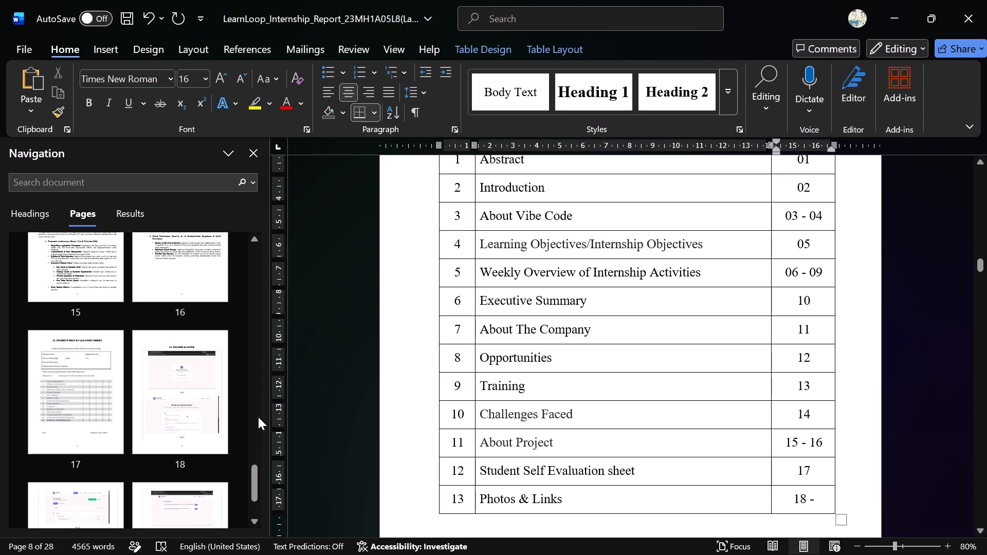
drag(252, 477, 252, 521)
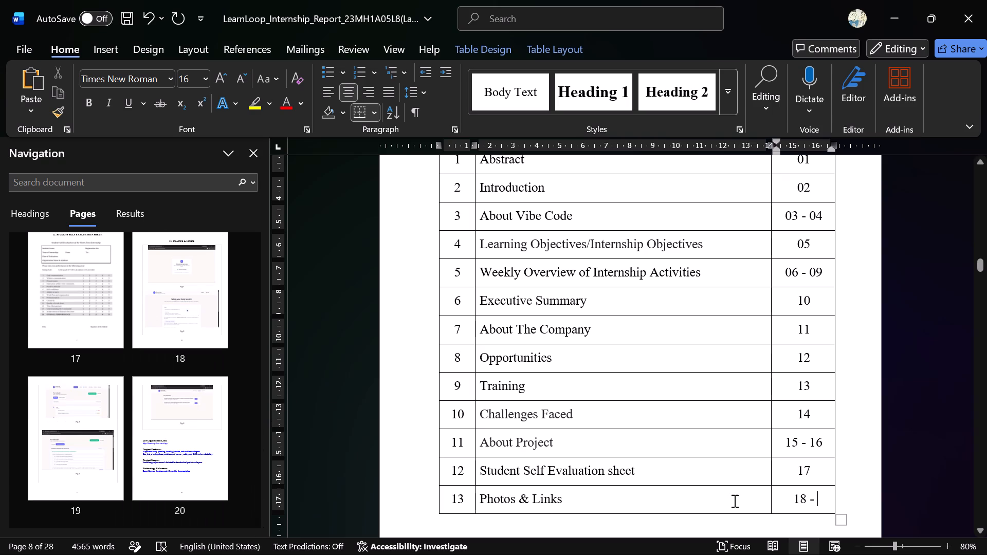
text(20)
click(922, 408)
scroll(922, 408, up, 1)
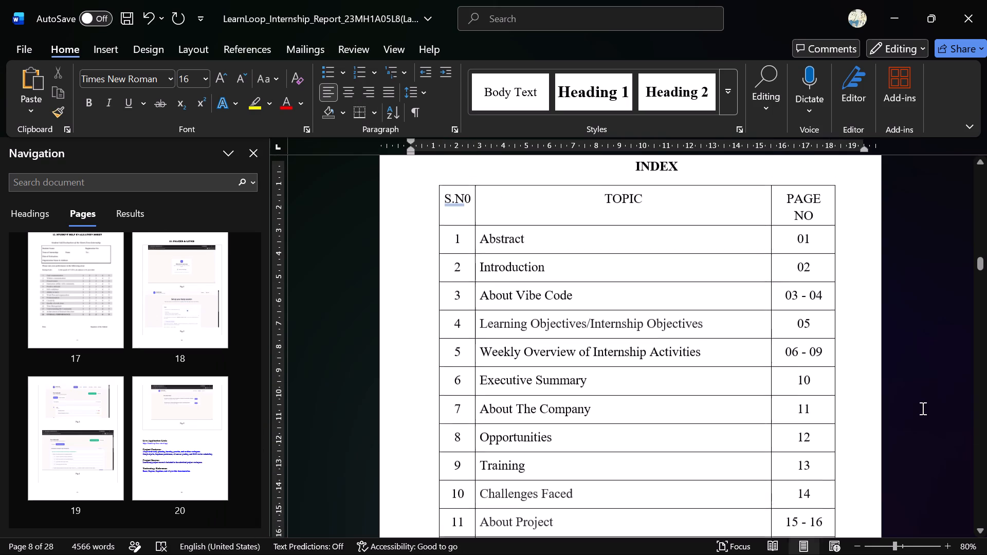
Recheck the index table's page numbers, the Abstract page that follows and the department vision and mission page before it.
scroll(922, 408, up, 1)
scroll(922, 408, down, 2)
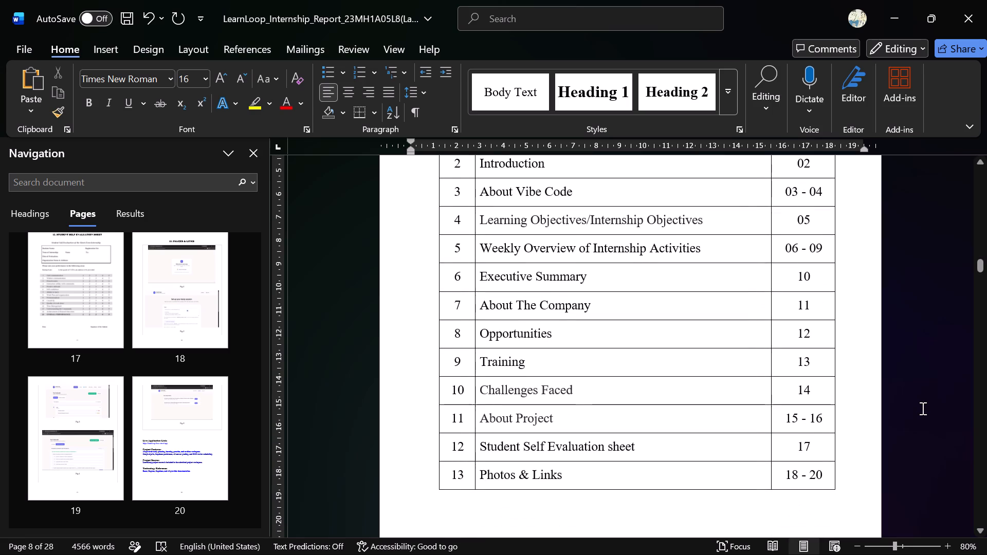
scroll(922, 408, up, 3)
scroll(922, 408, down, 3)
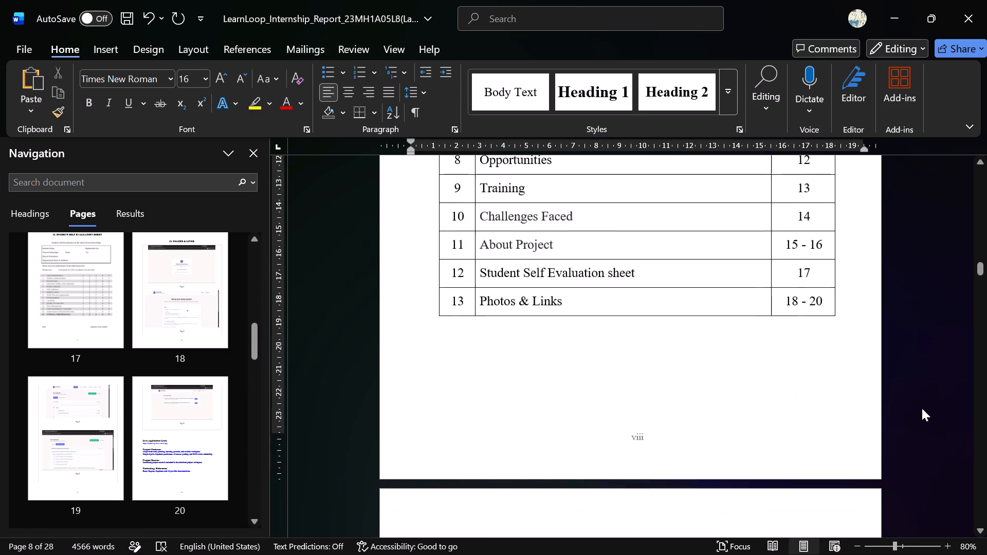
scroll(922, 408, down, 6)
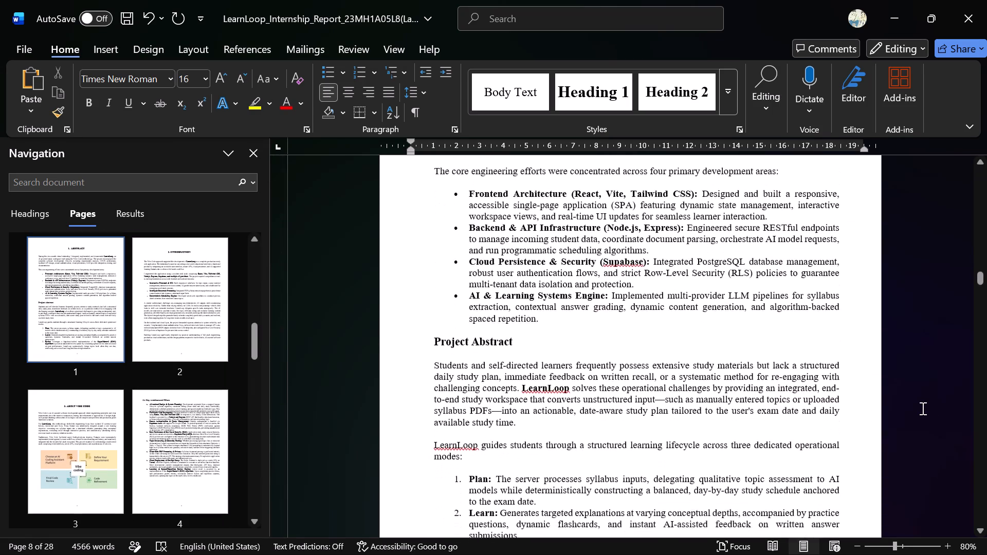
scroll(922, 408, down, 5)
scroll(922, 408, up, 4)
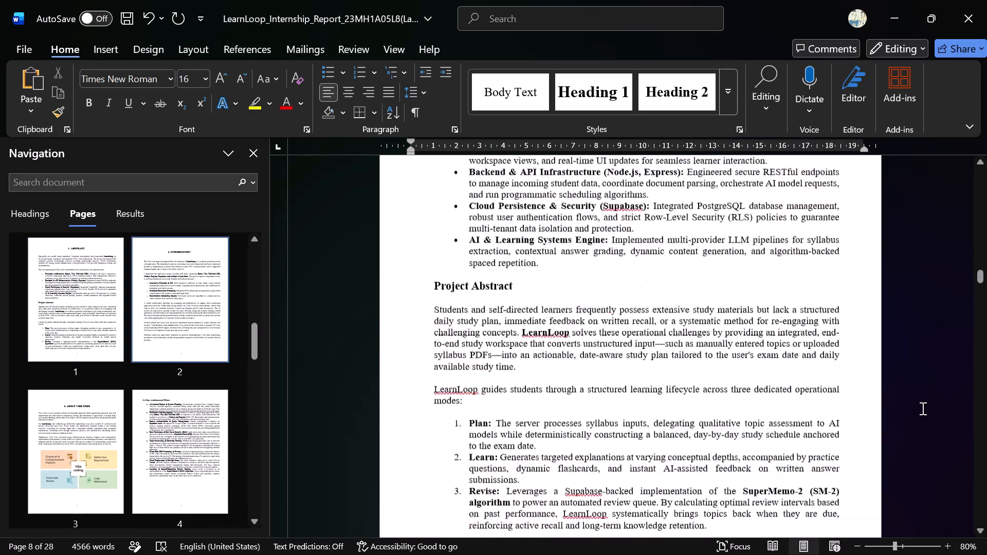
scroll(922, 408, up, 4)
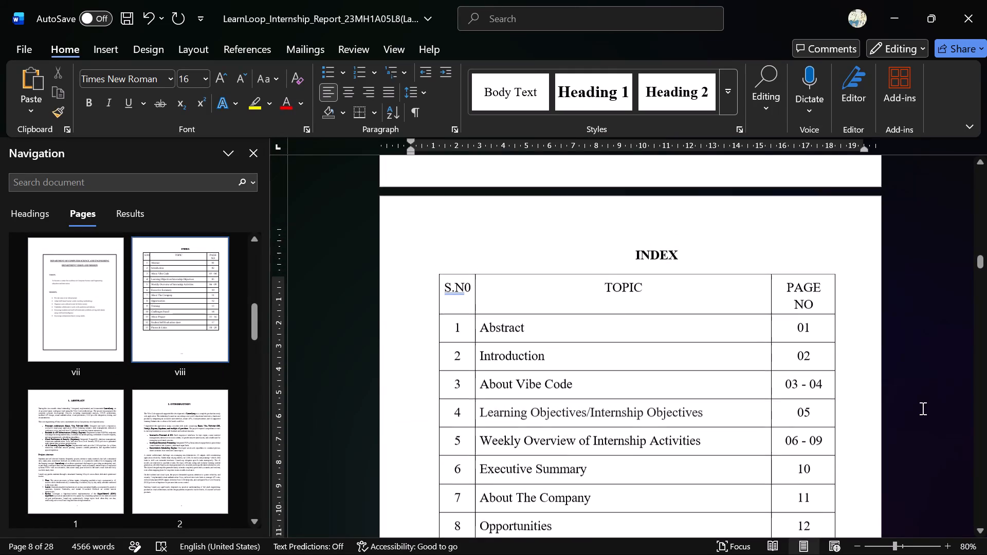
scroll(922, 408, up, 3)
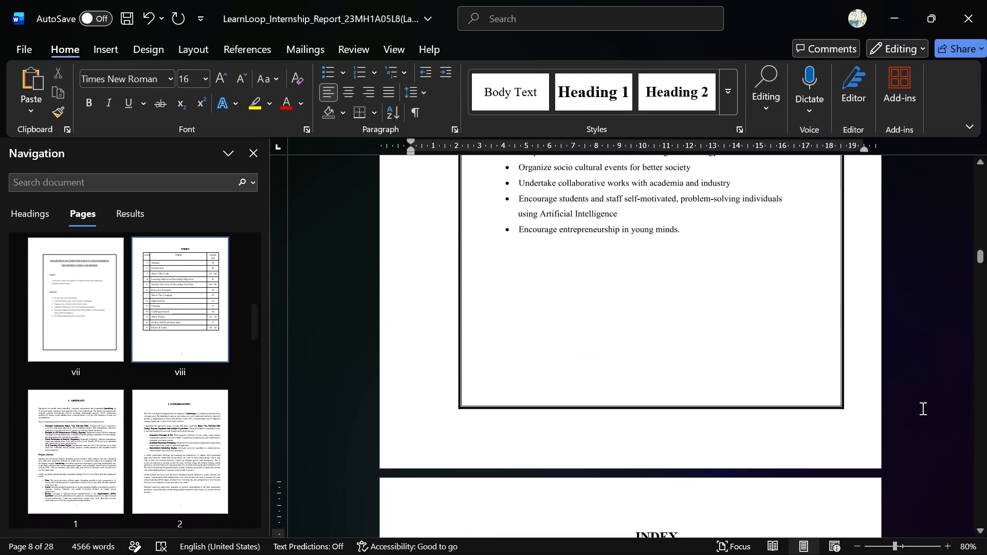
scroll(922, 408, up, 2)
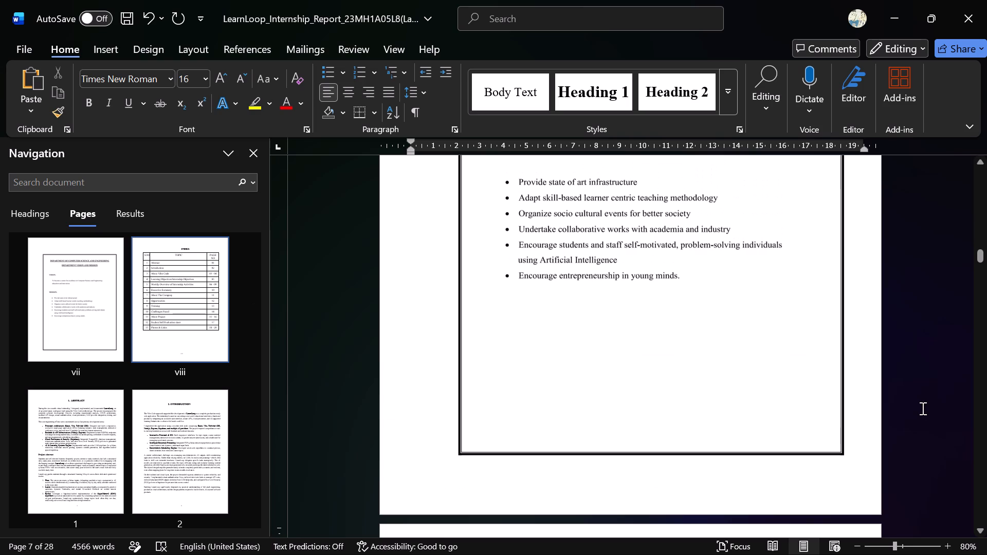
Close the navigation pane.
click(258, 158)
Apply Top and Bottom text wrapping to the college logo on the cover page.
scroll(448, 327, up, 20)
scroll(448, 327, up, 3)
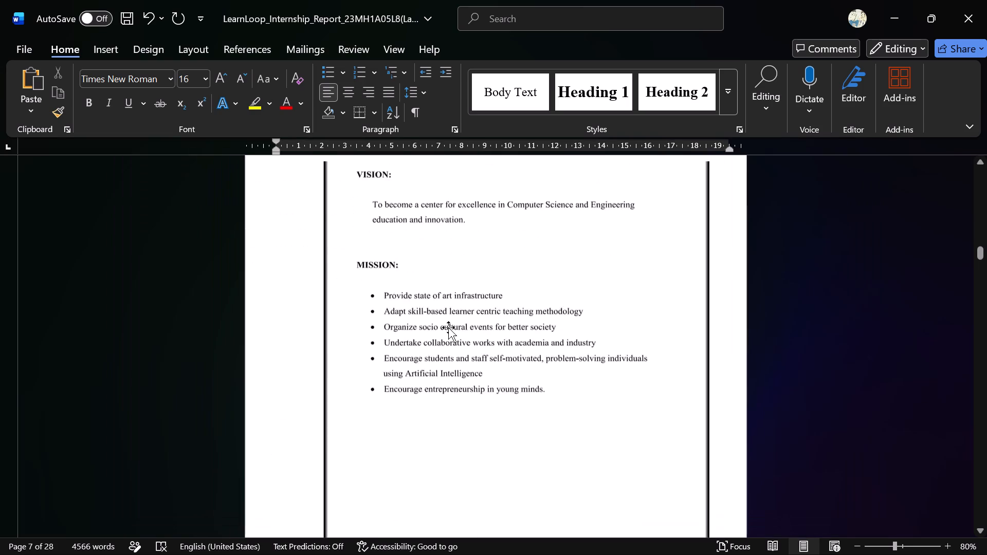
scroll(448, 327, up, 20)
scroll(448, 327, up, 20)
scroll(448, 327, up, 20)
scroll(448, 327, down, 2)
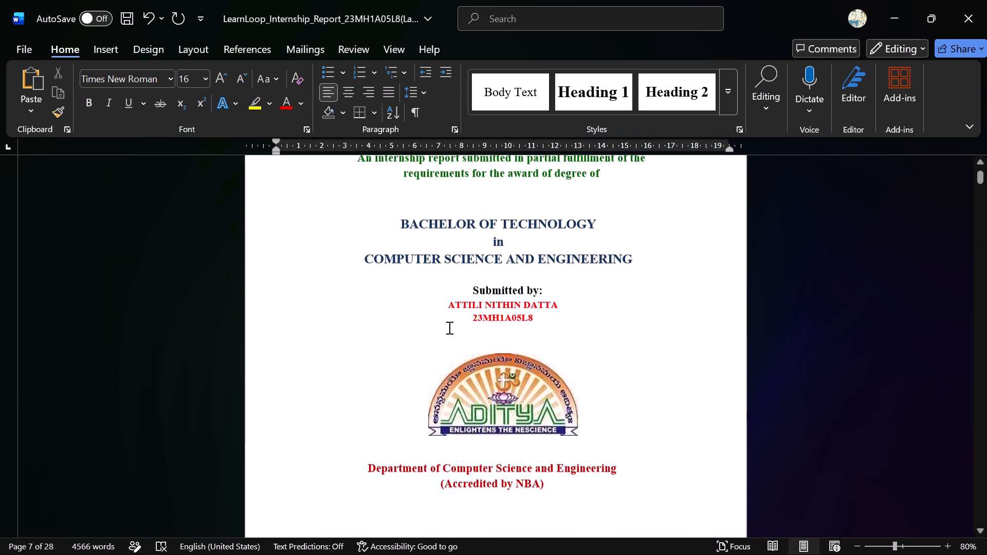
scroll(448, 327, down, 2)
scroll(448, 327, up, 3)
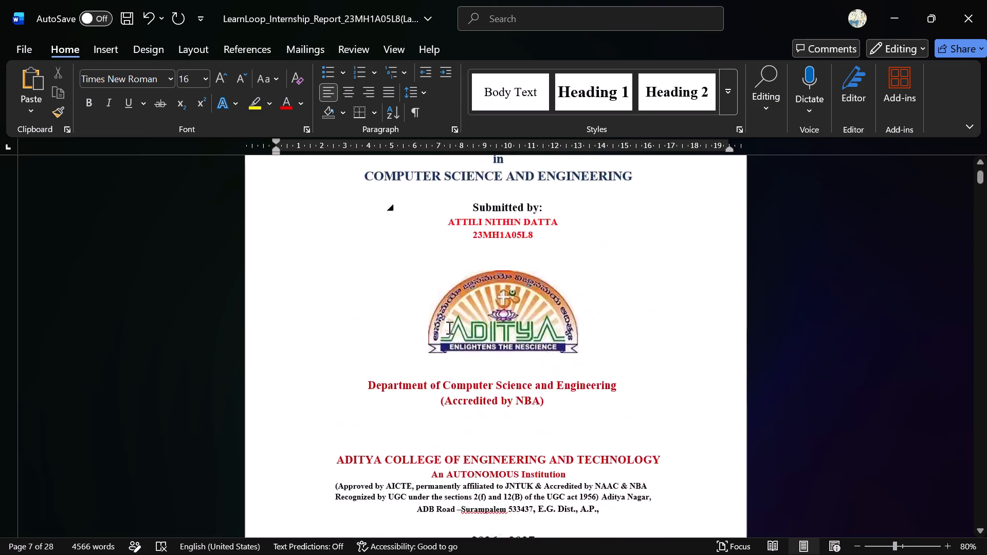
scroll(448, 327, down, 1)
click(500, 466)
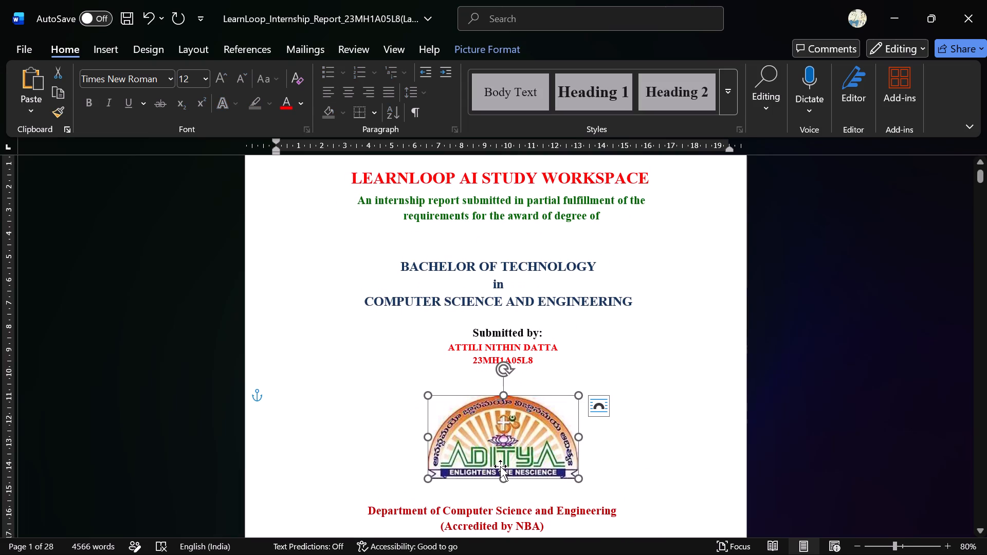
click(596, 408)
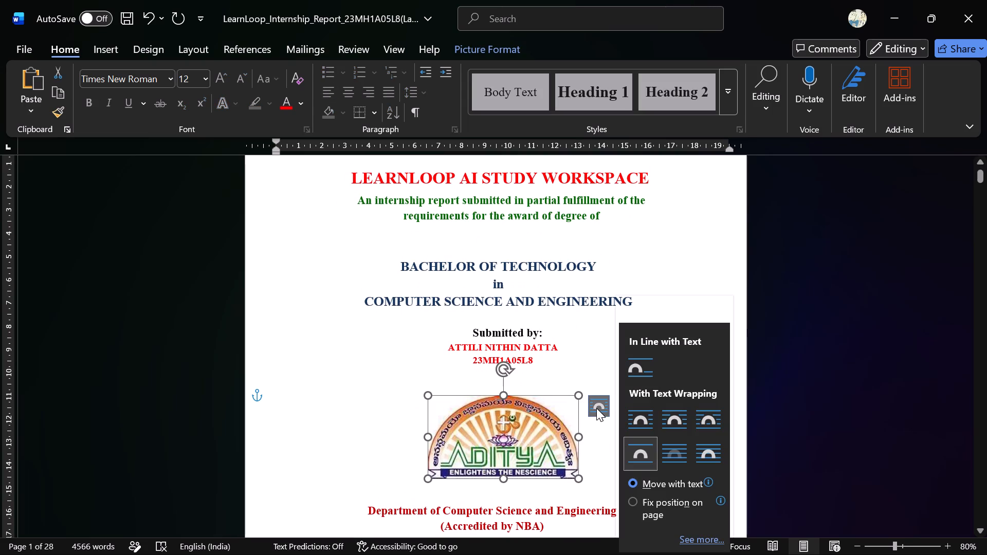
click(634, 445)
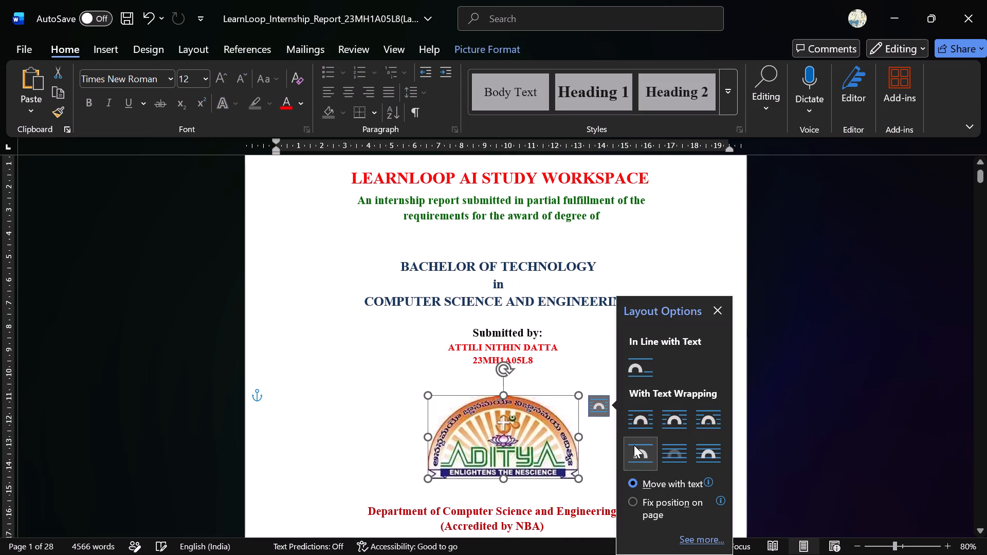
click(719, 309)
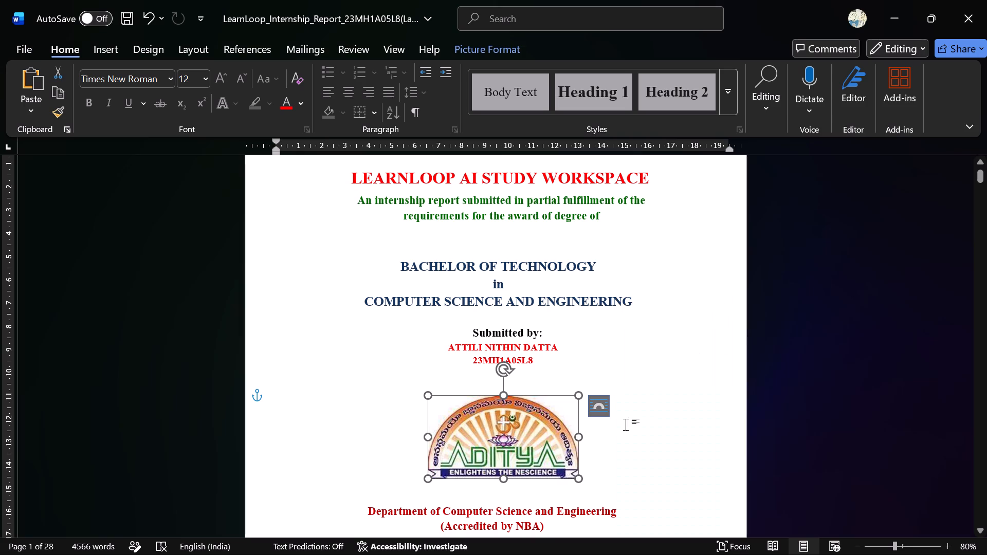
Move the cover page's college logo slightly upward, keeping it horizontally centred beneath the submitter's details.
scroll(601, 464, down, 1)
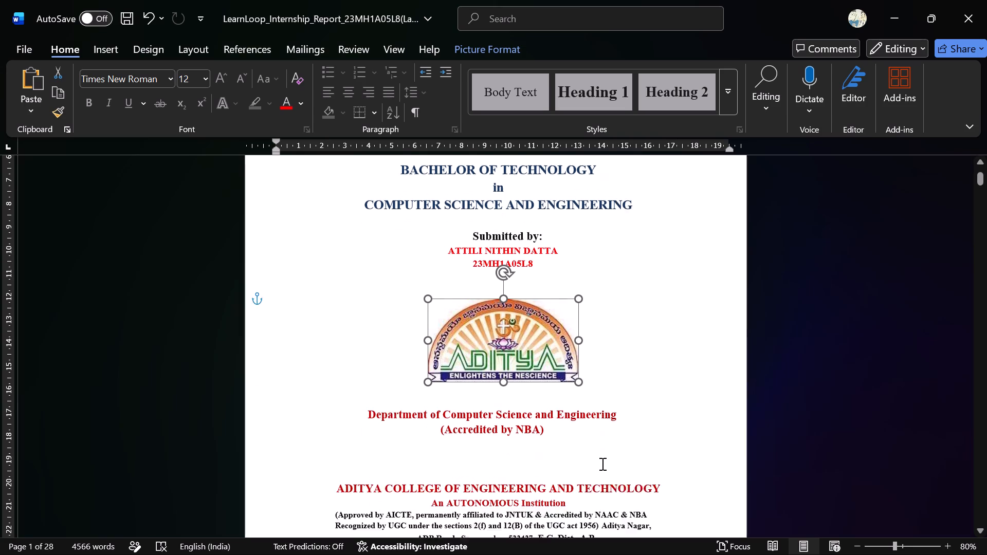
scroll(601, 464, down, 1)
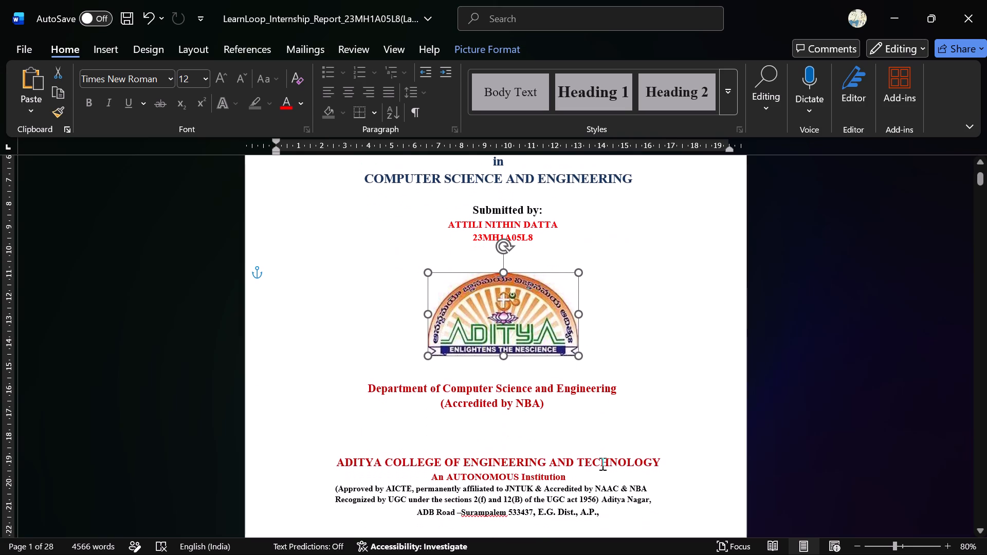
scroll(601, 464, down, 1)
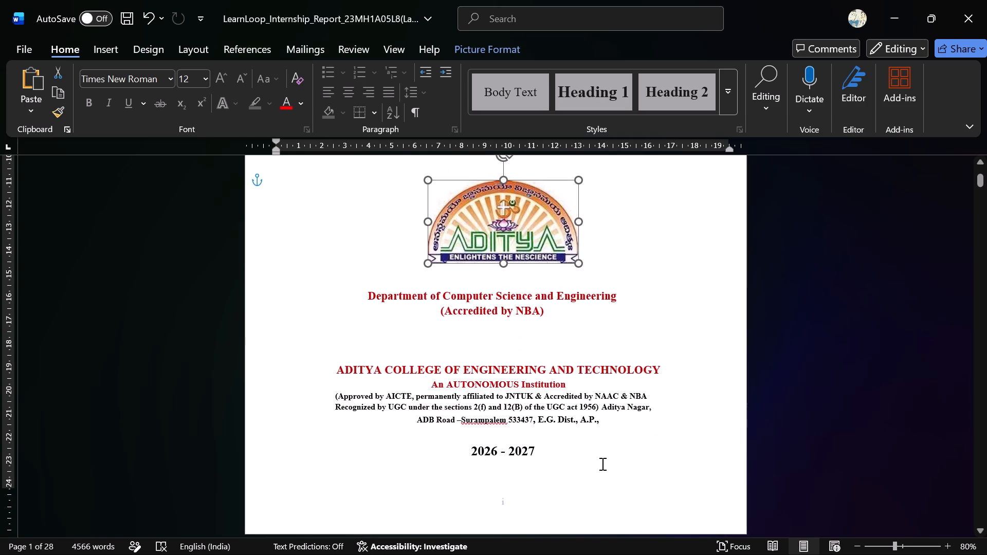
scroll(601, 464, up, 2)
scroll(601, 464, down, 1)
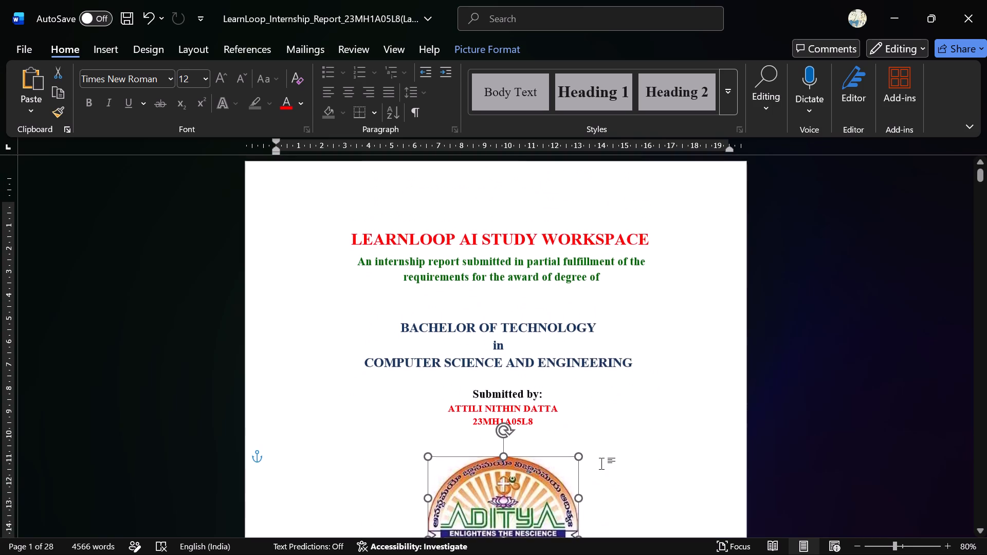
scroll(601, 464, down, 1)
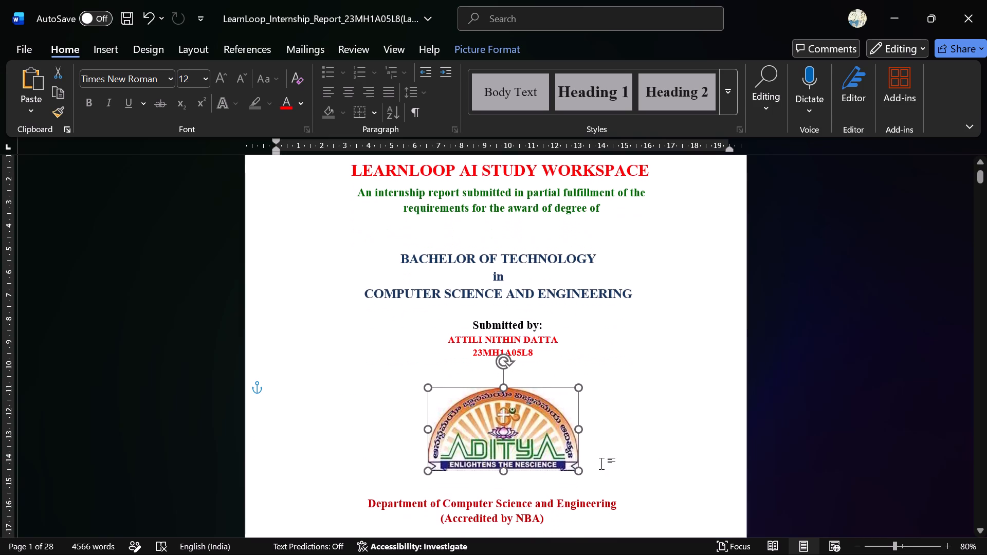
scroll(601, 464, down, 1)
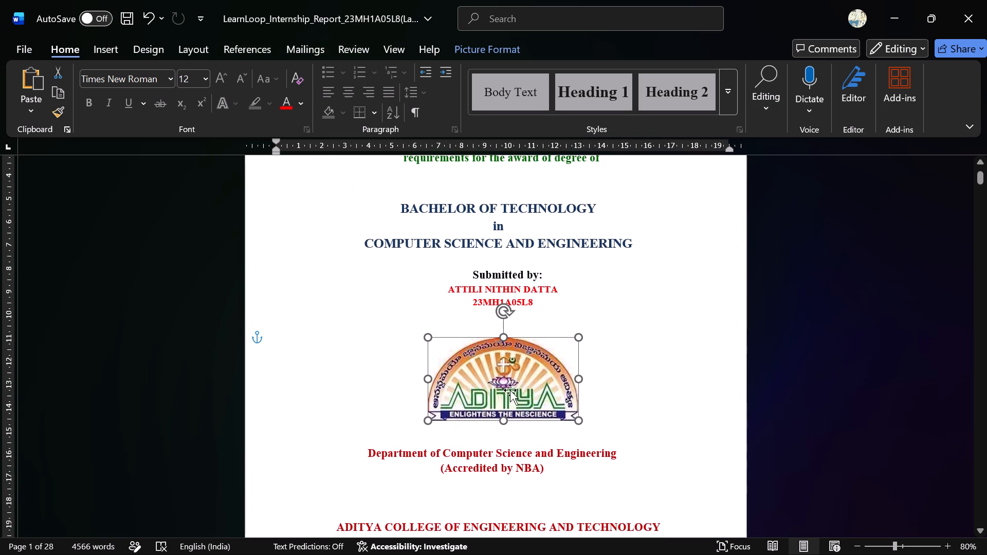
click(506, 384)
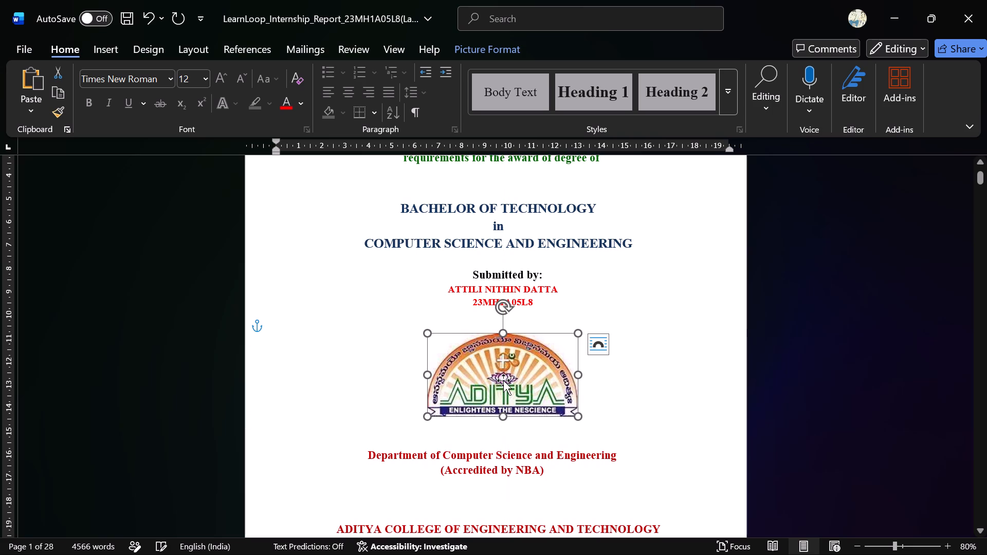
click(503, 380)
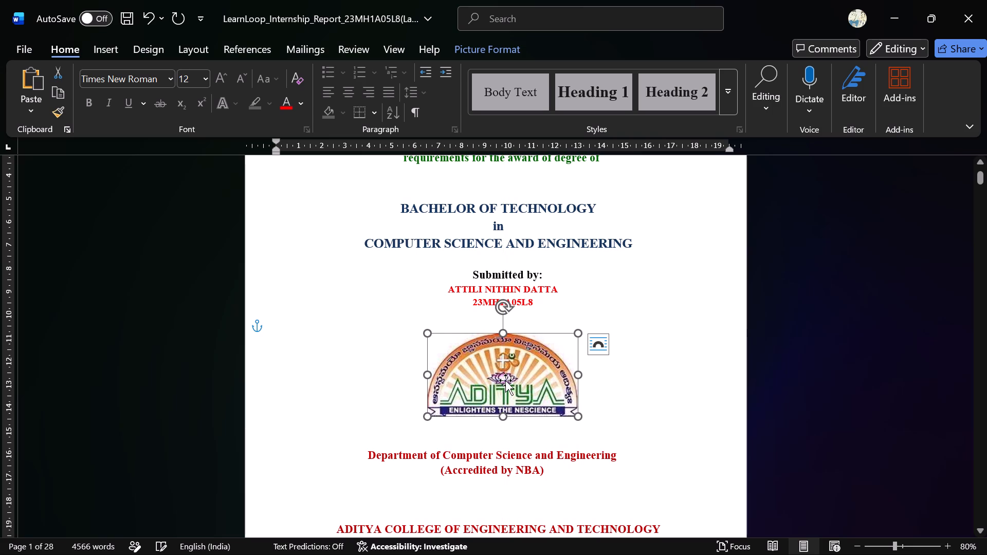
click(505, 380)
drag(508, 380, 514, 379)
drag(514, 379, 522, 380)
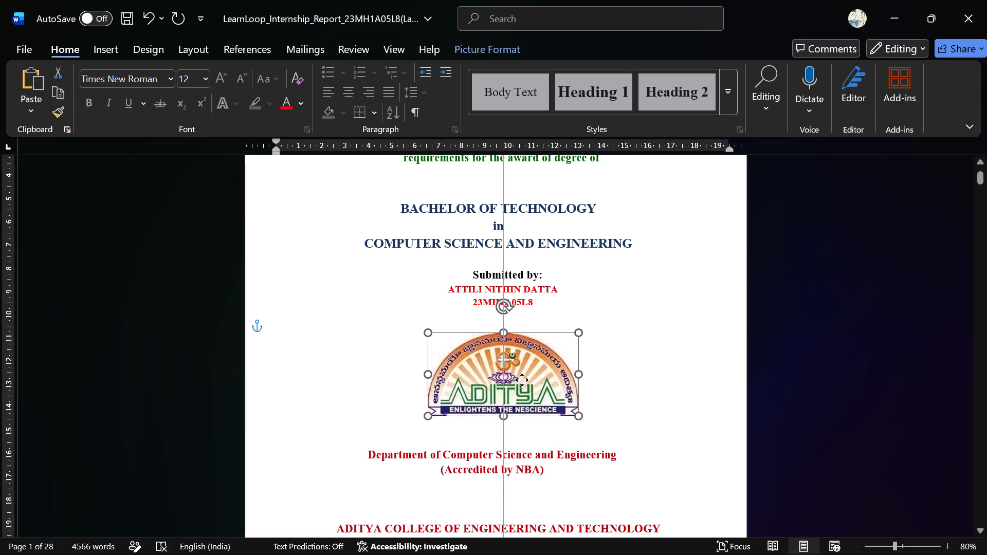
drag(522, 380, 522, 380)
click(522, 380)
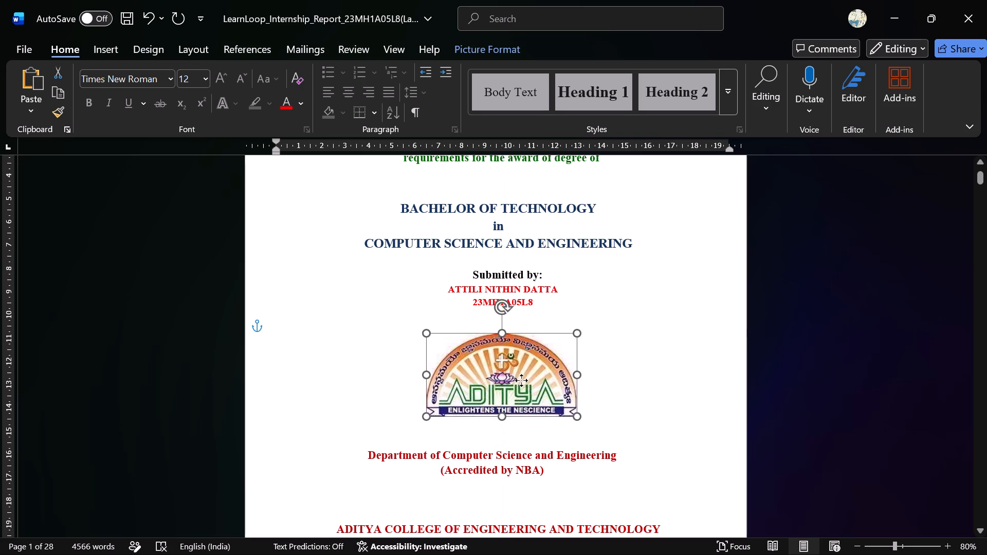
click(525, 380)
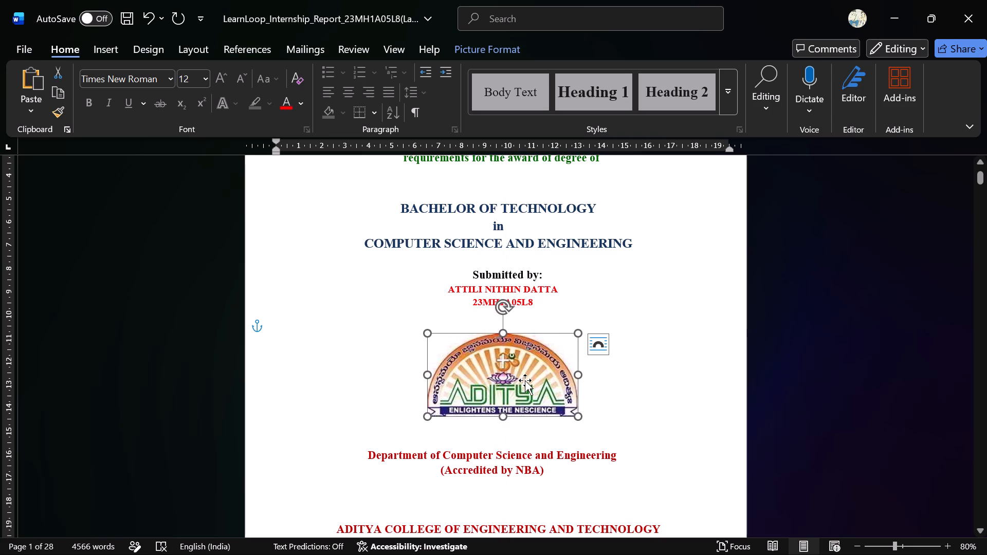
Set the left indent of the cover page's two department lines, including "(Accredited by NBA)", to about 3 cm, centring them under the logo.
scroll(548, 479, down, 1)
scroll(548, 479, up, 1)
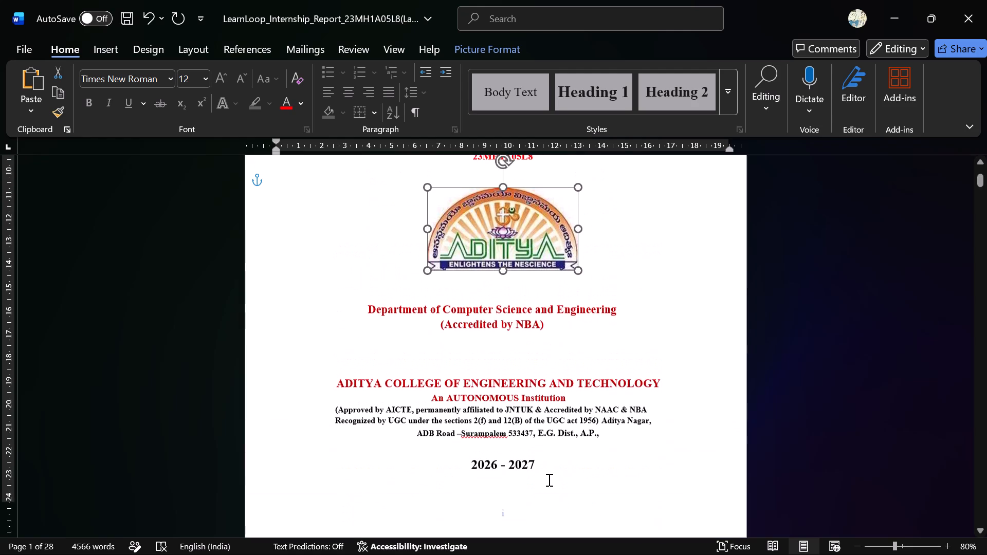
scroll(475, 370, up, 1)
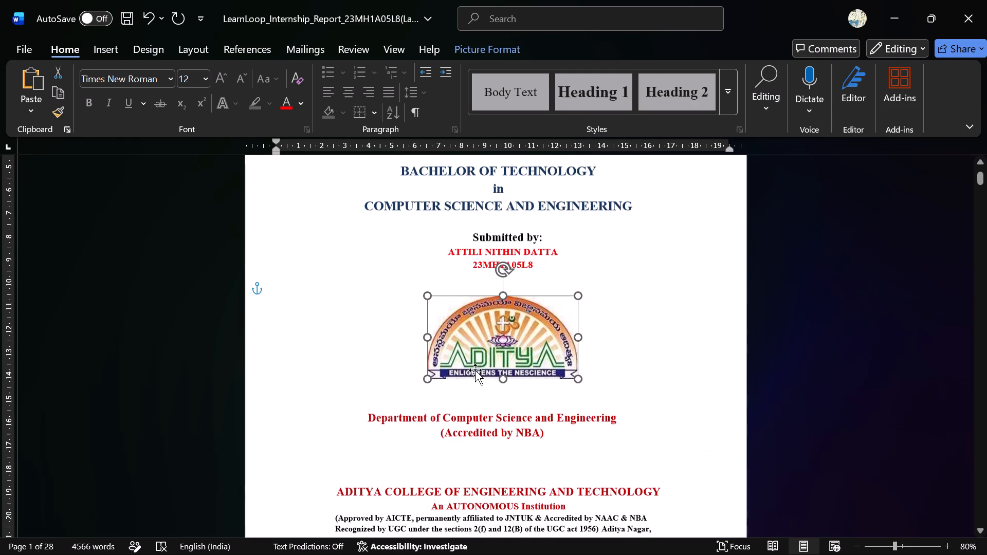
scroll(475, 370, up, 2)
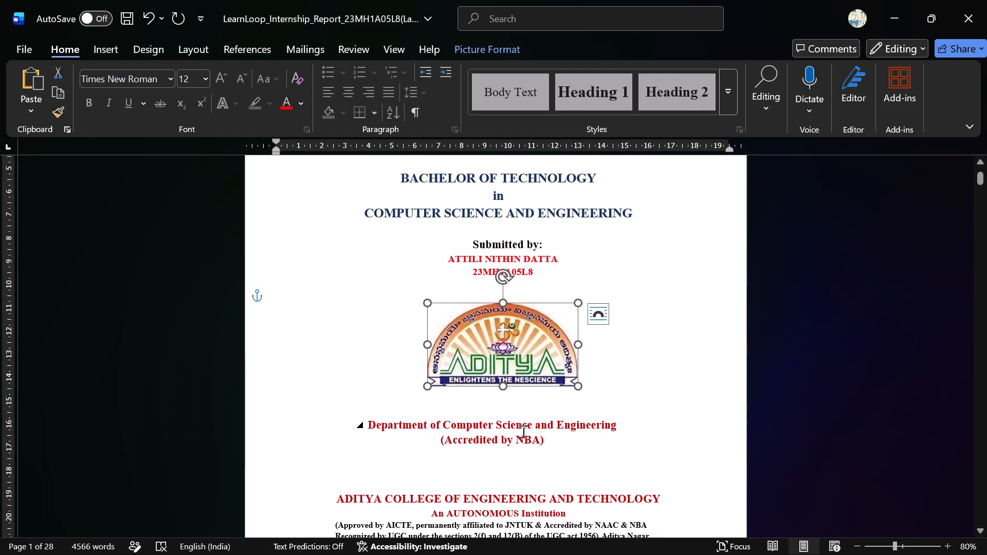
drag(559, 435, 393, 416)
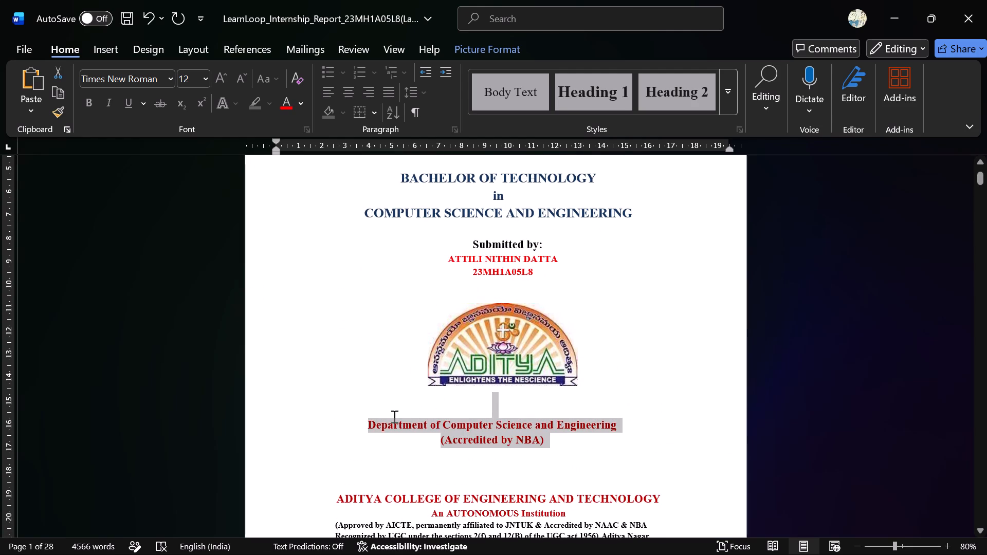
drag(393, 416, 371, 421)
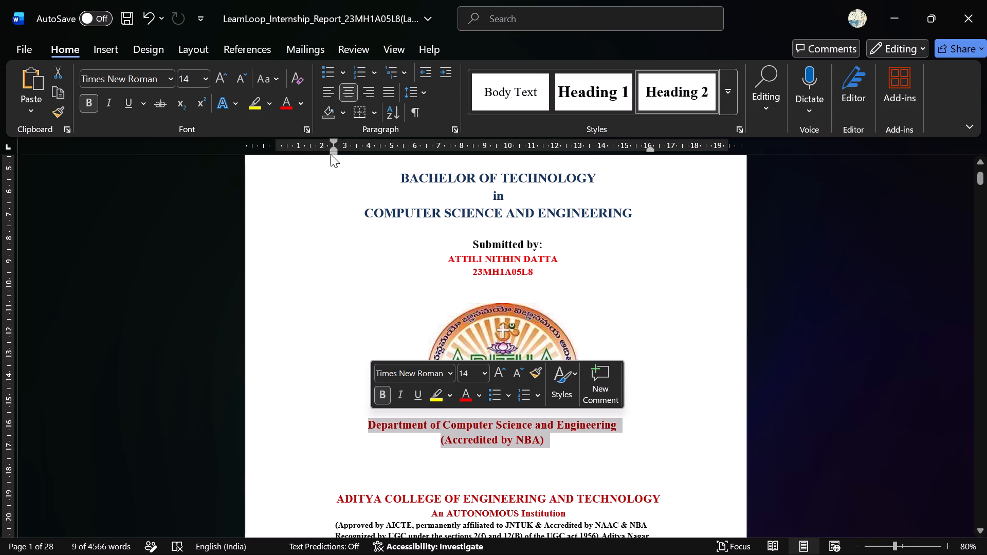
drag(331, 154, 340, 154)
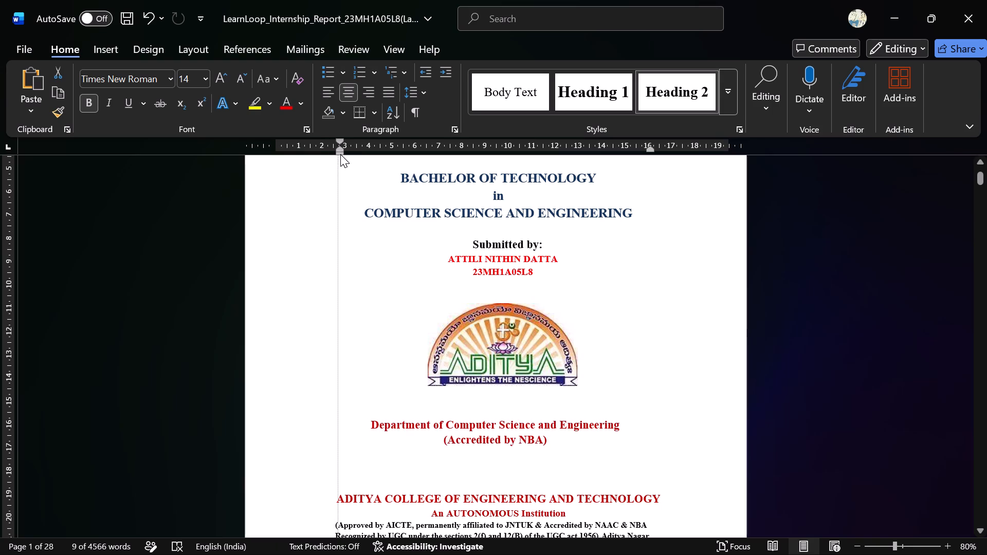
drag(340, 154, 348, 154)
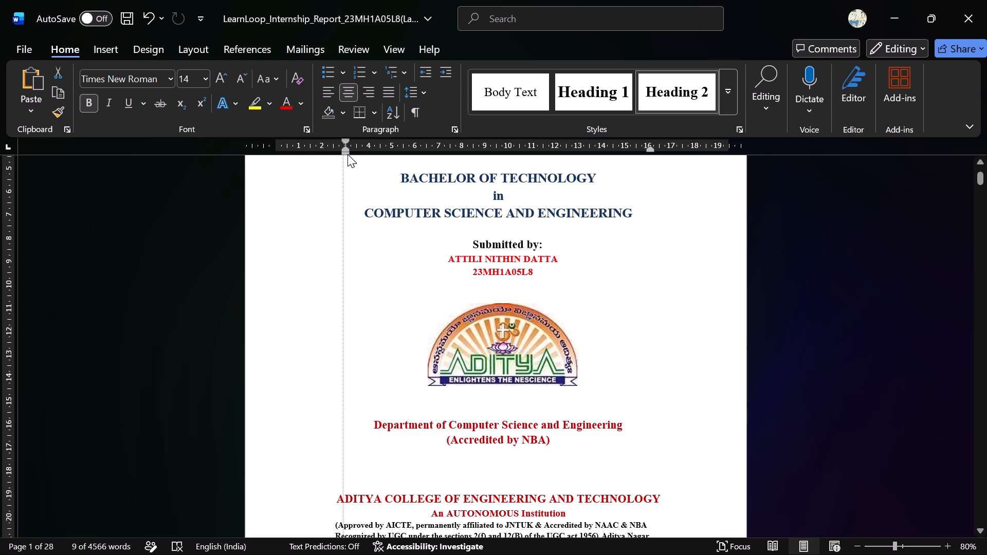
drag(348, 154, 349, 154)
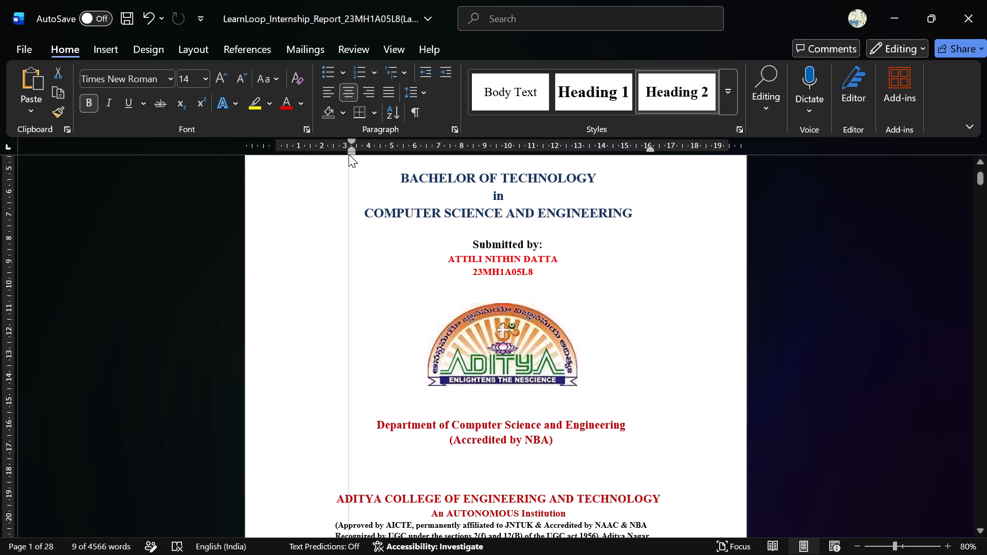
drag(349, 154, 345, 154)
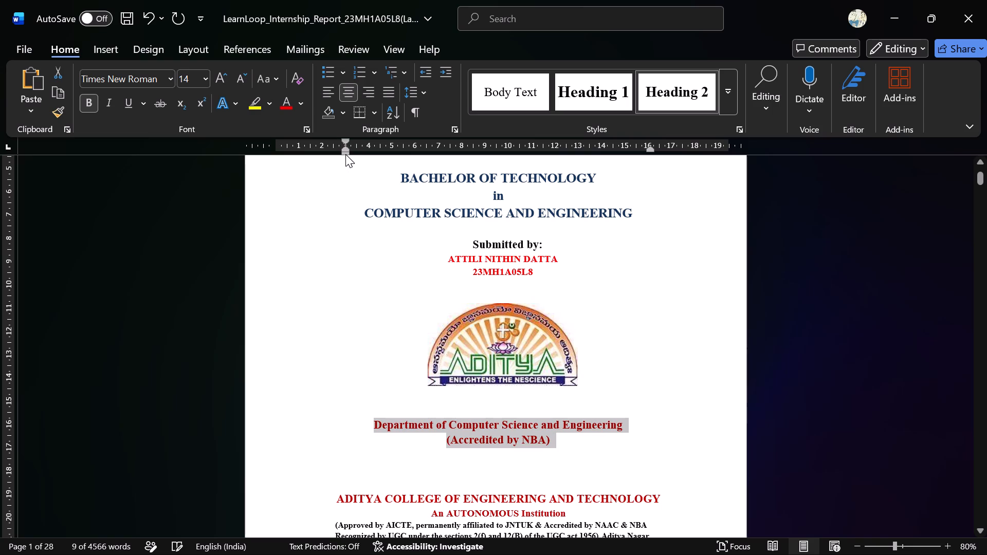
click(379, 325)
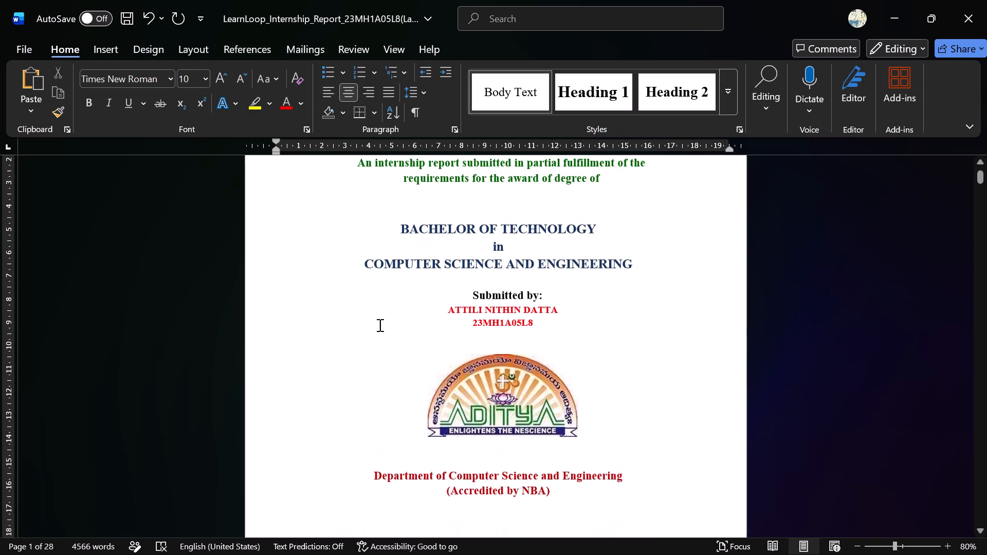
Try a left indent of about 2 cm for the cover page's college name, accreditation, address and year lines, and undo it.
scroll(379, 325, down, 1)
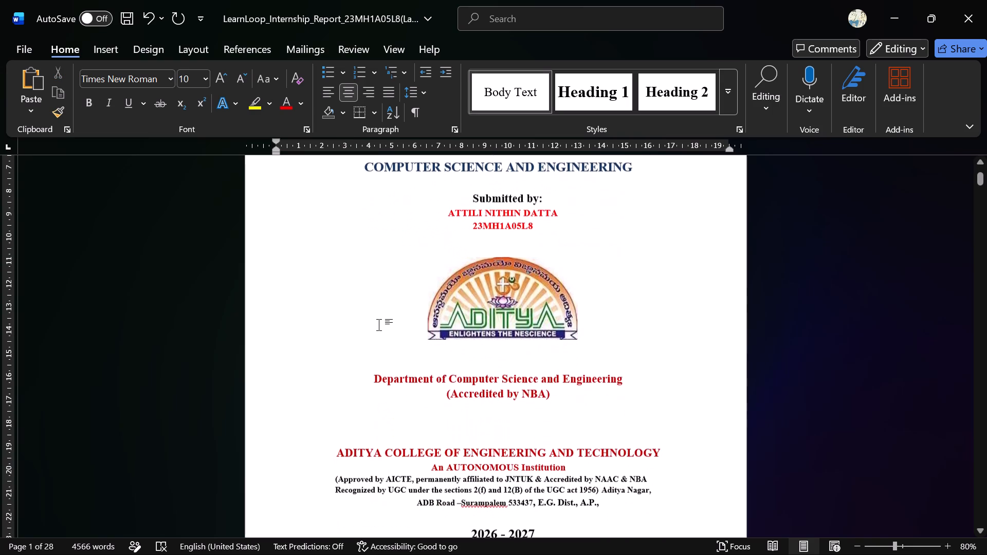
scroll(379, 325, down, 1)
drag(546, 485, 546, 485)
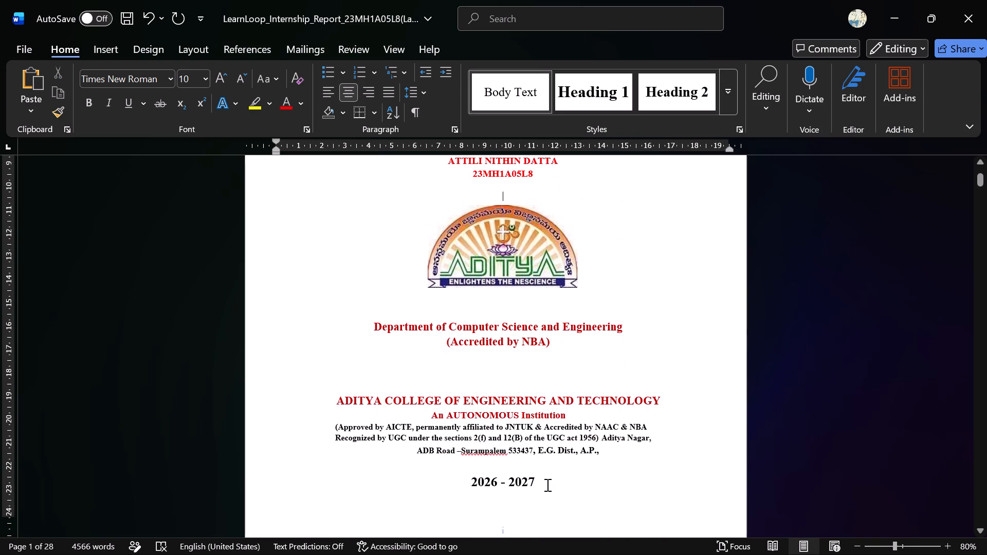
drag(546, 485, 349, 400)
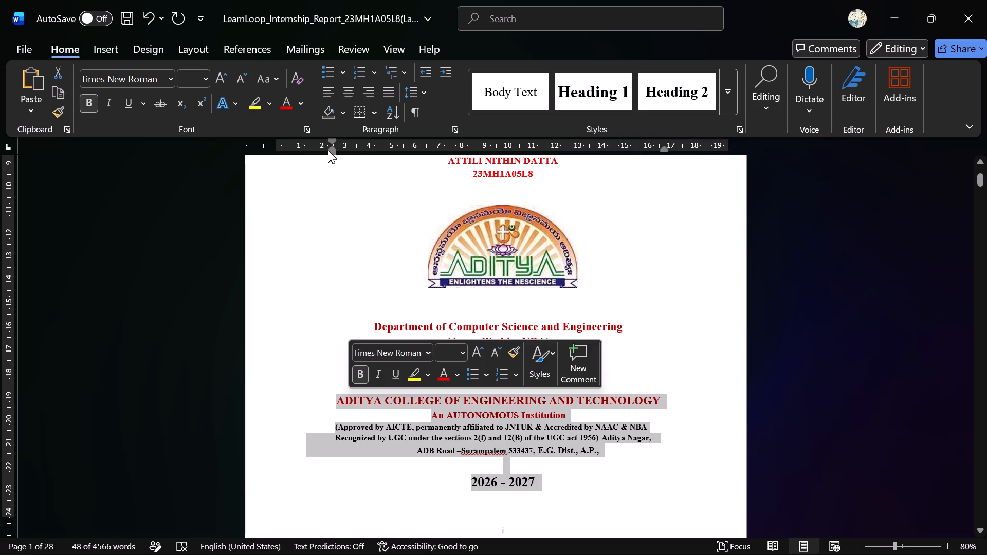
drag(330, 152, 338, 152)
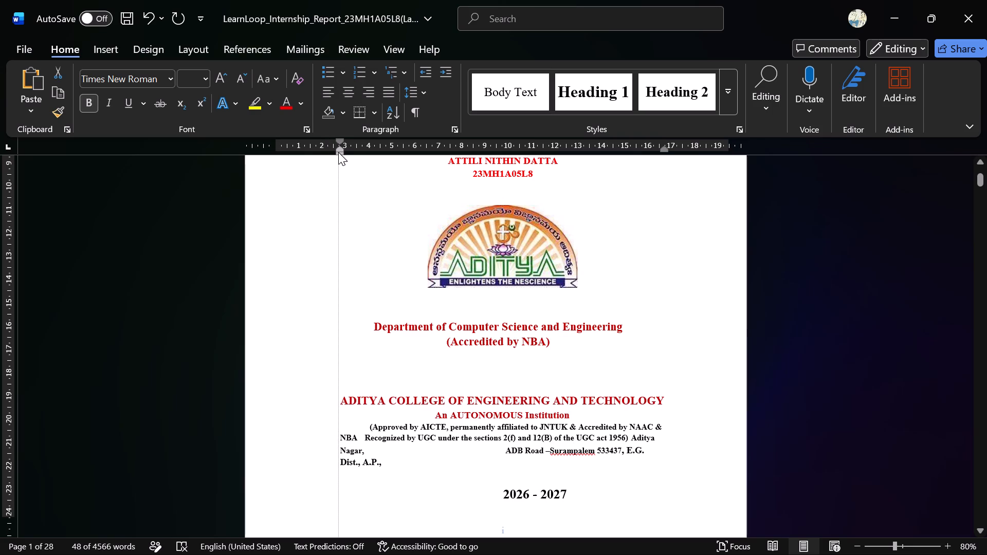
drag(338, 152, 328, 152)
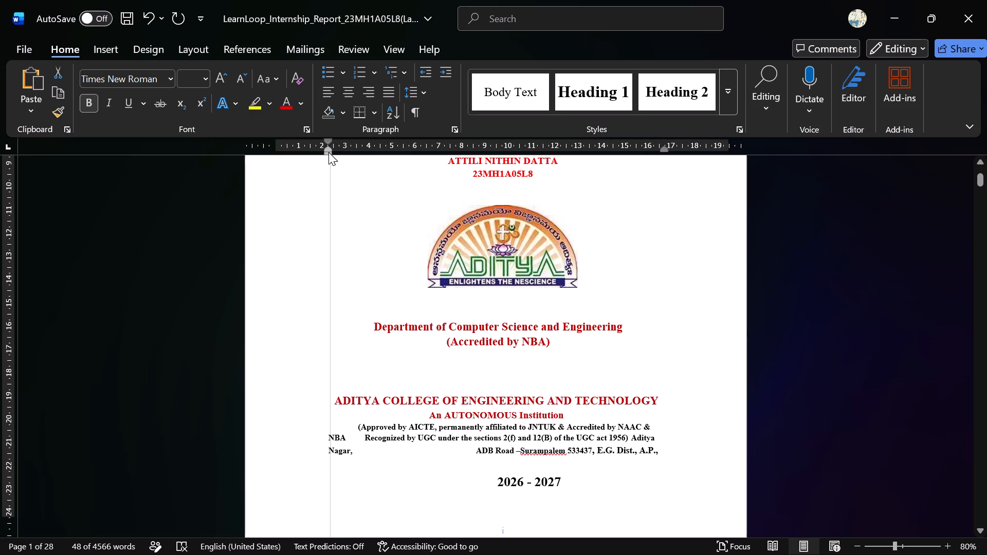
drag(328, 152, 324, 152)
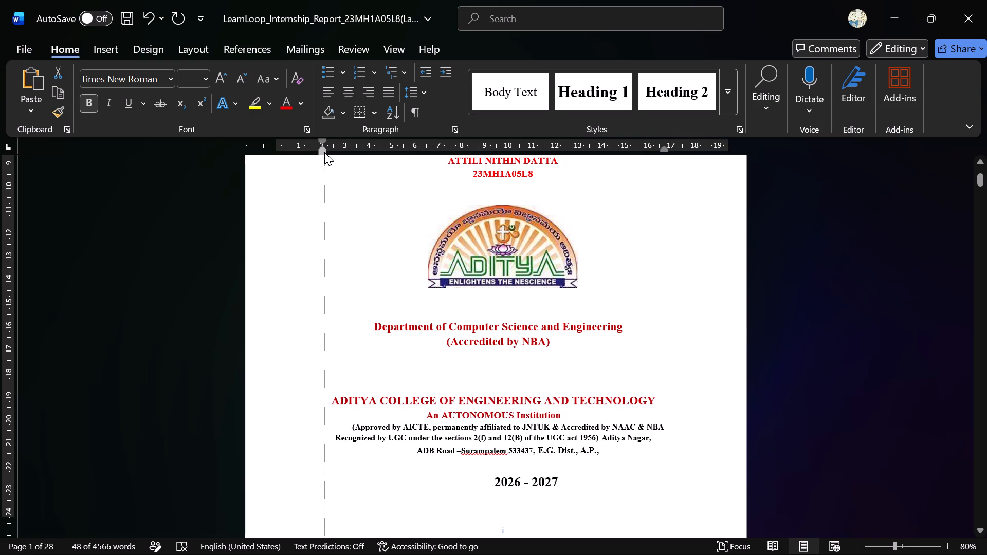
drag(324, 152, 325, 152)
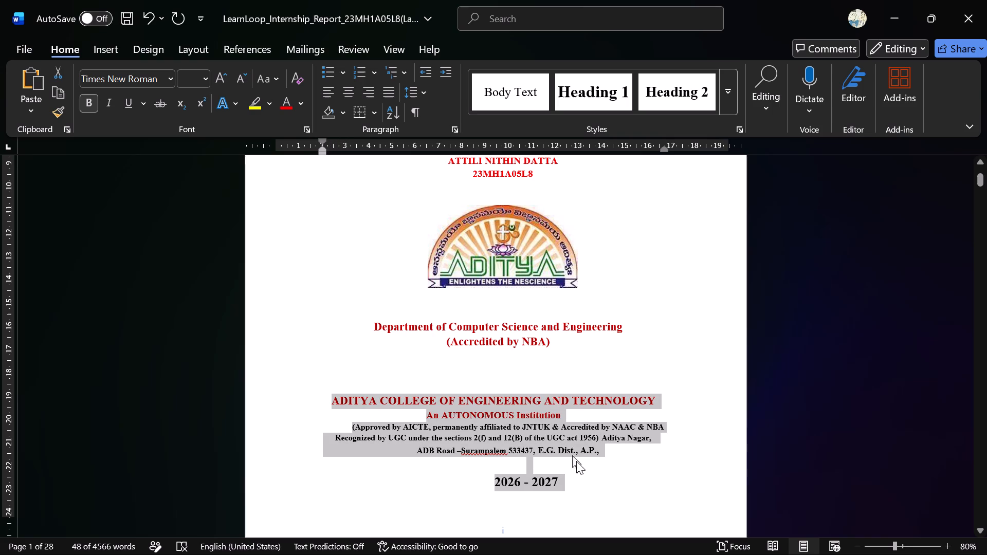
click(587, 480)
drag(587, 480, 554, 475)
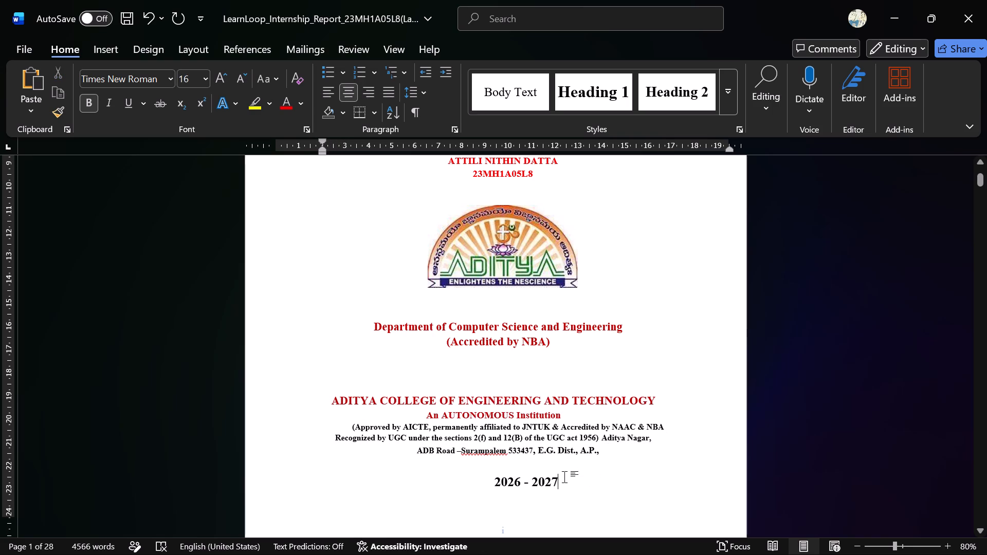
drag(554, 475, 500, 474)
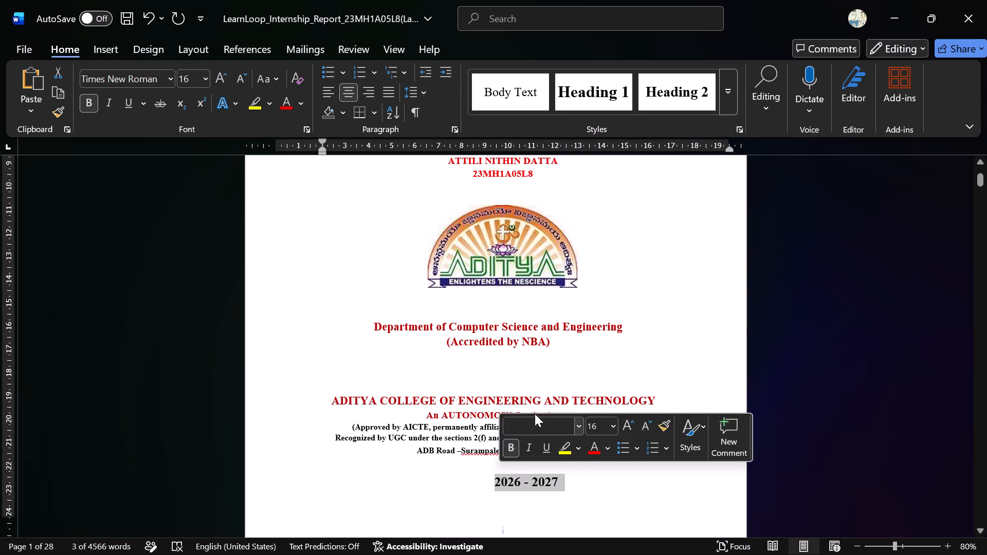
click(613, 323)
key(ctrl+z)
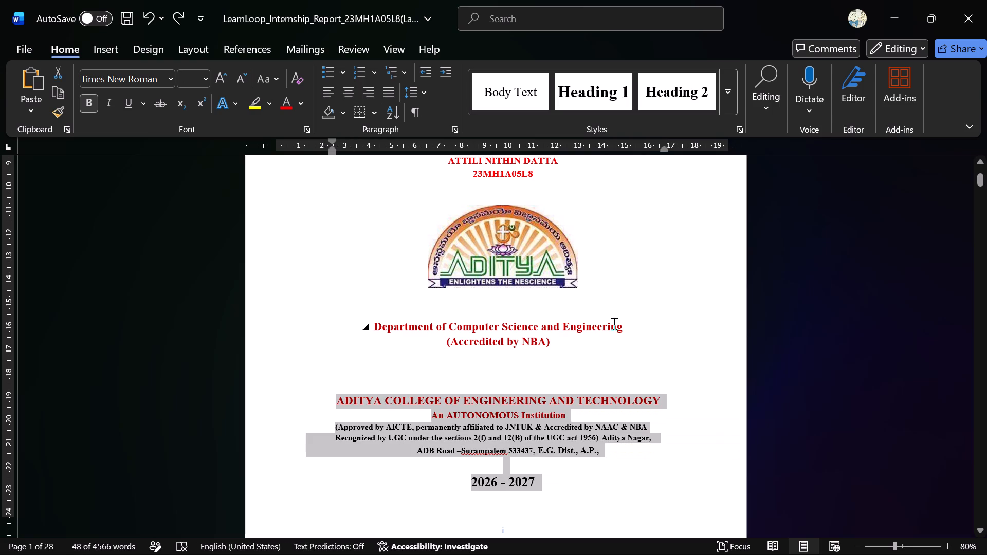
Undo the cover page's last two changes: the indent of the department lines and the preceding logo adjustment.
click(616, 383)
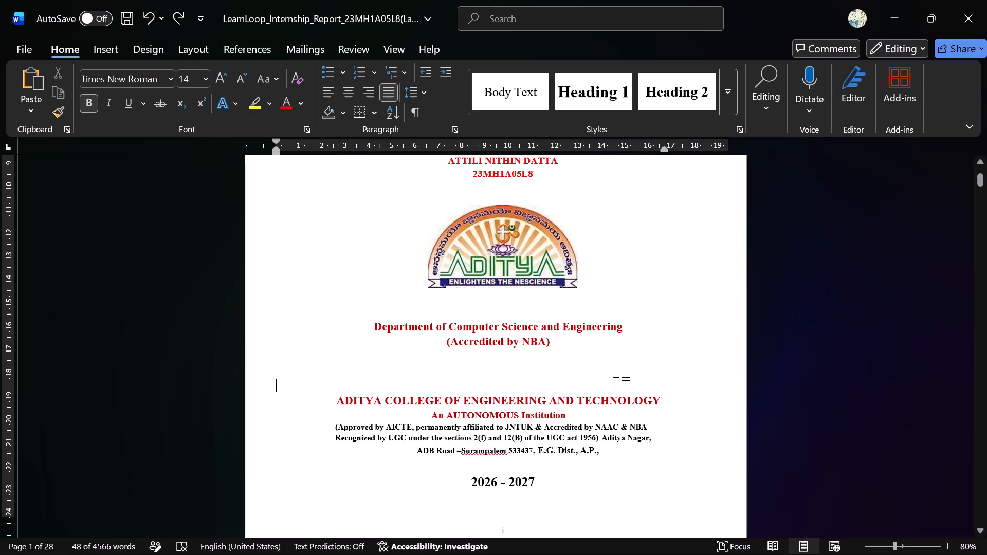
scroll(616, 383, up, 1)
key(ctrl+z)
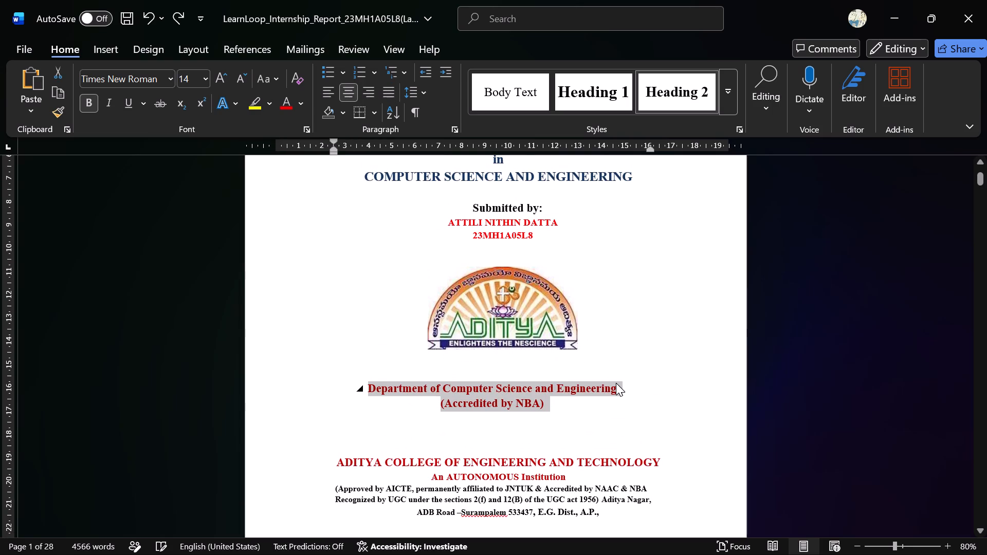
key(ctrl+z)
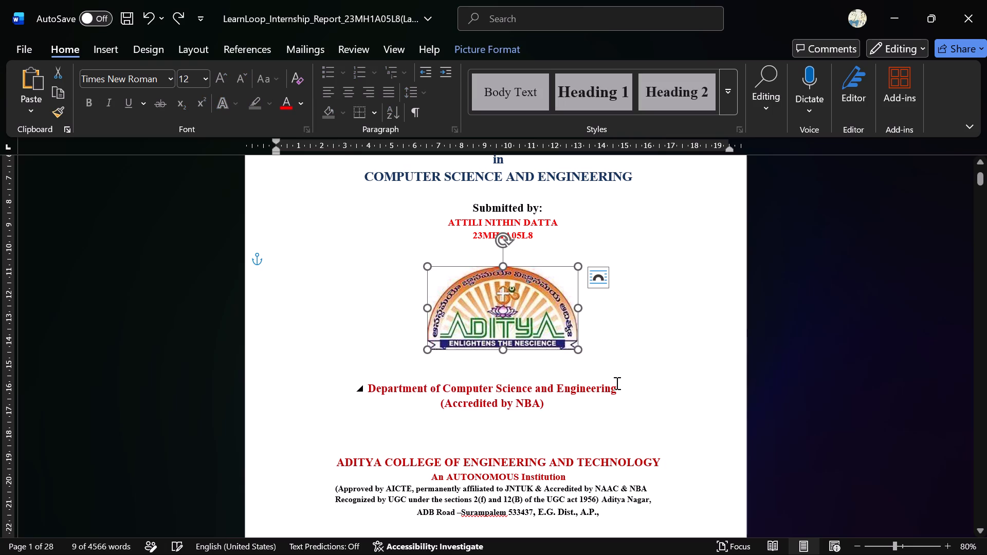
click(623, 311)
Review the report's layout from the cover page through to the last page.
scroll(623, 311, up, 1)
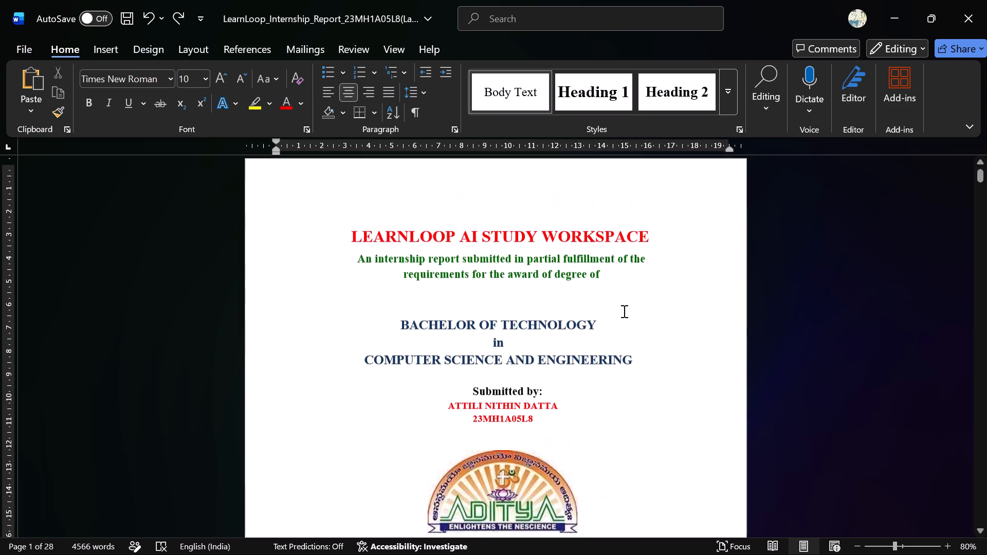
scroll(623, 311, up, 1)
scroll(623, 311, down, 2)
scroll(623, 311, down, 20)
scroll(623, 311, down, 20)
scroll(623, 311, down, 20)
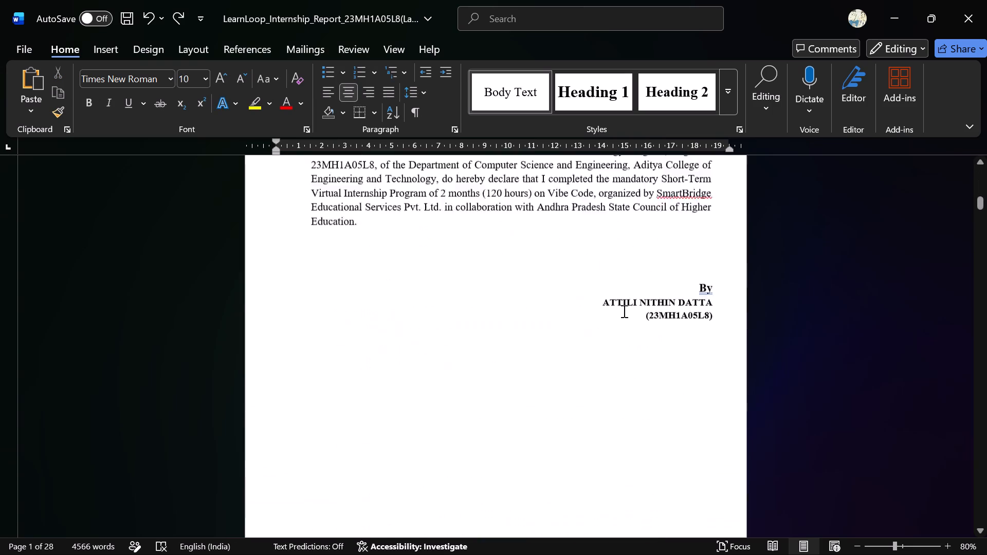
scroll(623, 311, down, 20)
scroll(623, 311, down, 20)
scroll(623, 311, down, 20)
scroll(623, 311, up, 20)
scroll(623, 311, up, 8)
scroll(623, 311, down, 20)
scroll(623, 311, down, 20)
scroll(623, 311, down, 20)
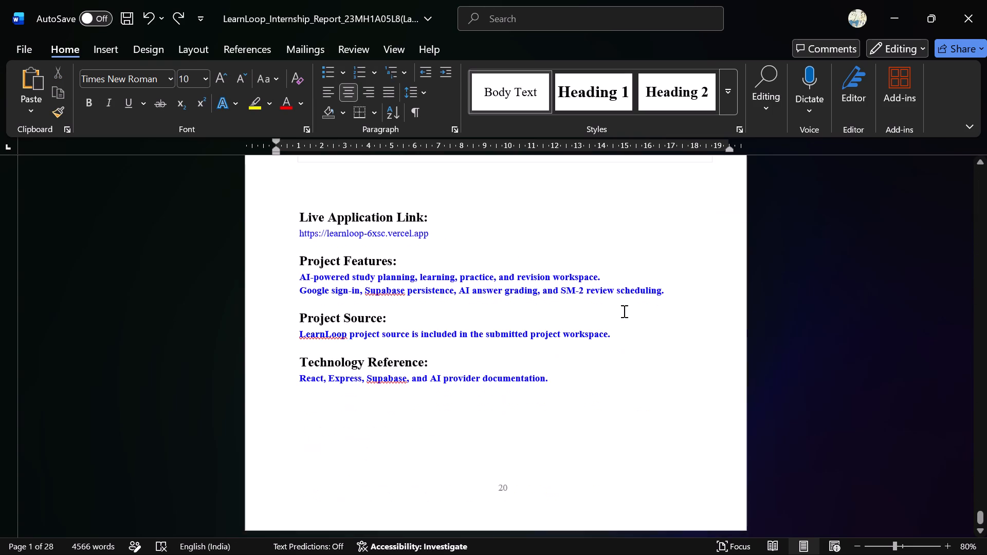
Save the internship report.
key(ctrl+s)
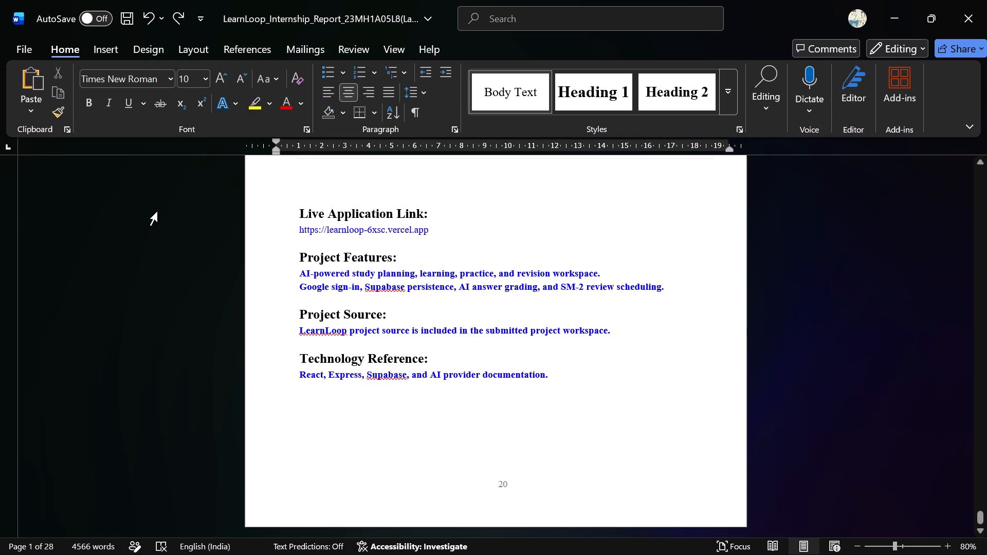
key(ctrl+s)
key(ctrl+s)
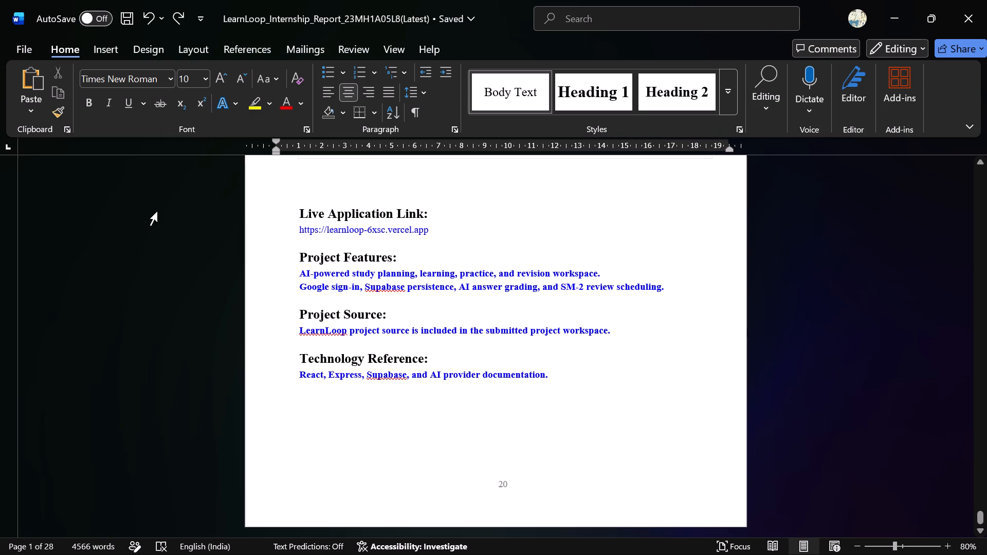
Export the report as a PDF to the Downloads folder, keeping the proposed file name and Standard optimization.
click(37, 46)
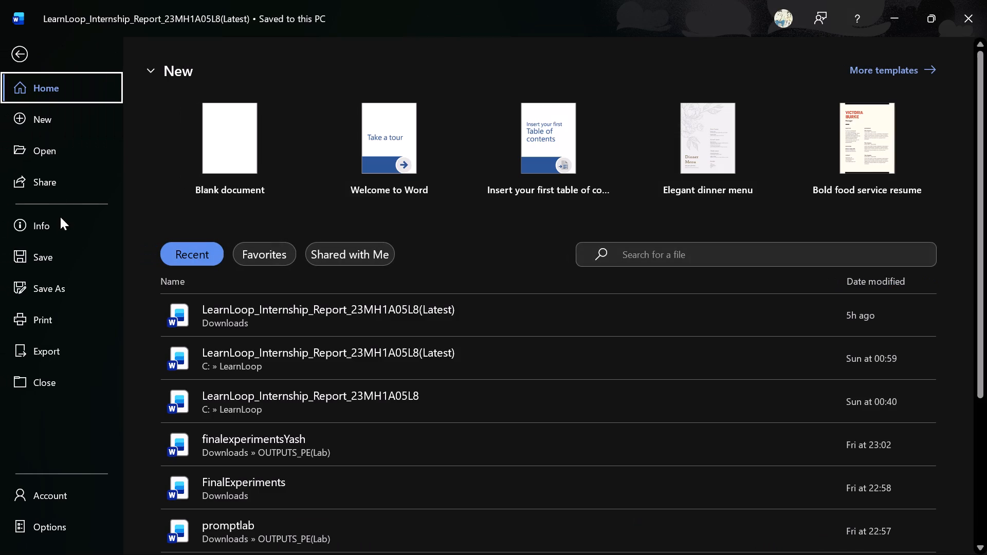
click(61, 358)
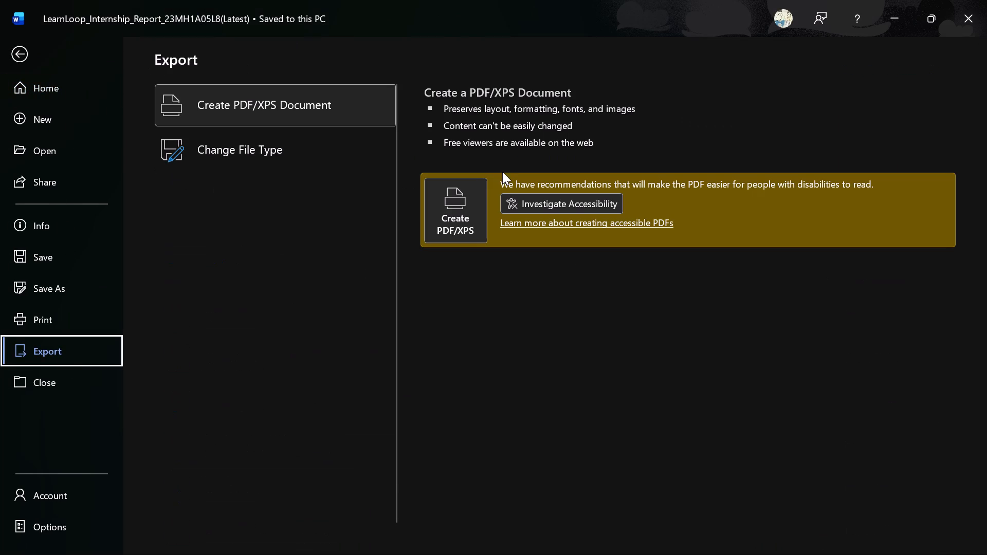
click(466, 210)
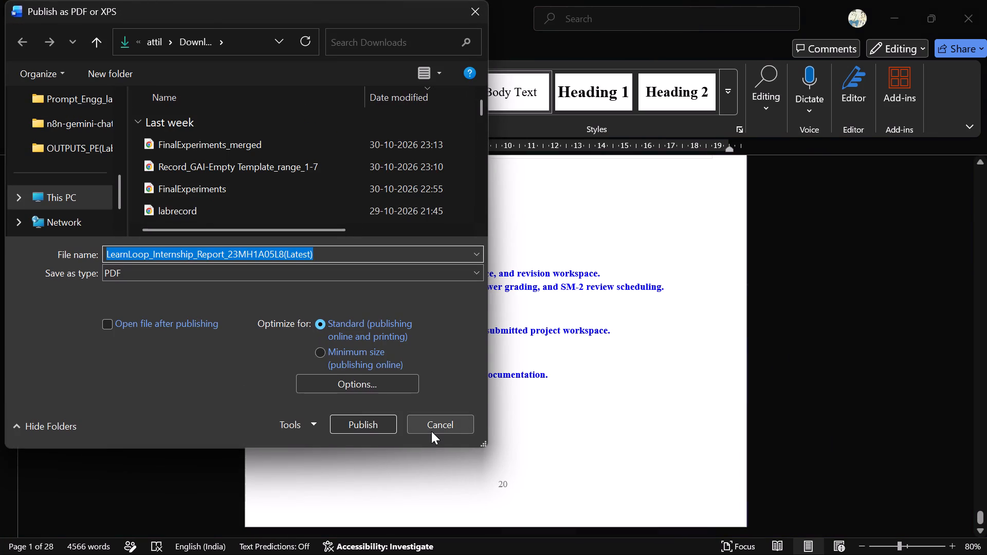
click(368, 428)
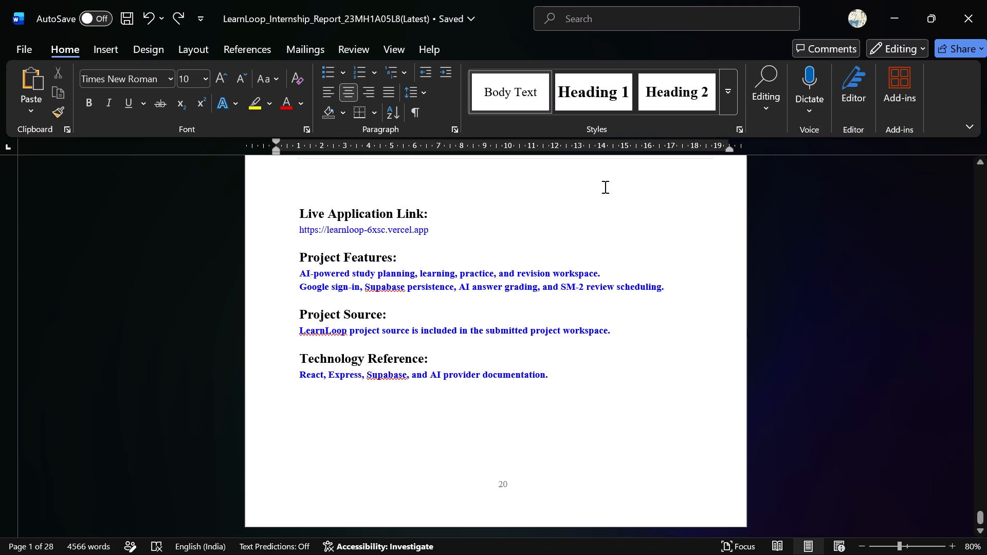
Close the report document.
scroll(796, 0, right, 1)
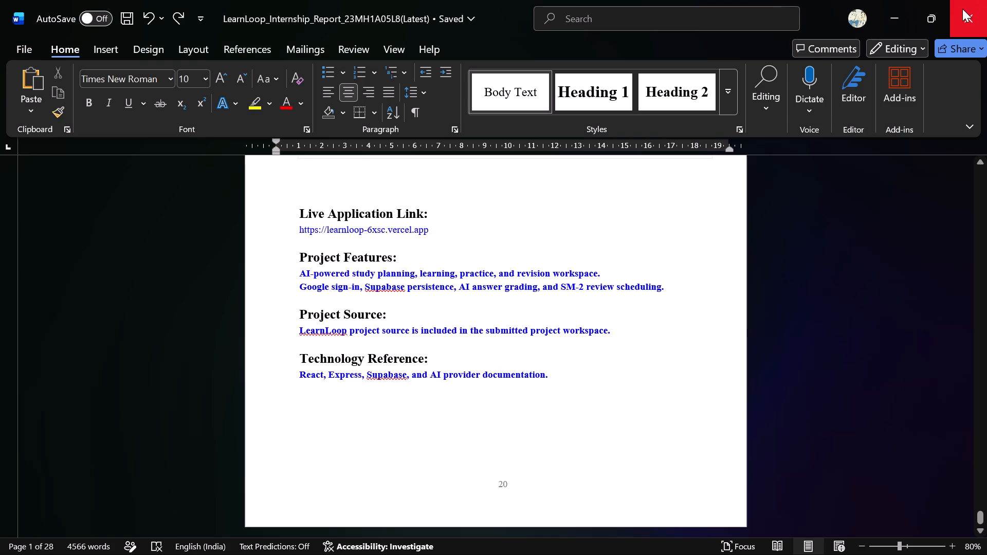
click(954, 5)
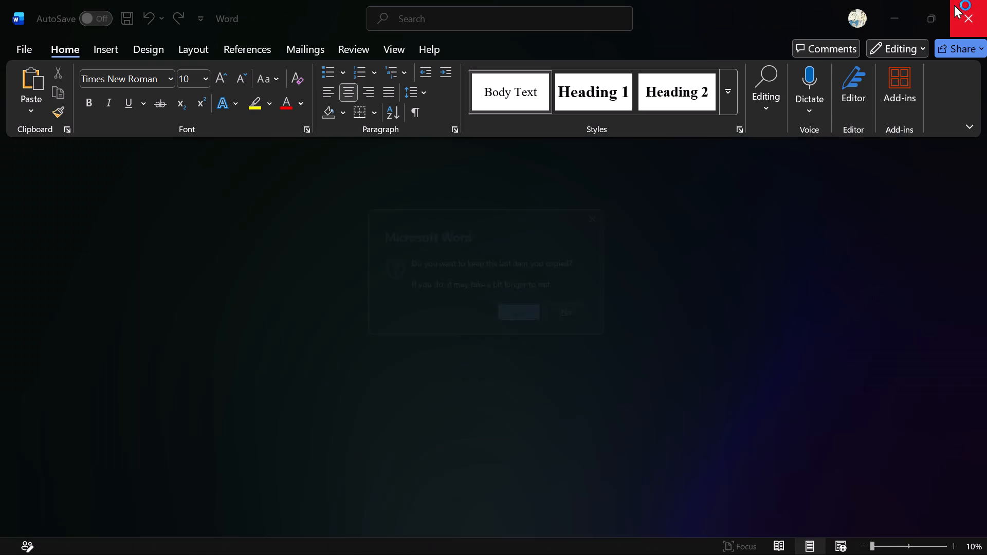